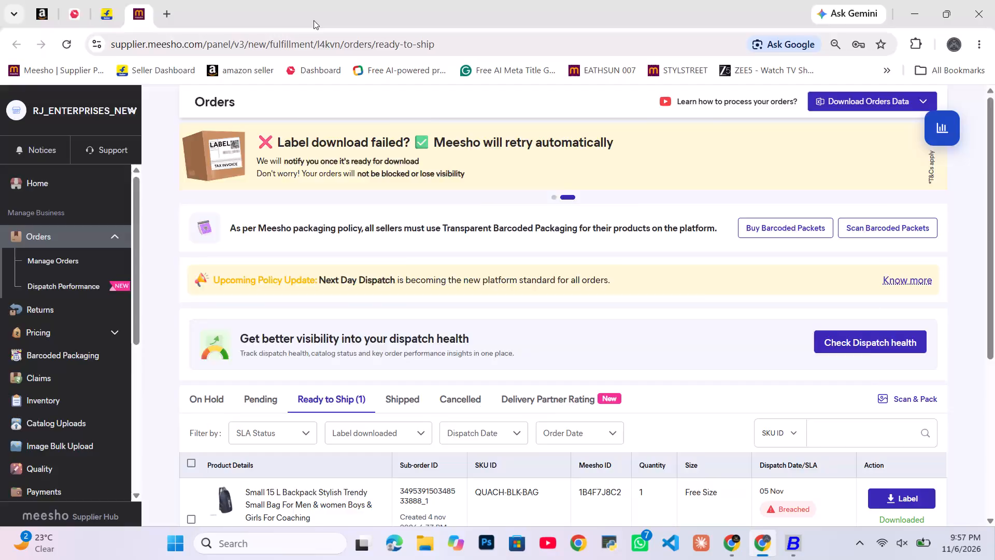
Switch to Busy and leave the Account Ledger options, returning to the Bank Accounts group balances.
{"action": "key", "text": "Escape"}
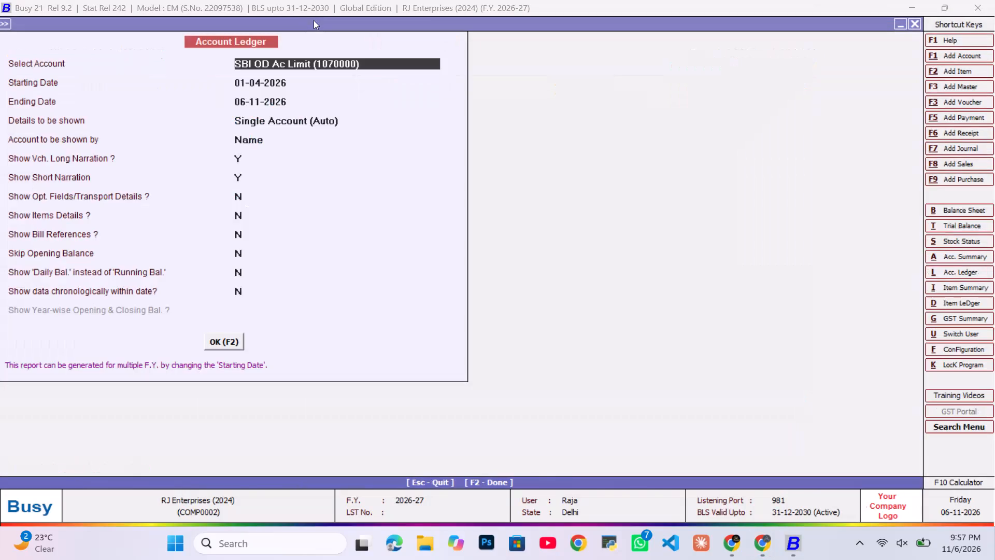
{"action": "key", "text": "Escape"}
{"action": "key", "text": "Escape"}
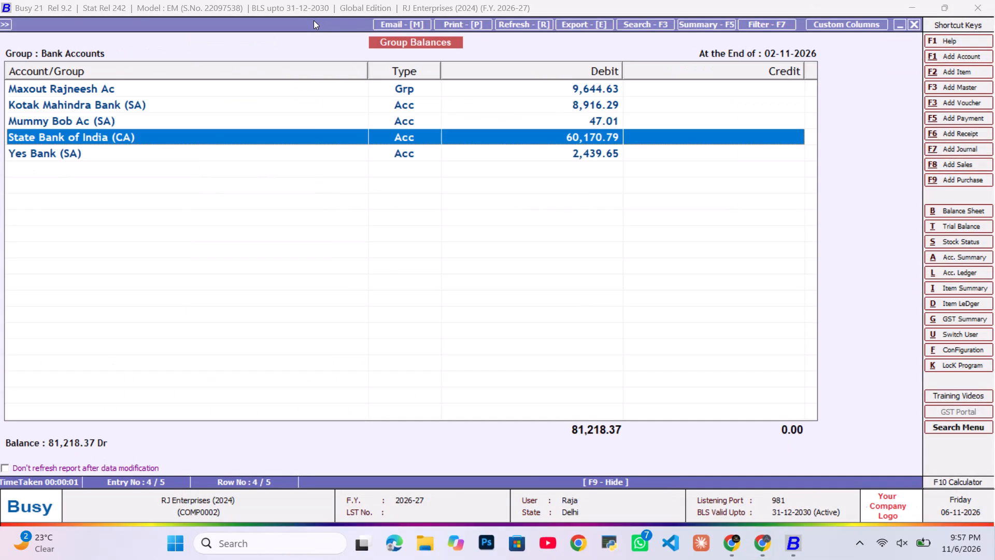
Open the November ledger of the Kotak Mahindra AC (SA) account within the Maxout group and go to its last entry.
{"action": "key", "text": "Up"}
{"action": "key", "text": "Up"}
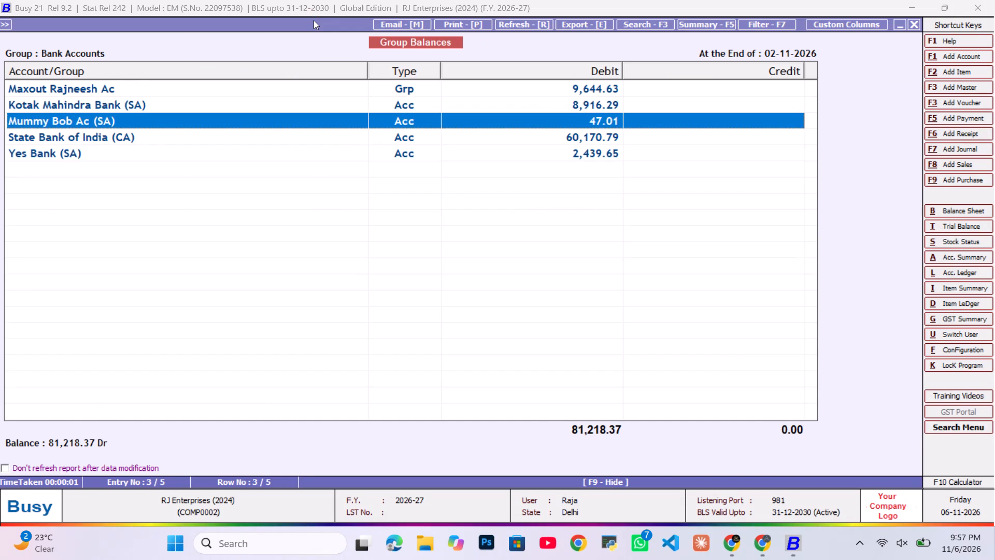
{"action": "key", "text": "Up"}
{"action": "key", "text": "Return"}
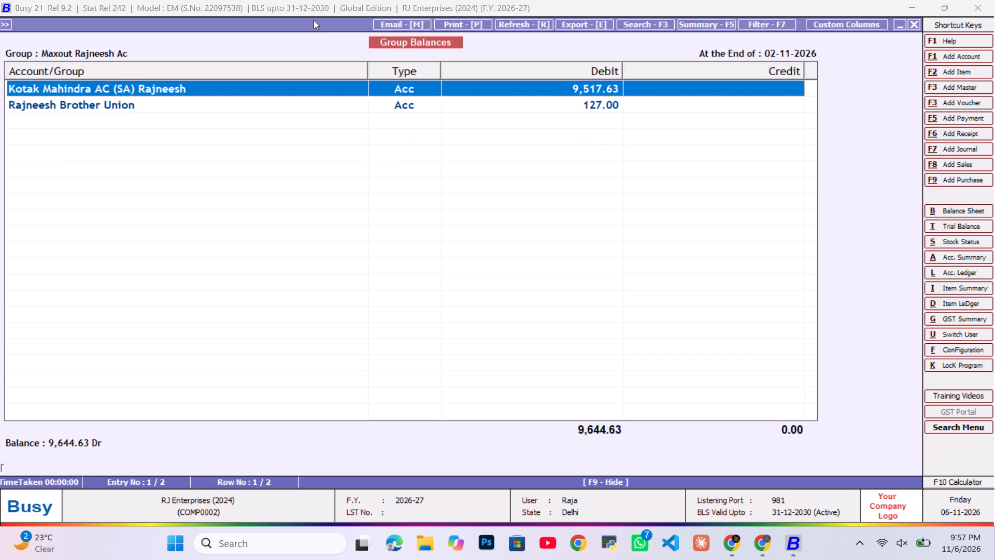
{"action": "key", "text": "Return"}
{"action": "key", "text": "End"}
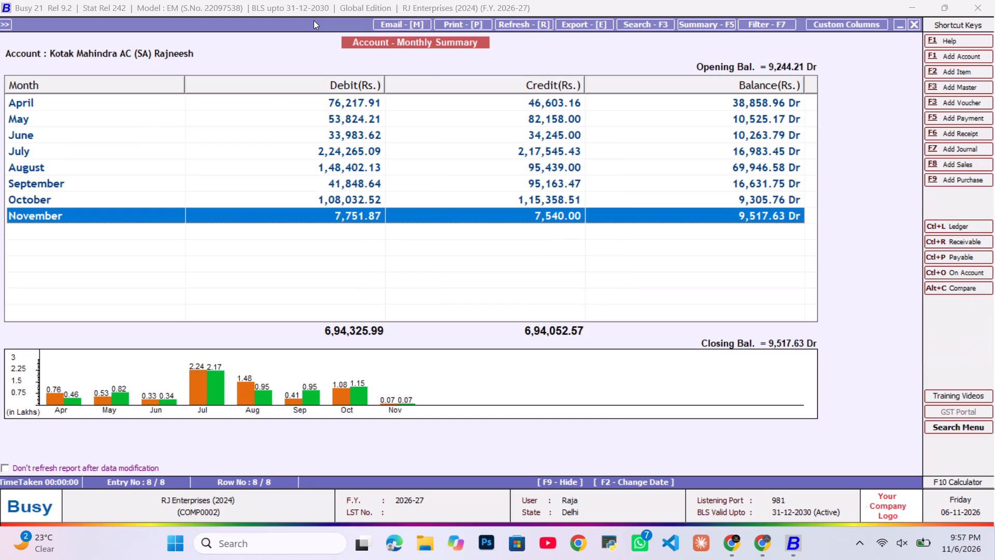
{"action": "key", "text": "Return"}
{"action": "key", "text": "End"}
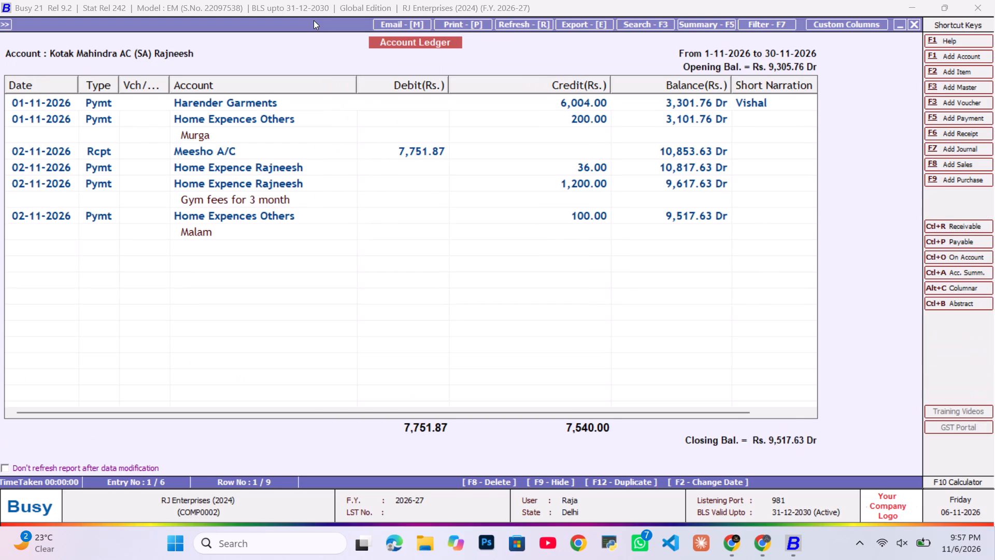
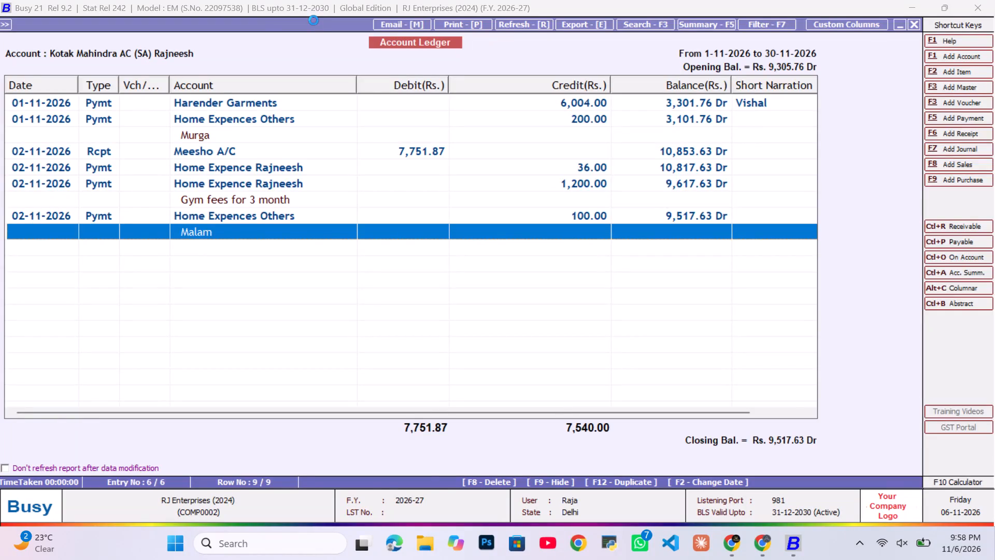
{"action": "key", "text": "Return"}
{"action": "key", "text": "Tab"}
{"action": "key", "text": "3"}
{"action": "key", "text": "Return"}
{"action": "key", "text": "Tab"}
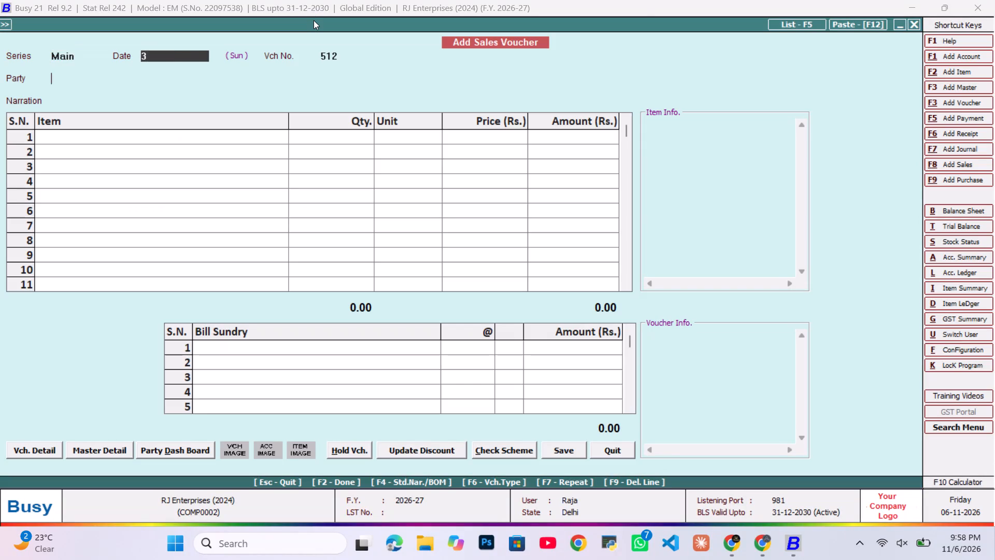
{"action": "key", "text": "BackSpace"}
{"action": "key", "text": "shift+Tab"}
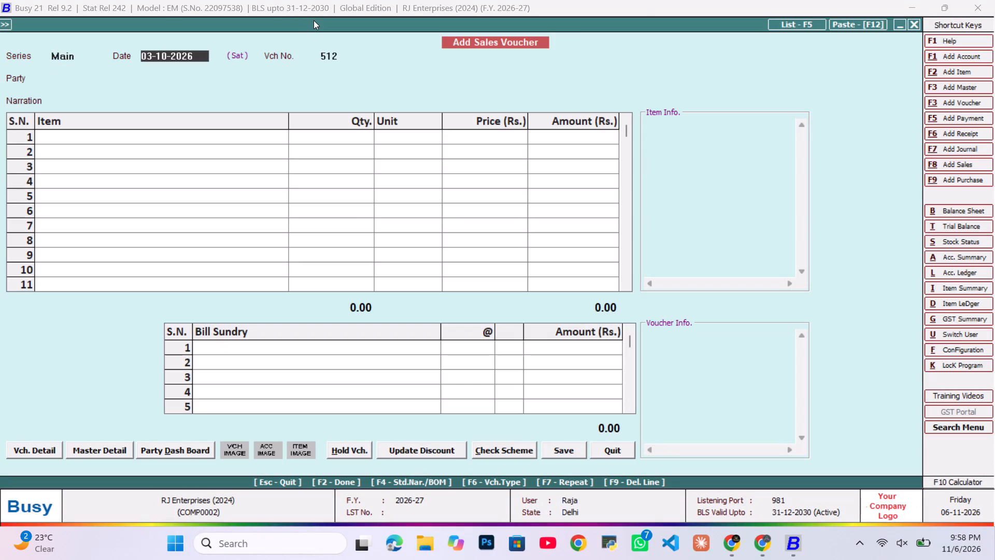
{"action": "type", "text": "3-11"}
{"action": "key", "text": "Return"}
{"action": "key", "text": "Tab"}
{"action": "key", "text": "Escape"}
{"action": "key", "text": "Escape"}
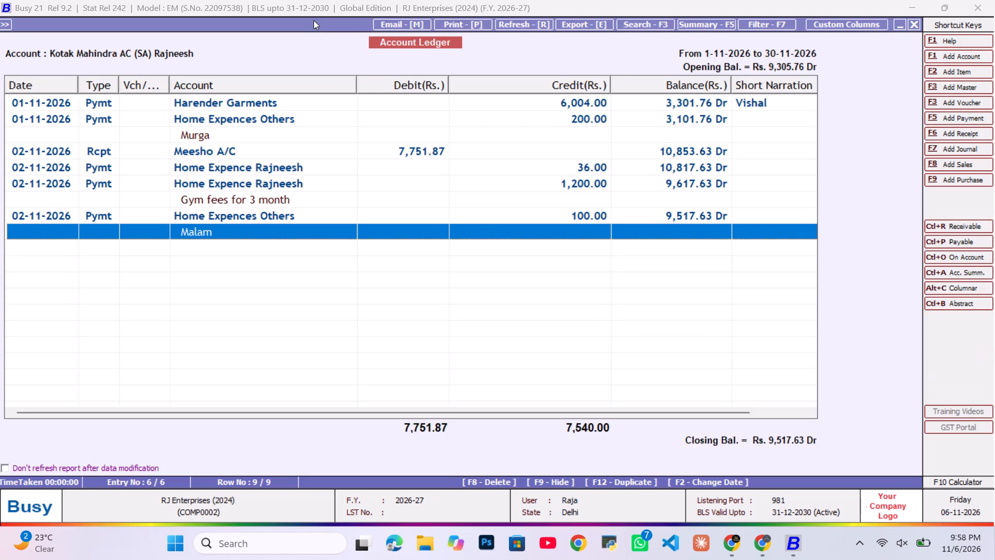
Start a payment voucher in the Main series dated 03-11-2026 and debit Home Expences Others with 130.
{"action": "key", "text": "alt+F5"}
{"action": "key", "text": "Return"}
{"action": "key", "text": "Tab"}
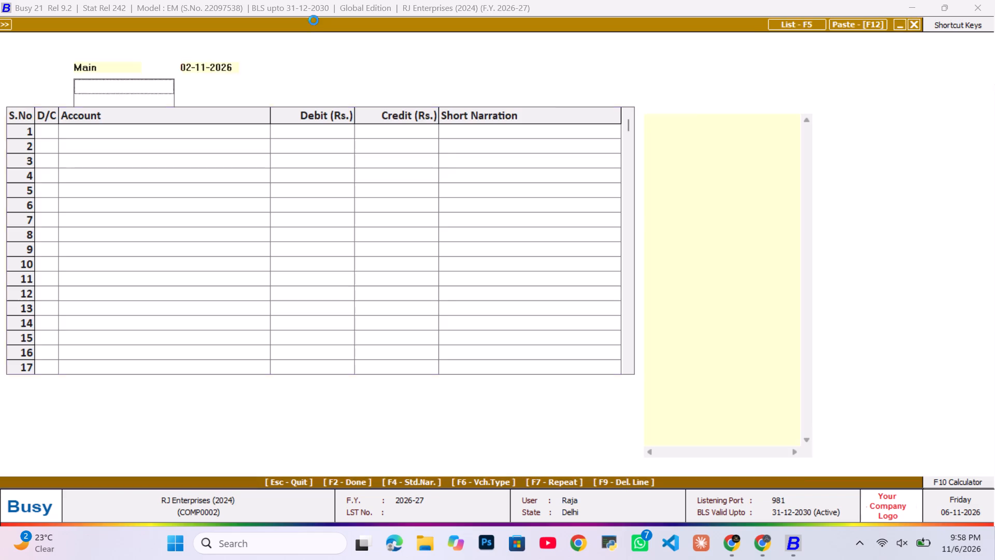
{"action": "type", "text": "3-11"}
{"action": "key", "text": "Return"}
{"action": "key", "text": "Tab"}
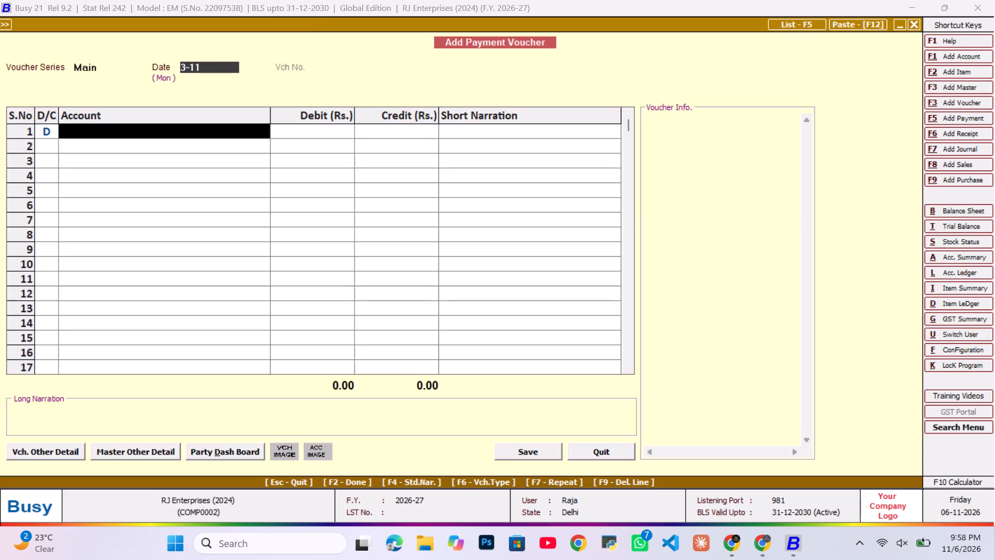
{"action": "type", "text": "home"}
{"action": "key", "text": "Down"}
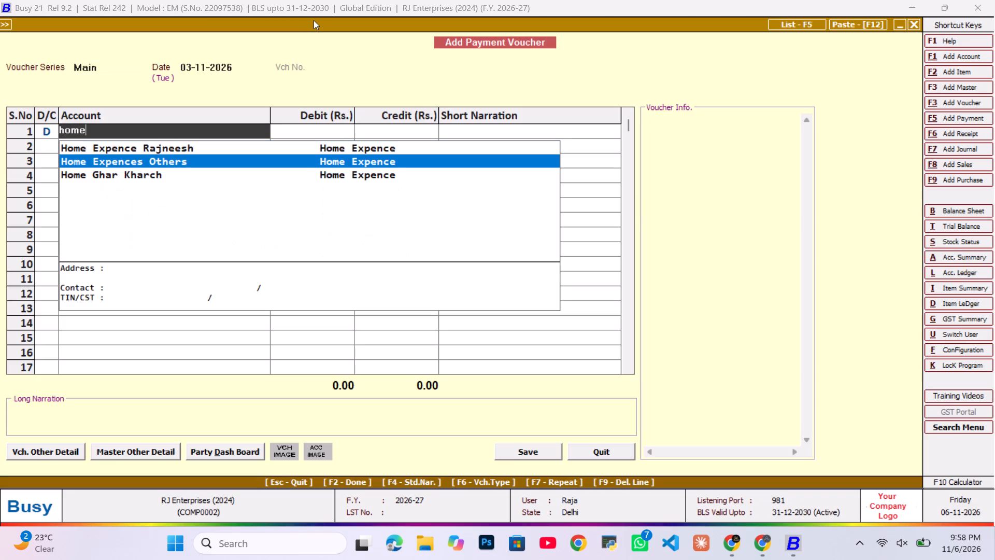
{"action": "key", "text": "Return"}
{"action": "type", "text": "130"}
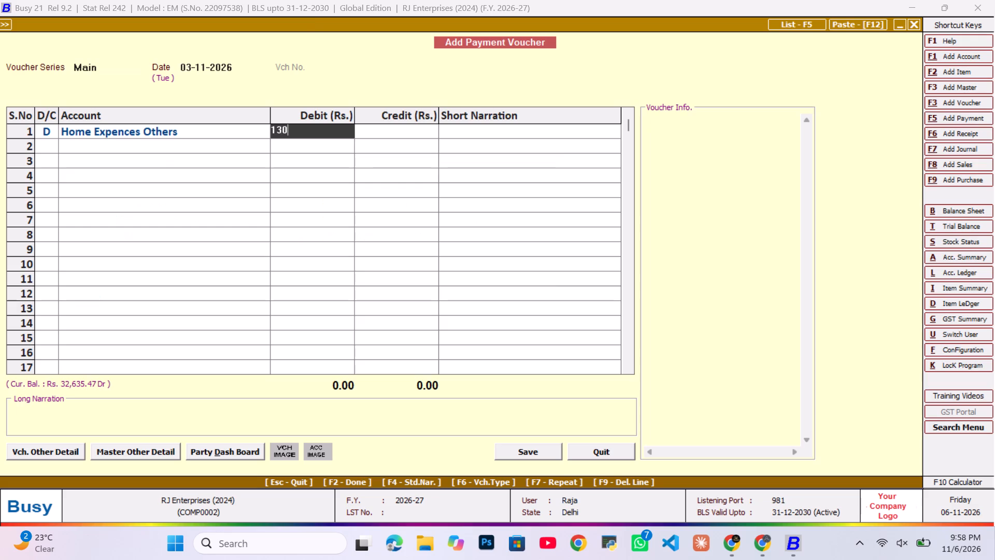
{"action": "key", "text": "Return"}
{"action": "key", "text": "Return"}
Credit the payment to the Kotak Mahindra AC (SA) account of the Maxout group and save the voucher, returning to the ledger.
{"action": "key", "text": "Return"}
{"action": "type", "text": "ko"}
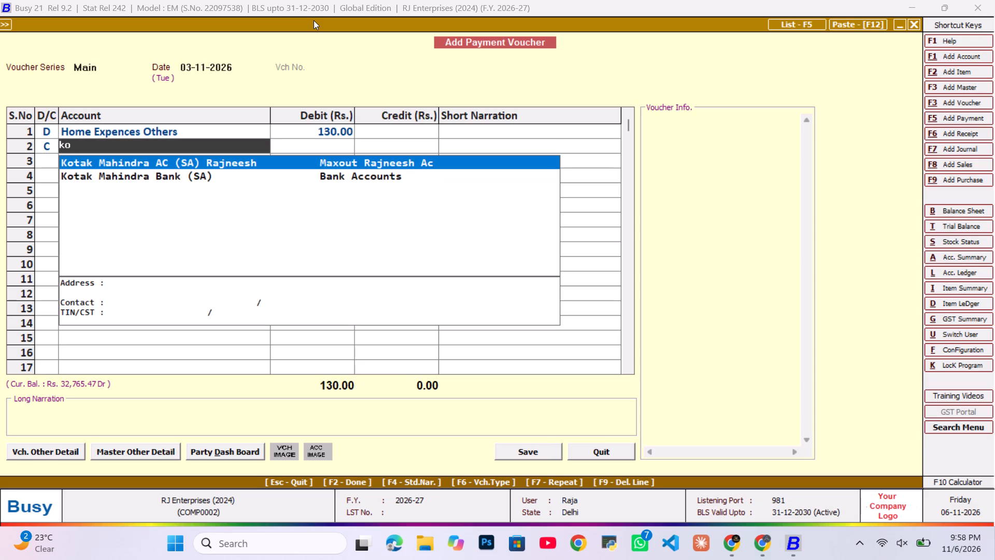
{"action": "key", "text": "Return"}
{"action": "key", "text": "Return"}
{"action": "key", "text": "Return"}
{"action": "key", "text": "Tab"}
{"action": "key", "text": "Return"}
{"action": "key", "text": "Tab"}
{"action": "key", "text": "Tab"}
{"action": "key", "text": "Return"}
{"action": "key", "text": "End"}
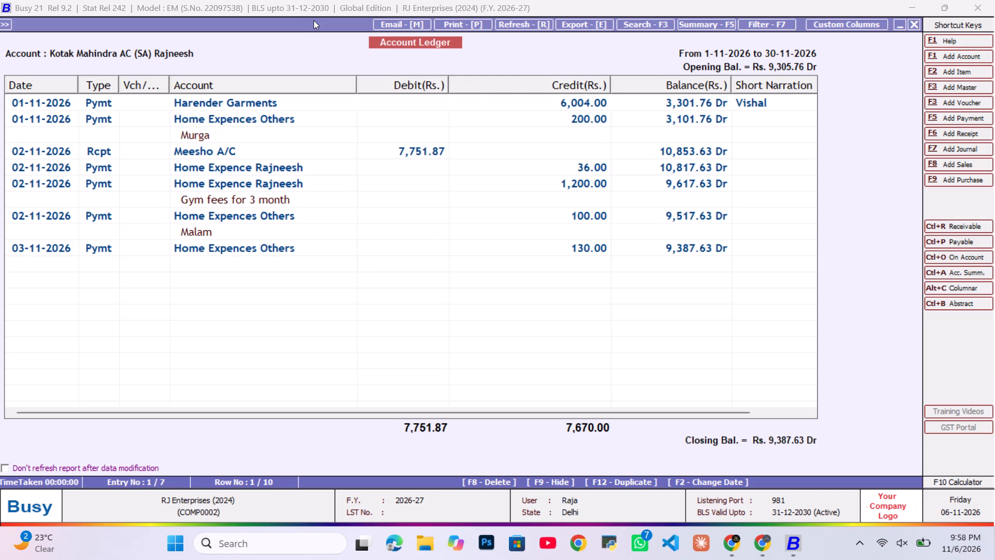
Start a receipt voucher in the Main series dated 03-11-2026 and credit Meesho A/C with 3,205.83.
{"action": "key", "text": "alt+F6"}
{"action": "key", "text": "Return"}
{"action": "key", "text": "Tab"}
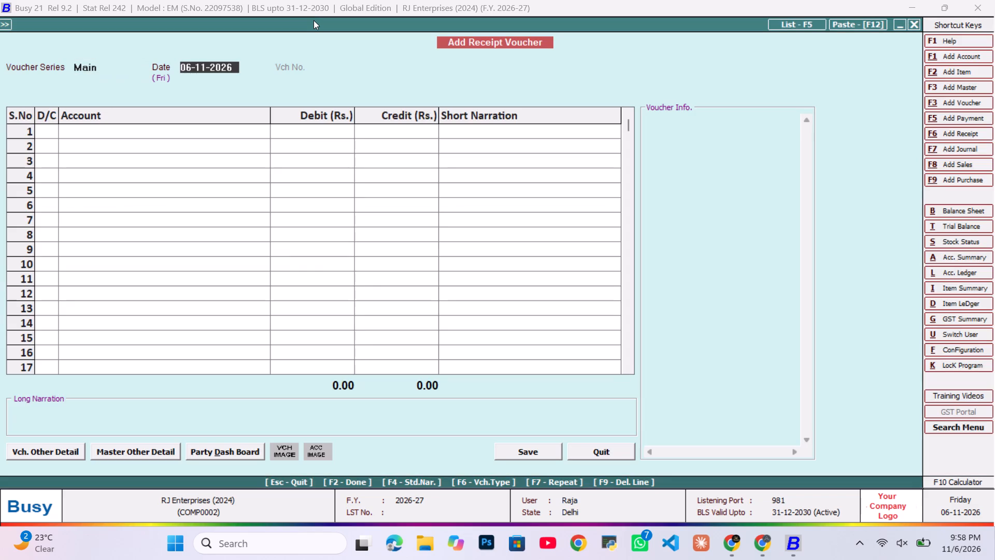
{"action": "type", "text": "3-11"}
{"action": "key", "text": "Return"}
{"action": "key", "text": "Tab"}
{"action": "type", "text": "mee"}
{"action": "key", "text": "Return"}
{"action": "type", "text": "32"}
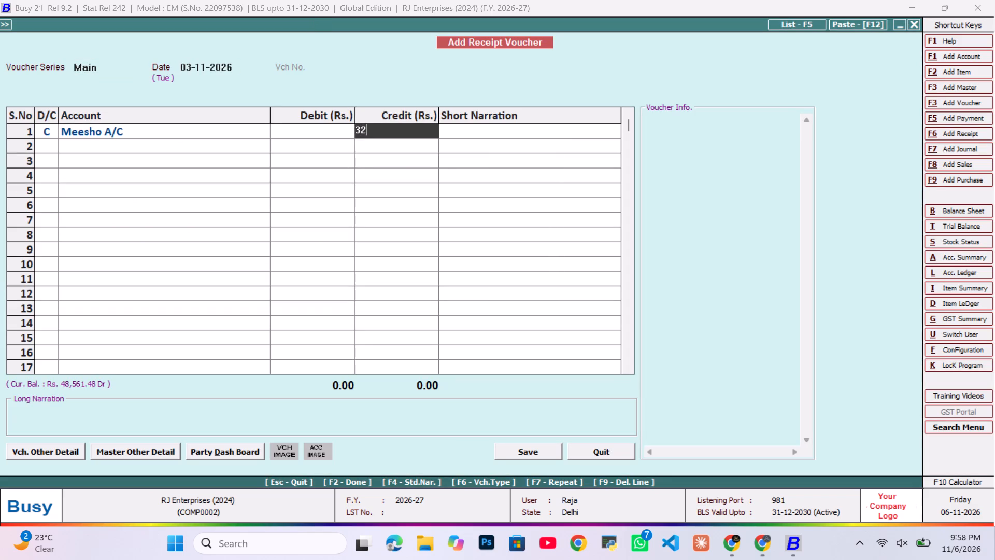
{"action": "type", "text": "05"}
{"action": "type", "text": ".4"}
{"action": "key", "text": "BackSpace"}
{"action": "type", "text": "83"}
{"action": "key", "text": "Return"}
{"action": "key", "text": "Return"}
Debit the receipt to the Maxout group's Kotak Mahindra AC (SA) account, save the voucher and go to the ledger's last entry.
{"action": "key", "text": "Return"}
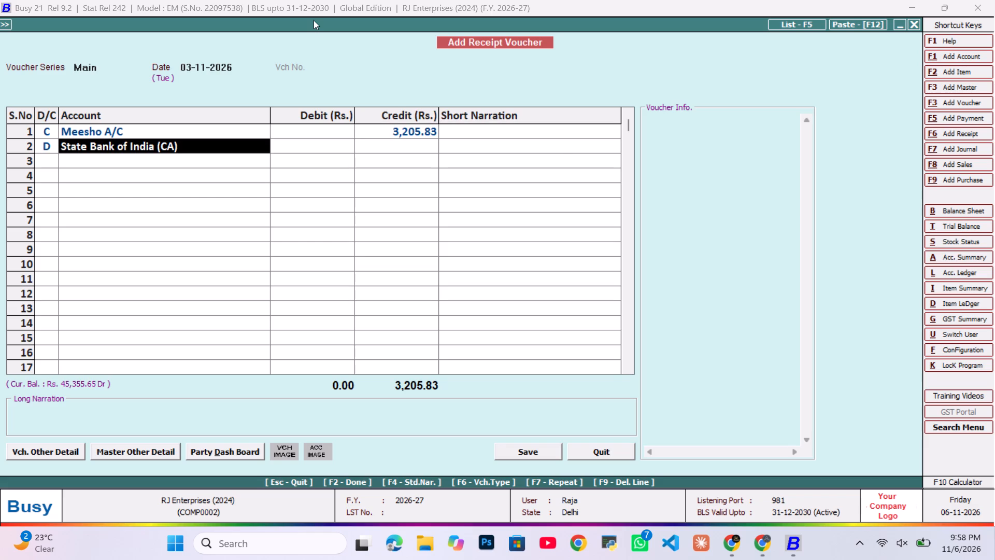
{"action": "type", "text": "ko"}
{"action": "key", "text": "Return"}
{"action": "key", "text": "Return"}
{"action": "key", "text": "Return"}
{"action": "key", "text": "Tab"}
{"action": "key", "text": "Return"}
{"action": "key", "text": "Tab"}
{"action": "key", "text": "Tab"}
{"action": "key", "text": "Return"}
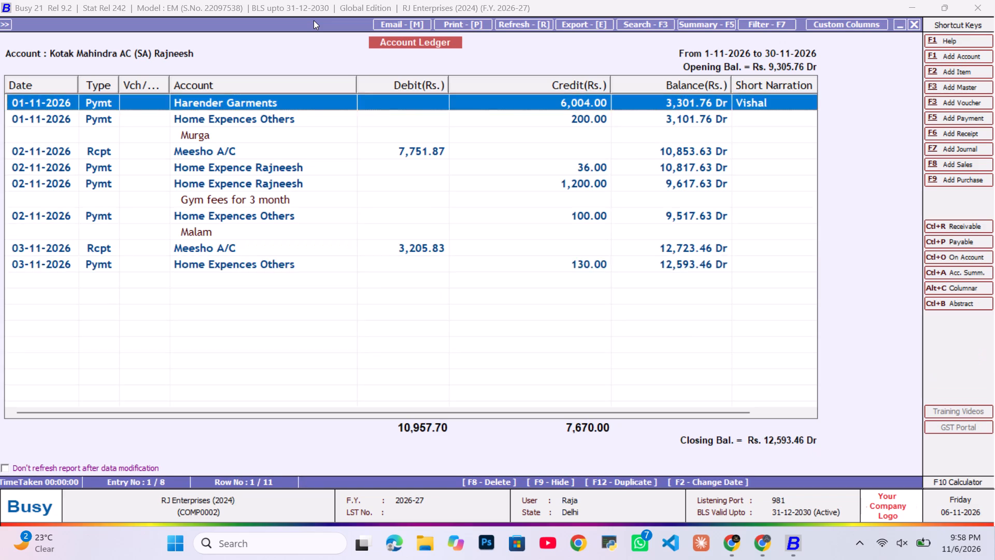
{"action": "key", "text": "End"}
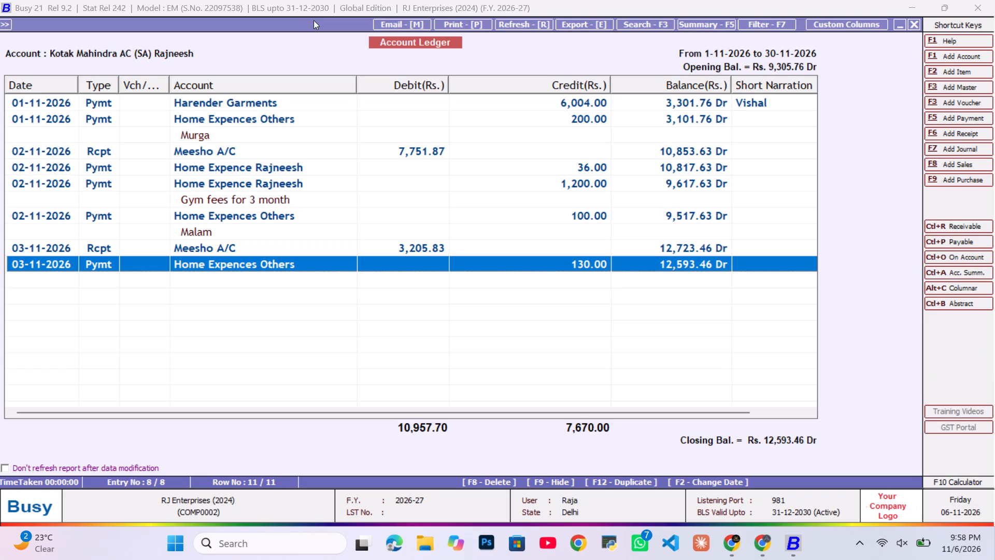
Start another payment voucher in the Main series and move to its date.
{"action": "key", "text": "alt+F5"}
{"action": "key", "text": "Return"}
{"action": "key", "text": "Tab"}
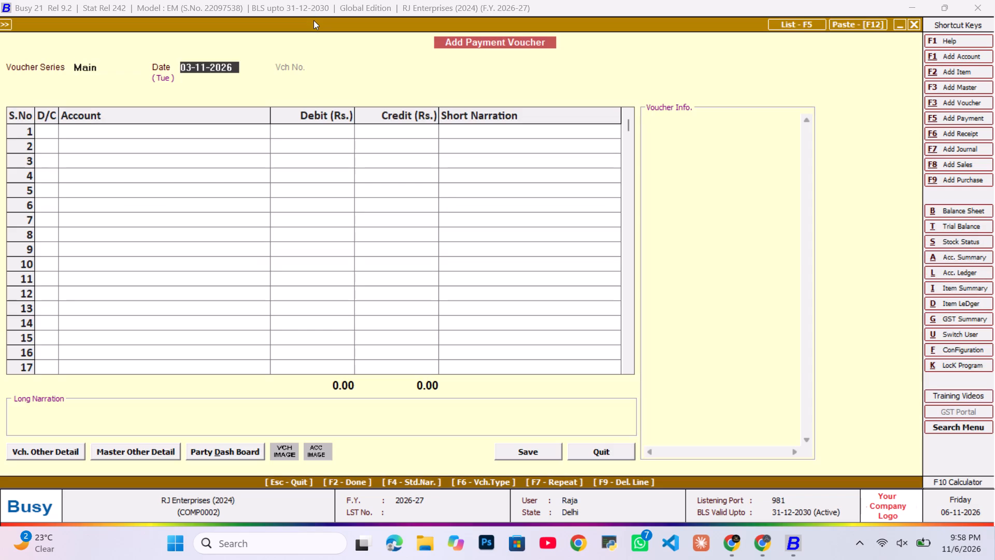
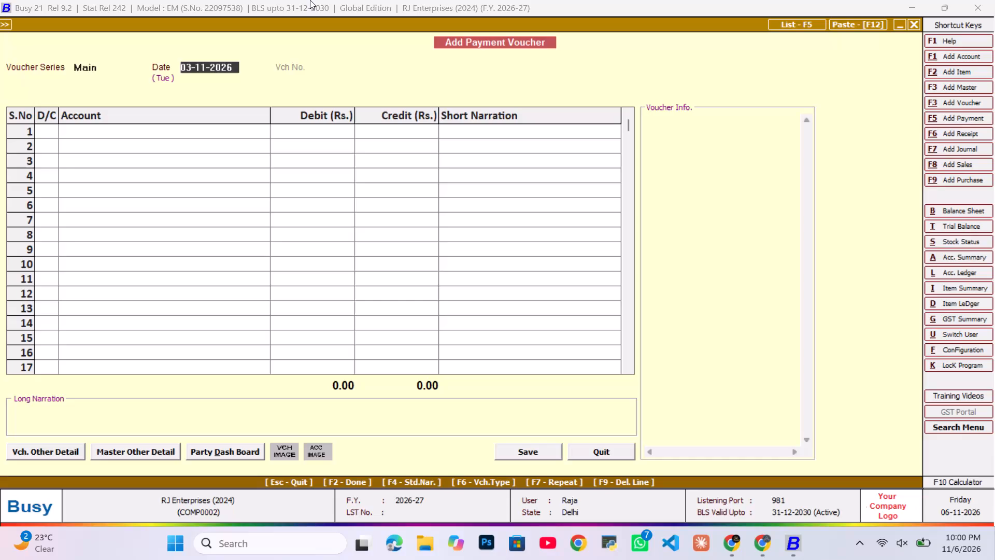
Keep the payment voucher's date at 03-11-2026 and debit Home Expences Others with 890.
{"action": "key", "text": "Return"}
{"action": "key", "text": "Tab"}
{"action": "type", "text": "home"}
{"action": "key", "text": "Down"}
{"action": "key", "text": "Return"}
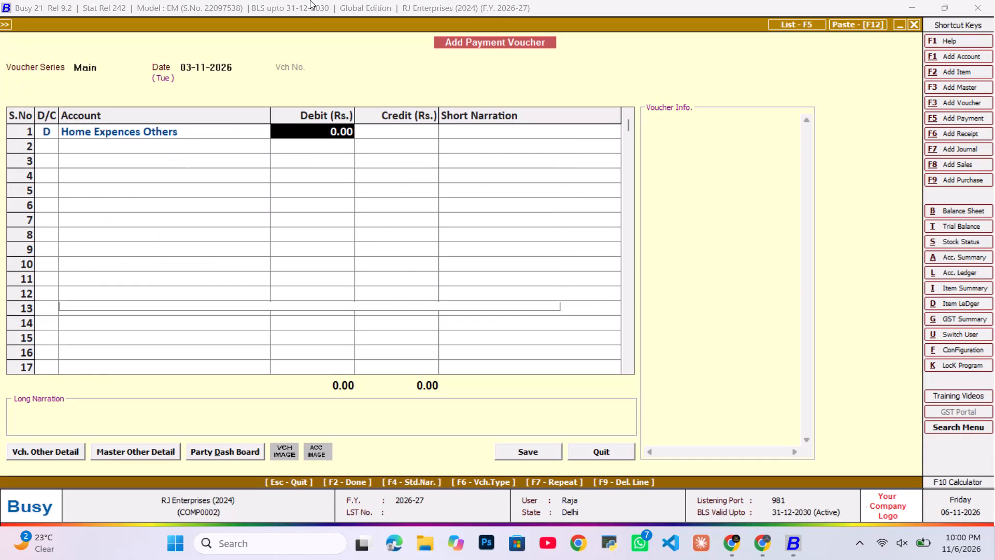
{"action": "type", "text": "890"}
{"action": "key", "text": "Return"}
{"action": "key", "text": "Return"}
Credit the 890 payment to the Kotak Mahindra AC (SA) account, save the voucher and go to the ledger's last entry.
{"action": "key", "text": "Return"}
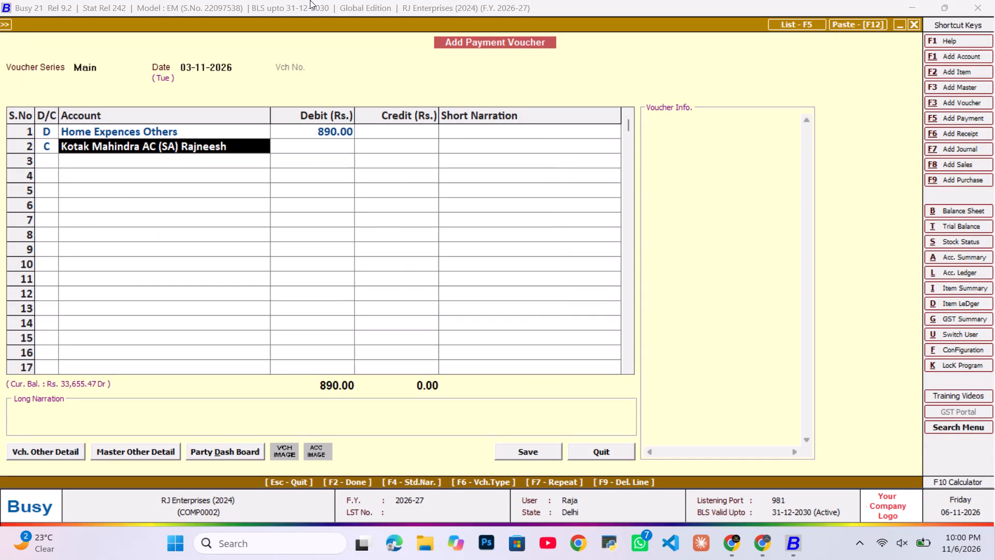
{"action": "type", "text": "ko"}
{"action": "key", "text": "Return"}
{"action": "key", "text": "Return"}
{"action": "key", "text": "Return"}
{"action": "key", "text": "Tab"}
{"action": "key", "text": "Return"}
{"action": "key", "text": "Tab"}
{"action": "key", "text": "Tab"}
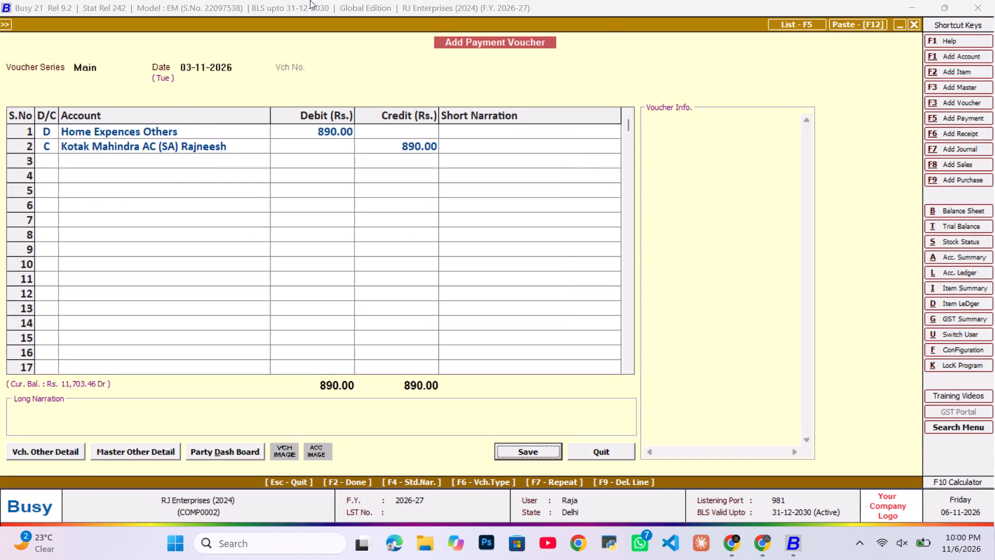
{"action": "key", "text": "Return"}
{"action": "key", "text": "End"}
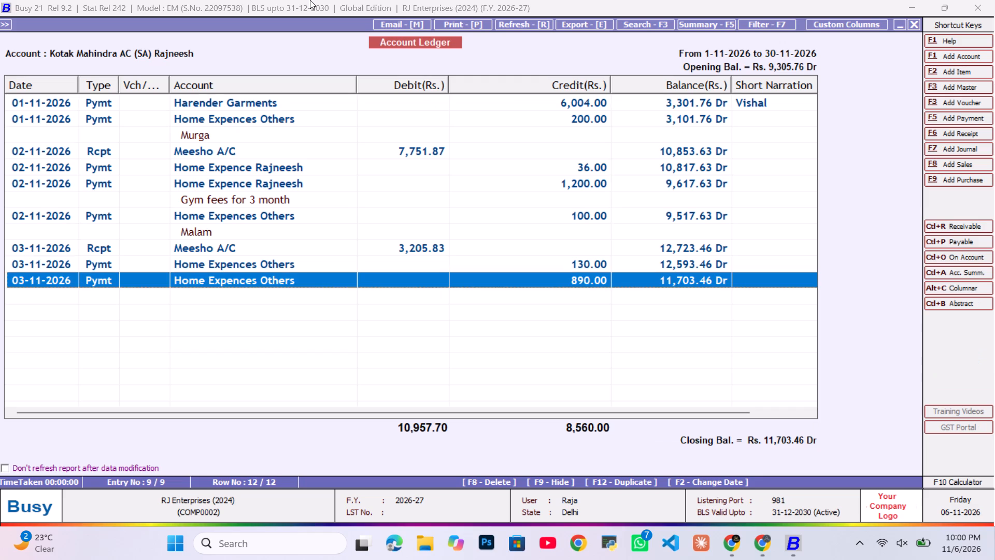
Start a receipt voucher in the Main series dated 04-11-2026 and credit Meesho A/C with 587.85.
{"action": "key", "text": "alt+F6"}
{"action": "key", "text": "Return"}
{"action": "key", "text": "Tab"}
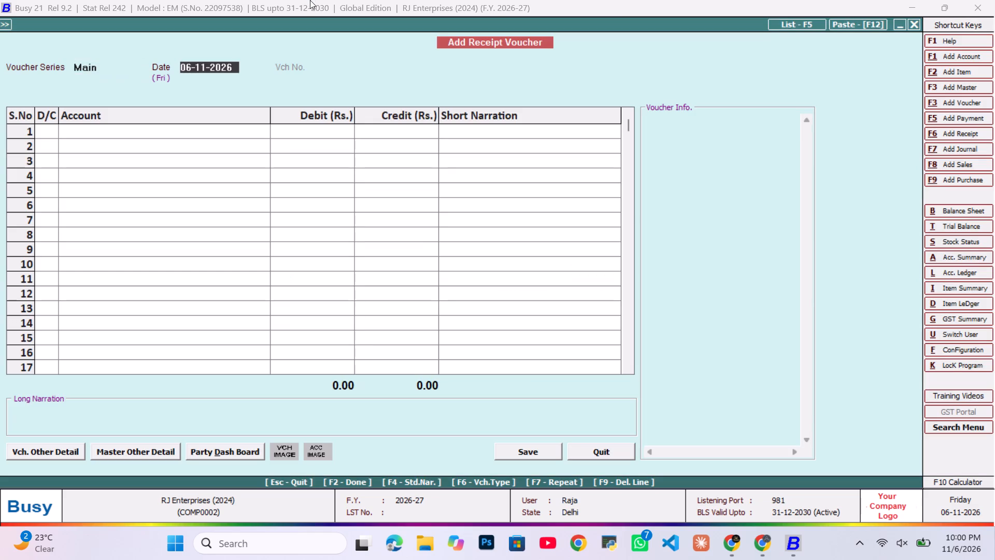
{"action": "key", "text": "4"}
{"action": "key", "text": "Return"}
{"action": "key", "text": "Tab"}
{"action": "type", "text": "mee"}
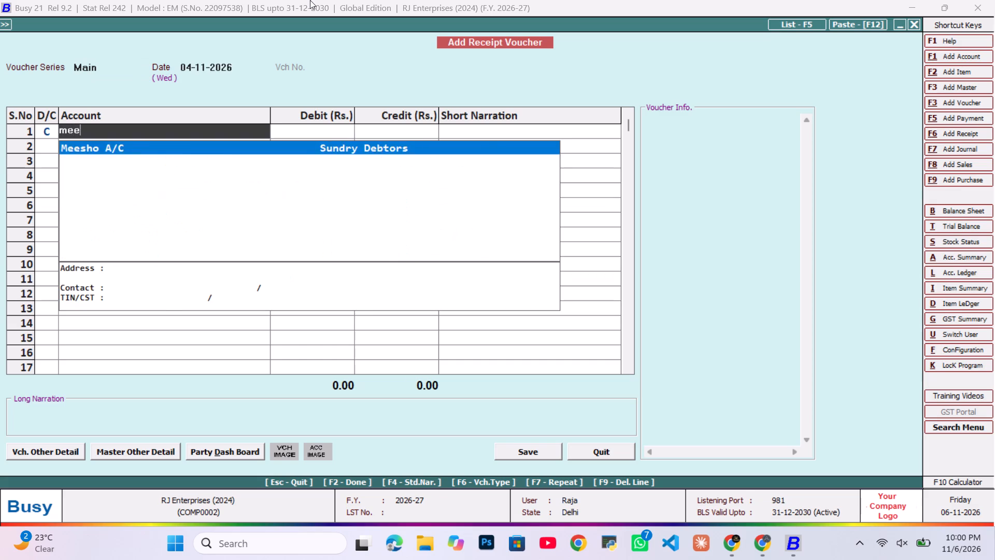
{"action": "key", "text": "Return"}
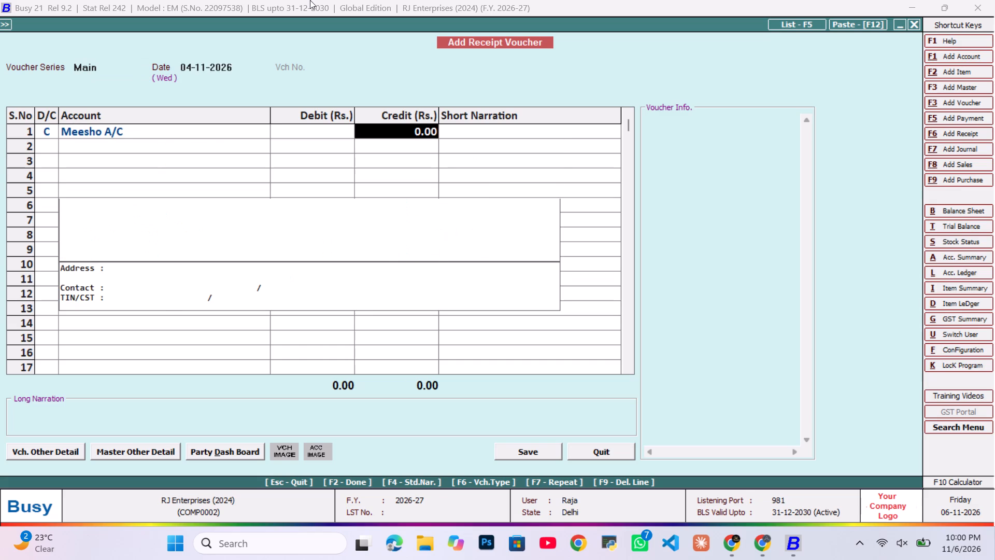
{"action": "type", "text": "58"}
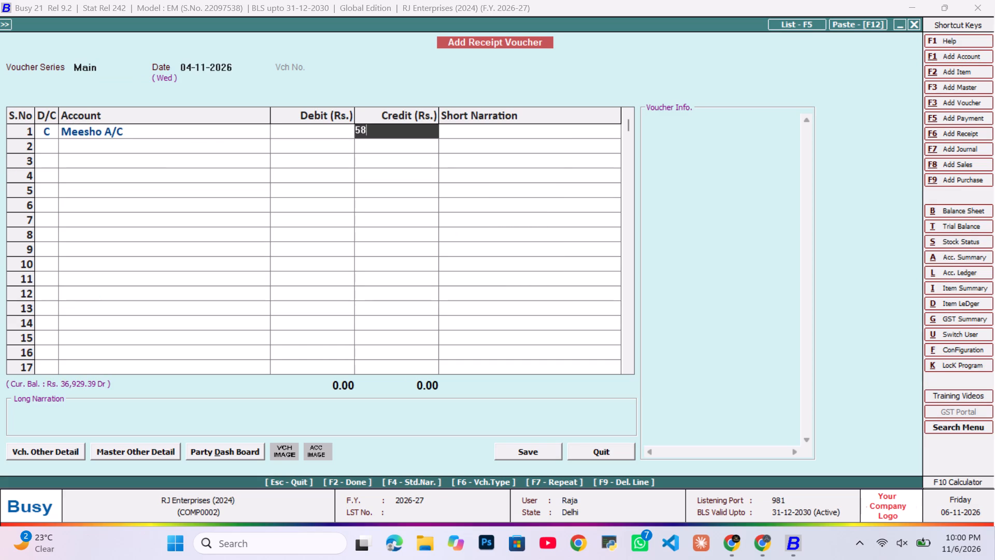
{"action": "type", "text": "7.85"}
{"action": "key", "text": "Return"}
{"action": "key", "text": "Return"}
Debit the 587.85 receipt to the Kotak Mahindra AC (SA) account, save the voucher and go to the ledger's last entry.
{"action": "key", "text": "Return"}
{"action": "type", "text": "ko"}
{"action": "key", "text": "Return"}
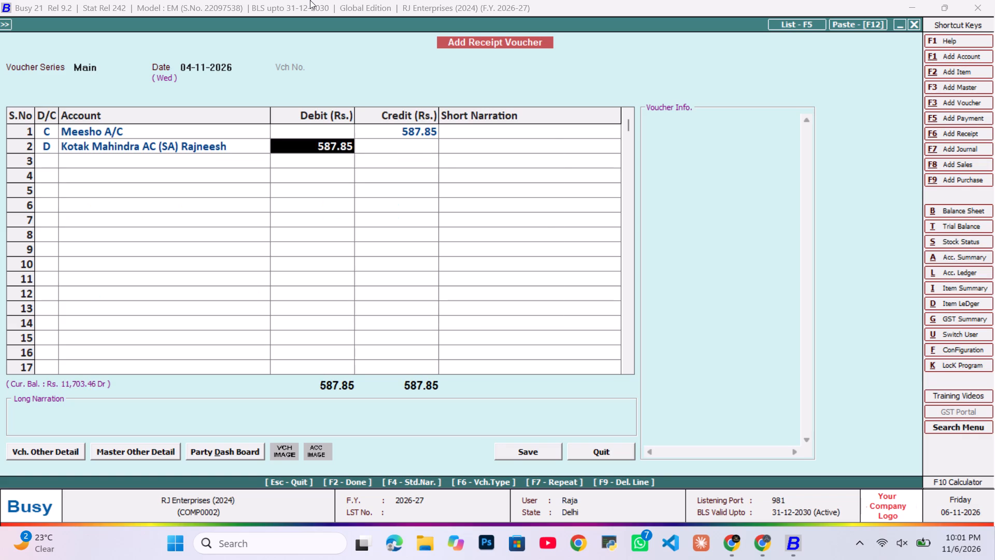
{"action": "key", "text": "Return"}
{"action": "key", "text": "Return"}
{"action": "key", "text": "Tab"}
{"action": "key", "text": "Return"}
{"action": "key", "text": "Tab"}
{"action": "key", "text": "Tab"}
{"action": "key", "text": "Return"}
{"action": "key", "text": "End"}
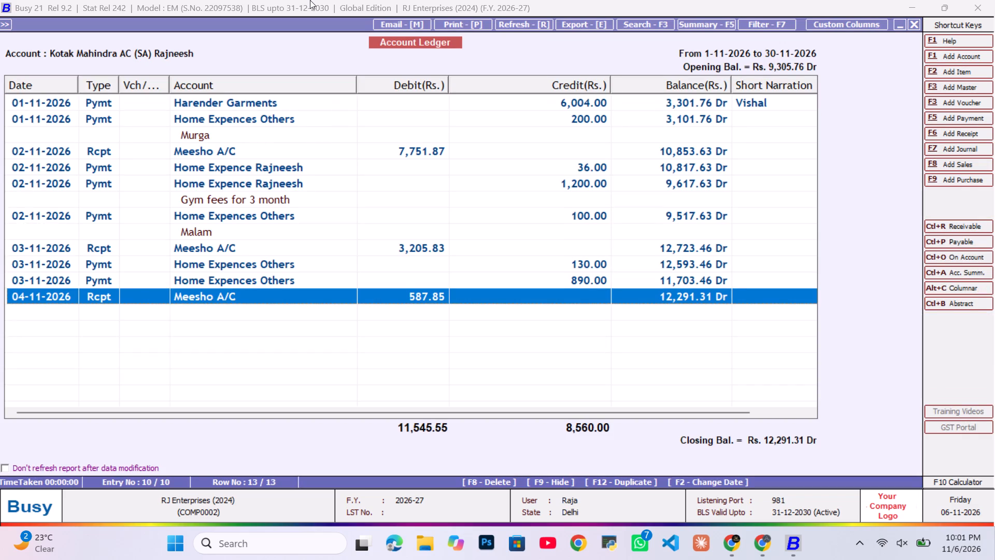
Start a payment voucher in the Main series dated 04-11-2026 and debit Home Expences Others with 19.
{"action": "key", "text": "alt+F5"}
{"action": "key", "text": "Return"}
{"action": "key", "text": "Tab"}
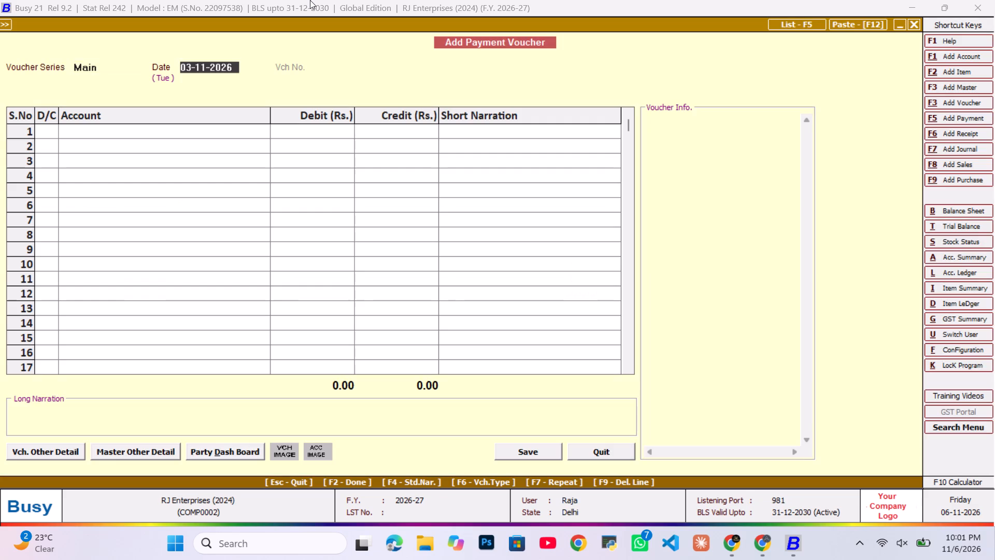
{"action": "key", "text": "4"}
{"action": "key", "text": "Return"}
{"action": "key", "text": "Tab"}
{"action": "type", "text": "home"}
{"action": "key", "text": "Down"}
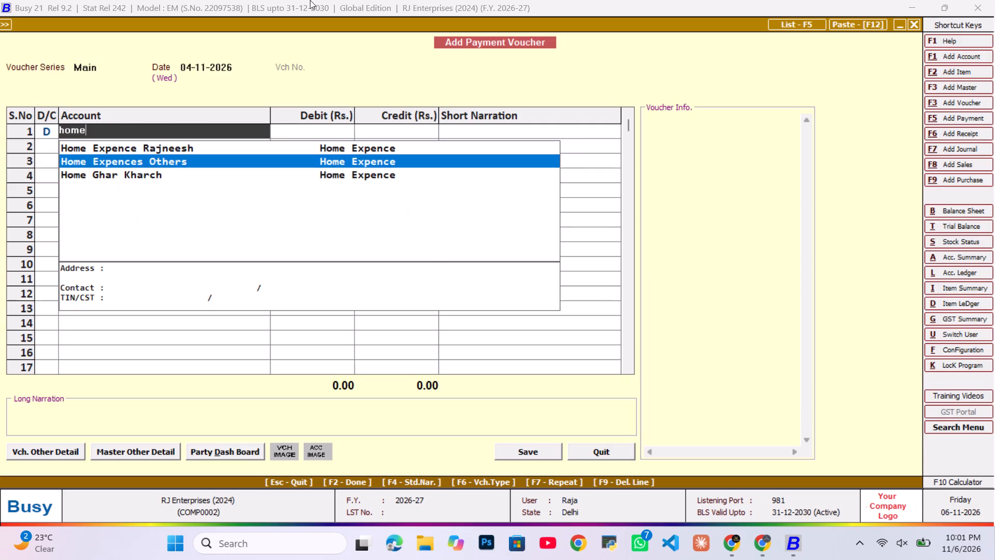
{"action": "key", "text": "Return"}
{"action": "type", "text": "19"}
{"action": "key", "text": "Return"}
{"action": "key", "text": "Return"}
Credit the 19 payment to the Kotak Mahindra AC (SA) account and save the voucher, returning to the ledger.
{"action": "key", "text": "Return"}
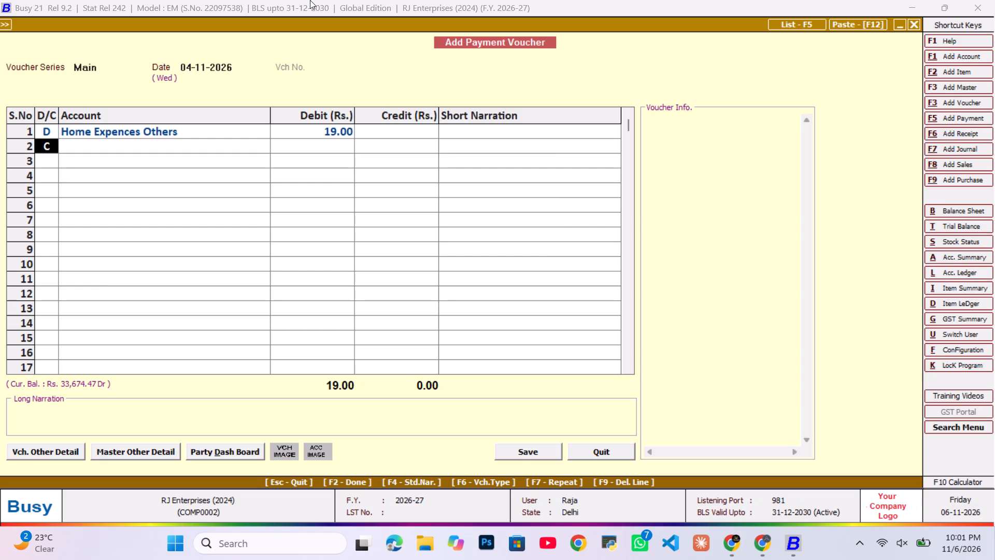
{"action": "key", "text": "Return"}
{"action": "key", "text": "Return"}
{"action": "key", "text": "Return"}
{"action": "key", "text": "Tab"}
{"action": "key", "text": "Return"}
{"action": "key", "text": "Tab"}
{"action": "key", "text": "Tab"}
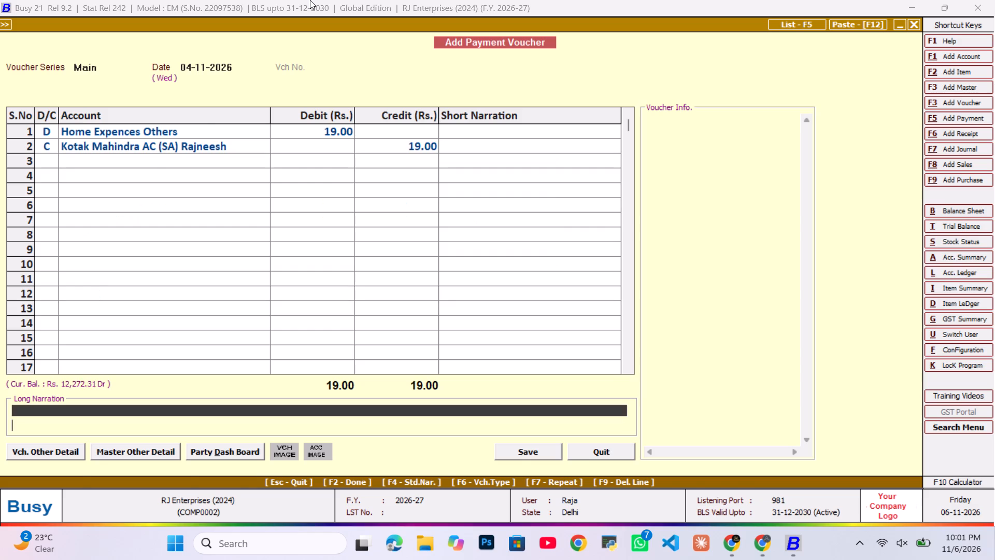
{"action": "key", "text": "Return"}
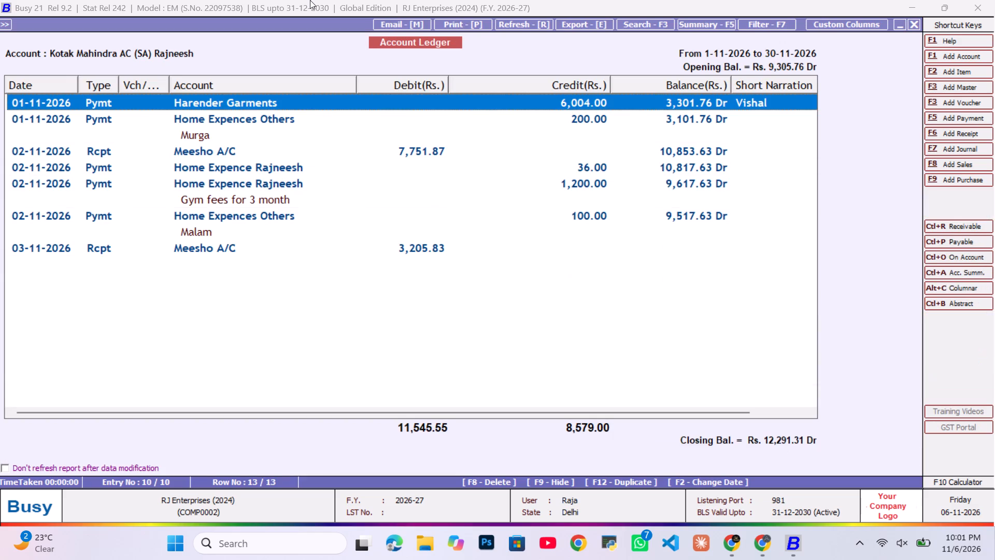
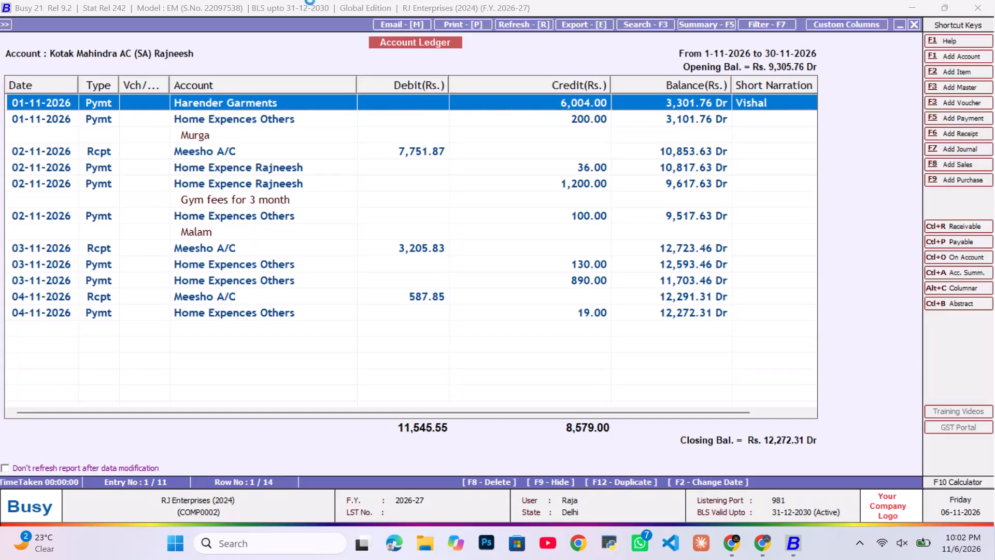
Start a payment voucher in the Main series dated 04-11-2026 and debit Harender Garments with 4,500.
{"action": "key", "text": "Return"}
{"action": "key", "text": "Tab"}
{"action": "key", "text": "Return"}
{"action": "key", "text": "Tab"}
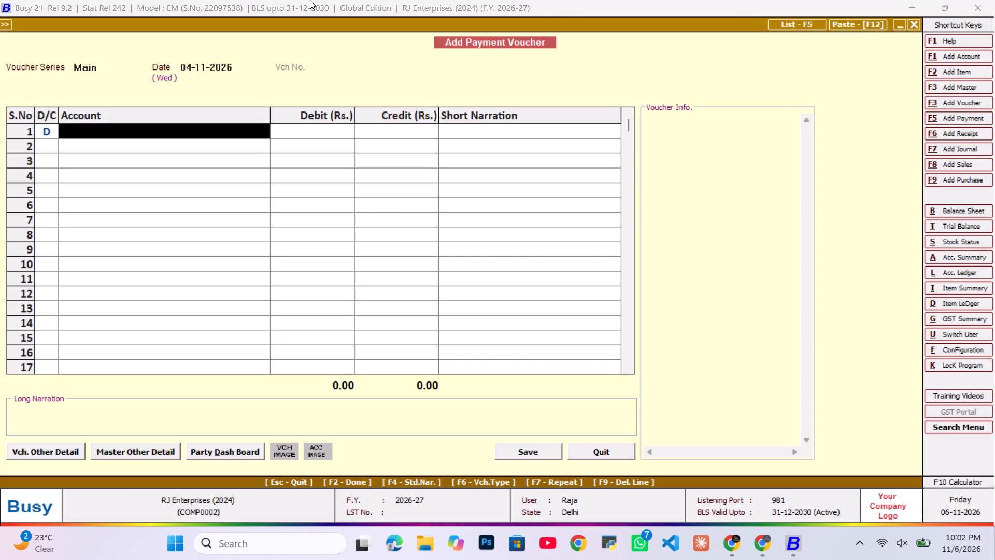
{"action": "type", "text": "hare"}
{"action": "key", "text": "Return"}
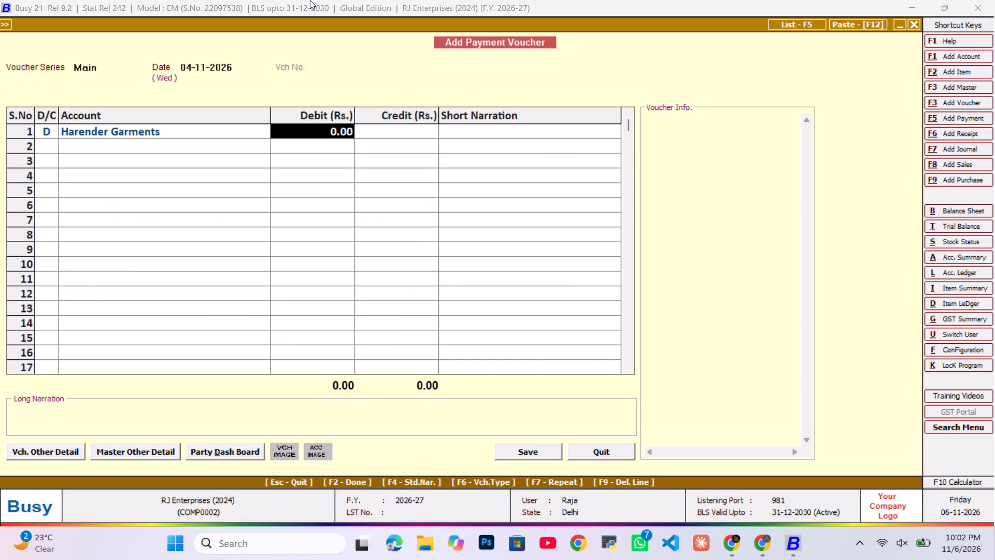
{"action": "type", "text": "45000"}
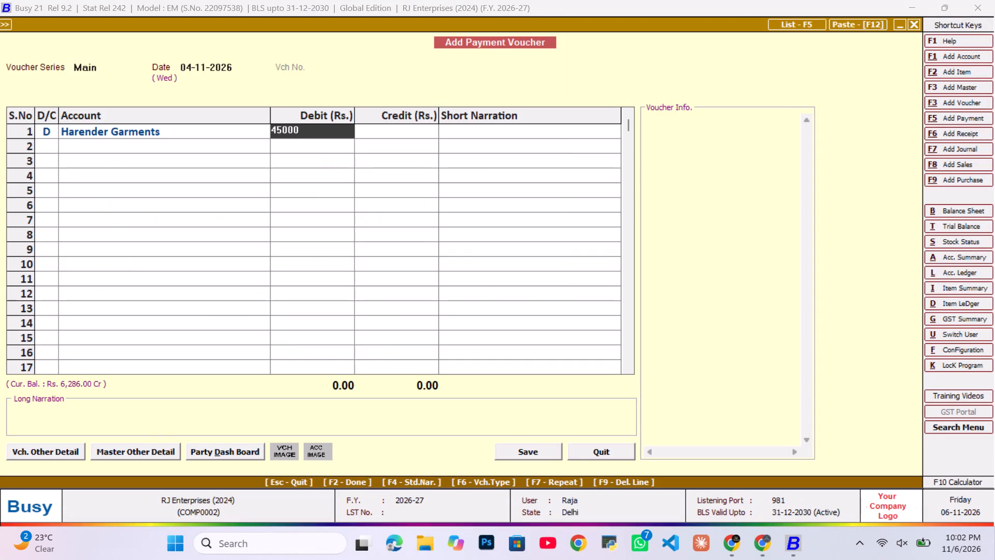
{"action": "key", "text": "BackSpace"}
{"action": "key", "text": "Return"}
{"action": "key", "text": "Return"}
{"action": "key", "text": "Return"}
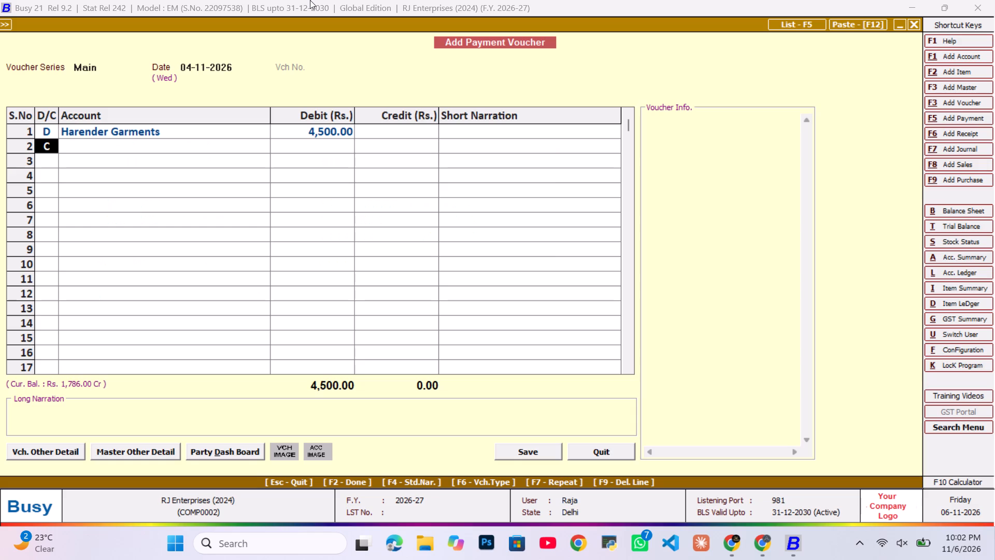
Credit the 4,500 payment to the Kotak Mahindra AC (SA) account, add the long narration "vikram master", save the voucher and go to the ledger's last entry.
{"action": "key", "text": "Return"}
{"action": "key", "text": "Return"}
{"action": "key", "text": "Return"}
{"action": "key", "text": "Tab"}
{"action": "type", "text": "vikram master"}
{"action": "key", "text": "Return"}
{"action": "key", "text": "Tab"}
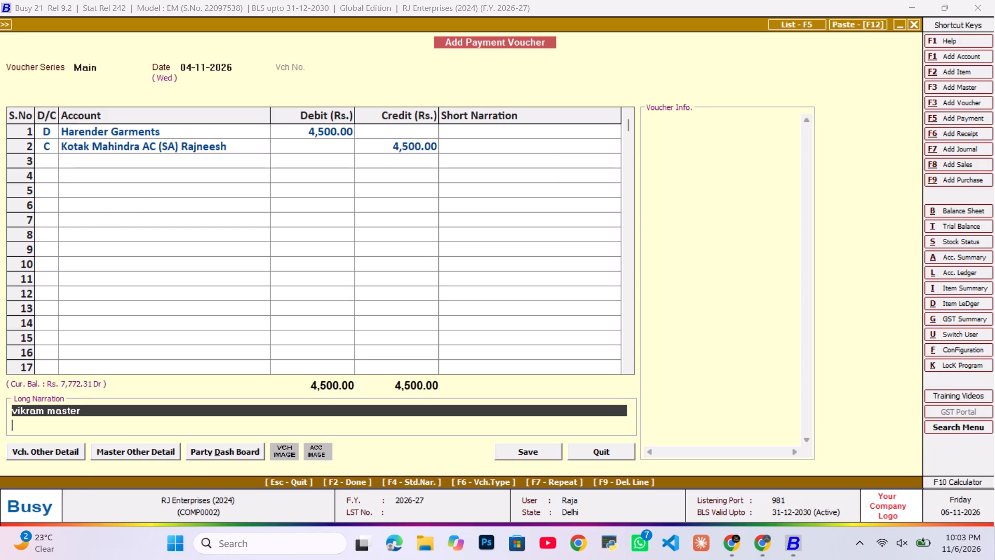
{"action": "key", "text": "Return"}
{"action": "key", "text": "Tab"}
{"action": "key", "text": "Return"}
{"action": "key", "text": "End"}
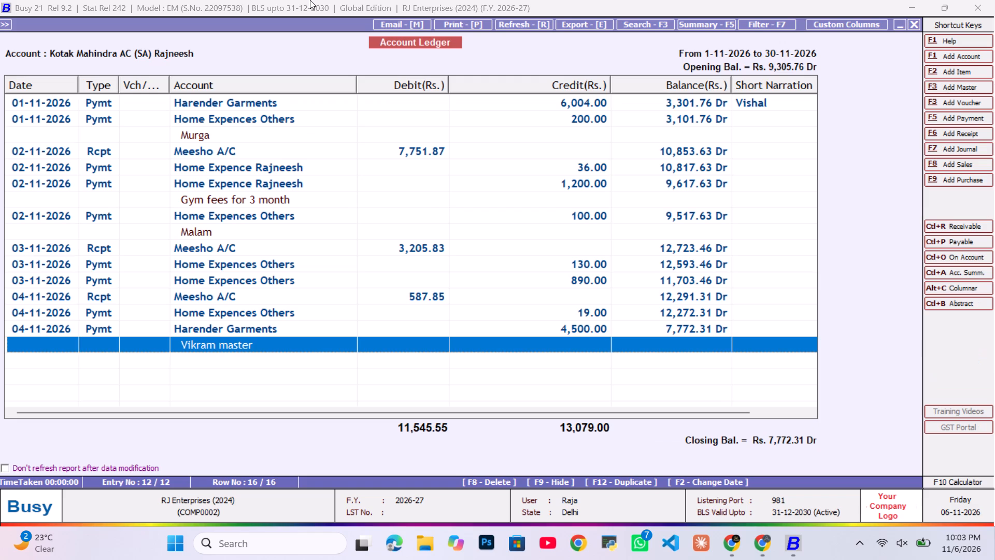
Start a payment voucher in the Main series dated 04-11-2026 and debit Home Expences Others with 86.
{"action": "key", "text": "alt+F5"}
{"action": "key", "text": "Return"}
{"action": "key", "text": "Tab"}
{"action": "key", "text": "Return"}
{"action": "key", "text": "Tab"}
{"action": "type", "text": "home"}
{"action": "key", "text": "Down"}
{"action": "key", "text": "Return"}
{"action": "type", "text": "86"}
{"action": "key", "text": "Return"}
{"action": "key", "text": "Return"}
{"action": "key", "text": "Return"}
Credit the 86 payment to the Kotak Mahindra AC (SA) account, save the voucher and go to the ledger's last entry.
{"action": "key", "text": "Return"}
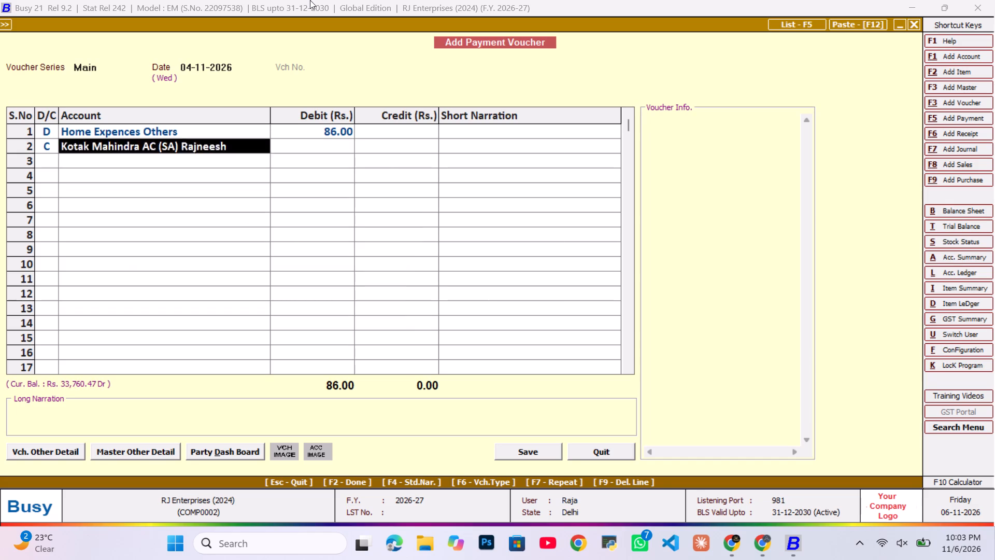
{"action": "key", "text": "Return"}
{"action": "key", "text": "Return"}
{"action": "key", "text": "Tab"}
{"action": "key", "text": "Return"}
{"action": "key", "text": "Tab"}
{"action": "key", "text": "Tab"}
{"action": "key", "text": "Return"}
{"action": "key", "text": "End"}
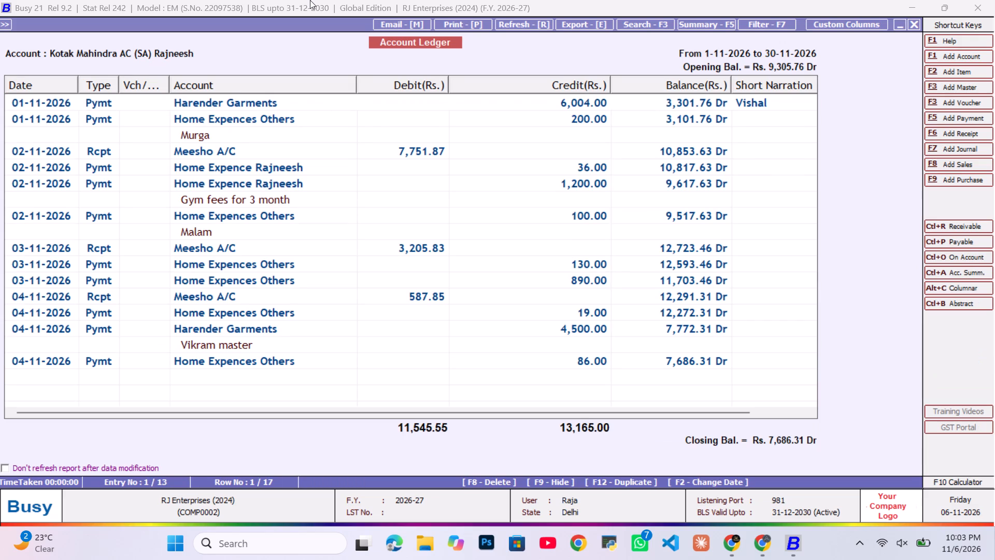
Start a payment voucher in the Main series dated 04-11-2026 and debit Home Expences Others with 55.
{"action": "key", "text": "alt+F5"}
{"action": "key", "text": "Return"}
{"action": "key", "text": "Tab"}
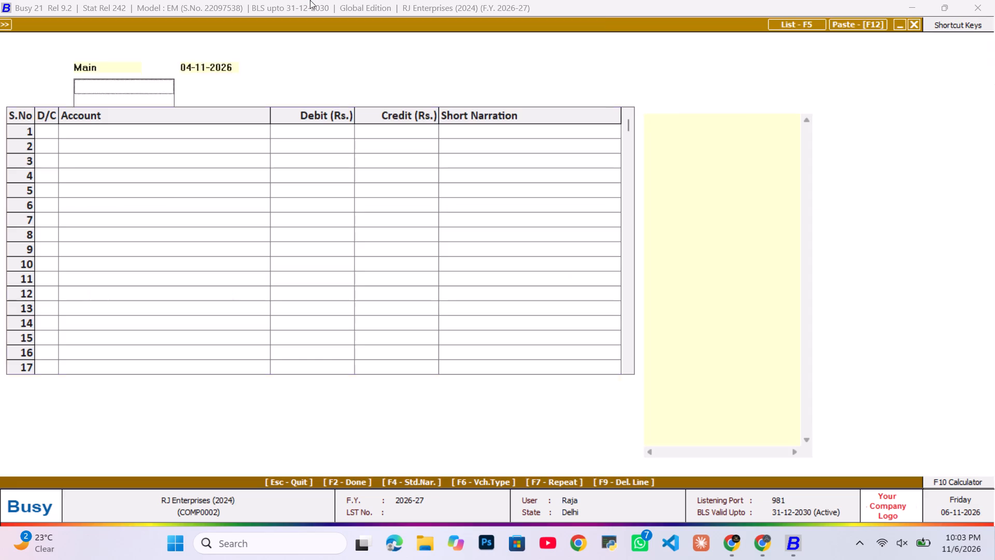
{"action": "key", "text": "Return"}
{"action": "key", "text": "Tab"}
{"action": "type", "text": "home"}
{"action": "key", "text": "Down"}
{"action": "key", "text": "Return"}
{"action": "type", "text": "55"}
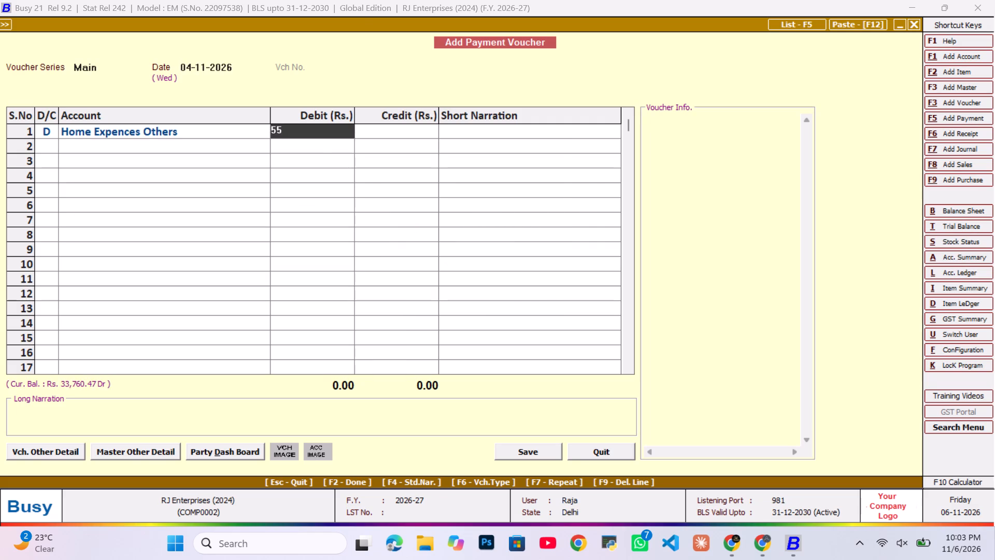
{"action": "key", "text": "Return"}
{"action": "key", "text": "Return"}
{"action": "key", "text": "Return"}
Credit the 55 payment to the Kotak Mahindra AC (SA) account and enter the long narration "egg rool".
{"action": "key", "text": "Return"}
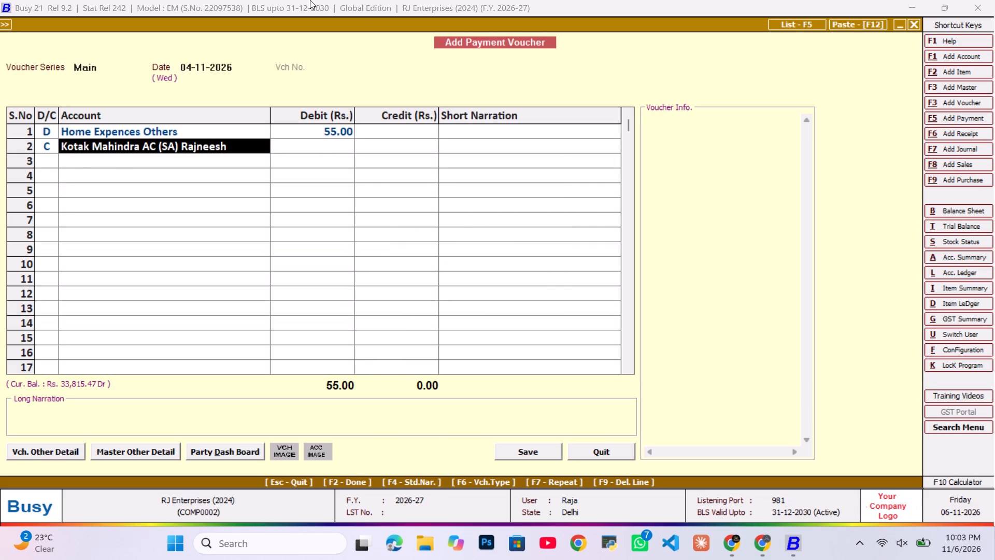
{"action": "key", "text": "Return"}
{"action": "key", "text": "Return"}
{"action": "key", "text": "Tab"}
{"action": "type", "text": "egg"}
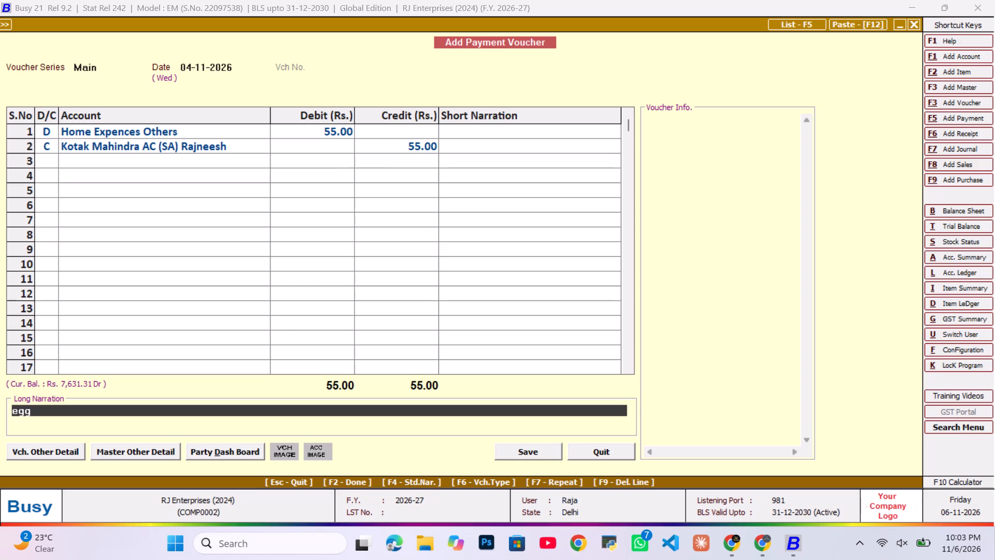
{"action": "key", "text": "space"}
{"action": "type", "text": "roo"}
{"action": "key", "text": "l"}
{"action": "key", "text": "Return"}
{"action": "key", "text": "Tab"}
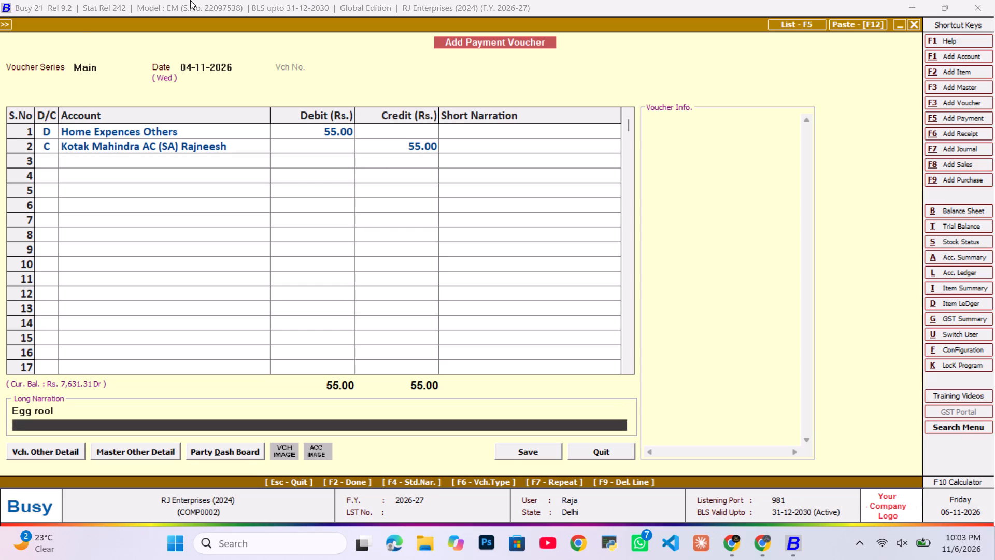
Change the Home Expences Others debit to 105, save the egg rool voucher and go to the ledger's last entry.
{"action": "left_click", "coordinate": [280, 129]}
{"action": "type", "text": "105"}
{"action": "key", "text": "Return"}
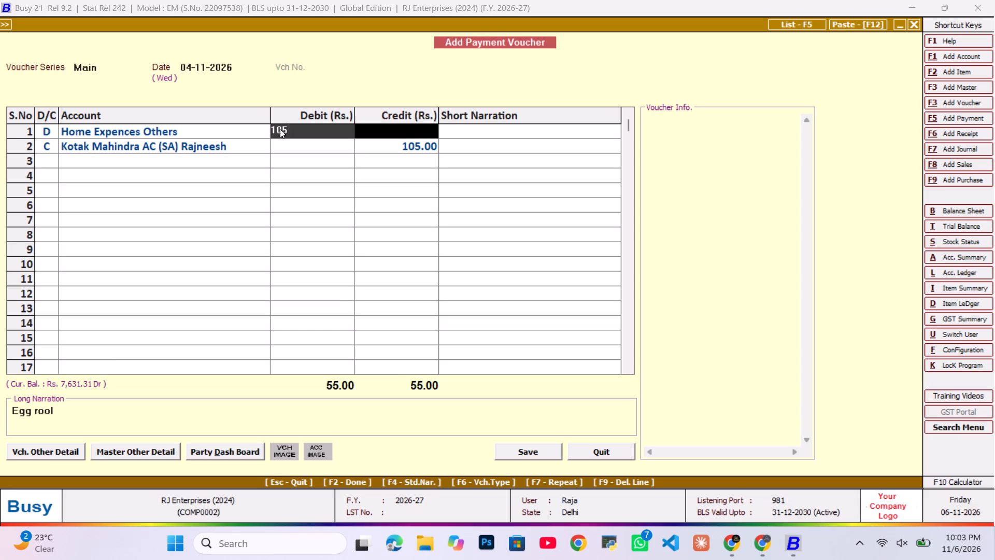
{"action": "key", "text": "Return"}
{"action": "key", "text": "Return"}
{"action": "key", "text": "Return"}
{"action": "key", "text": "Return"}
{"action": "key", "text": "Return"}
{"action": "key", "text": "Tab"}
{"action": "key", "text": "Return"}
{"action": "key", "text": "Tab"}
{"action": "key", "text": "Return"}
{"action": "key", "text": "Tab"}
{"action": "key", "text": "Return"}
{"action": "key", "text": "End"}
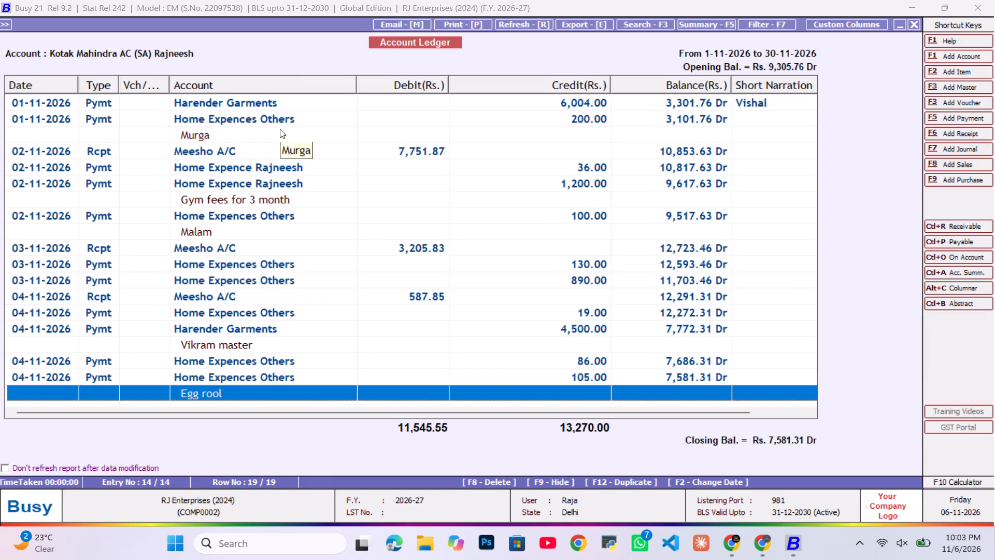
Start a payment voucher in the Main series dated 04-11-2026 and debit Home Expences Others with 20.
{"action": "key", "text": "Up"}
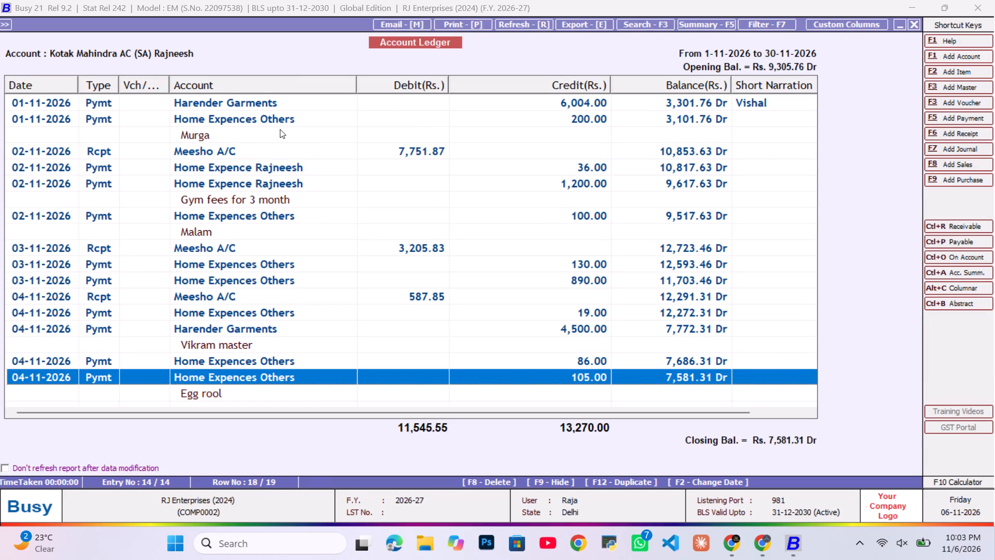
{"action": "key", "text": "alt+F5"}
{"action": "key", "text": "Return"}
{"action": "key", "text": "Tab"}
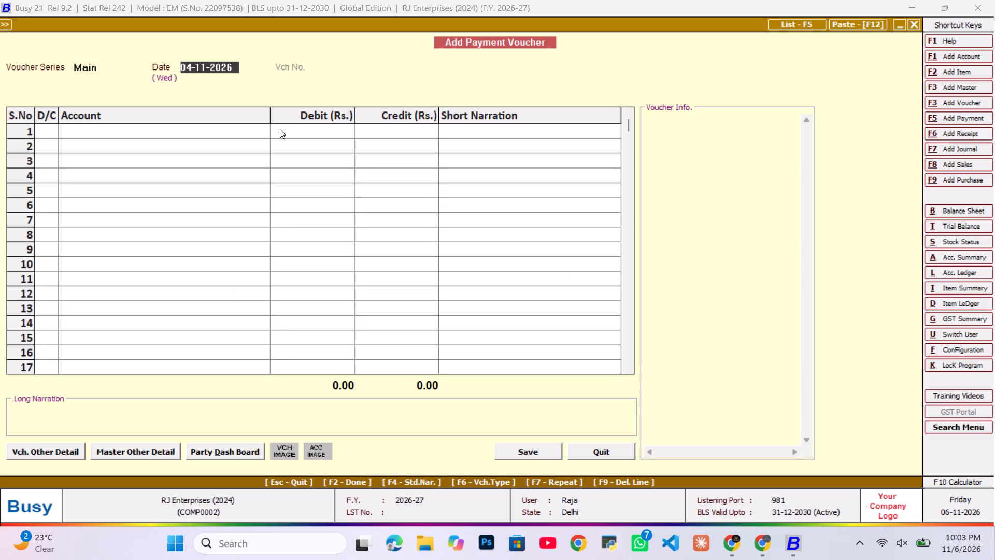
{"action": "key", "text": "Return"}
{"action": "key", "text": "Tab"}
{"action": "type", "text": "home"}
{"action": "key", "text": "Up"}
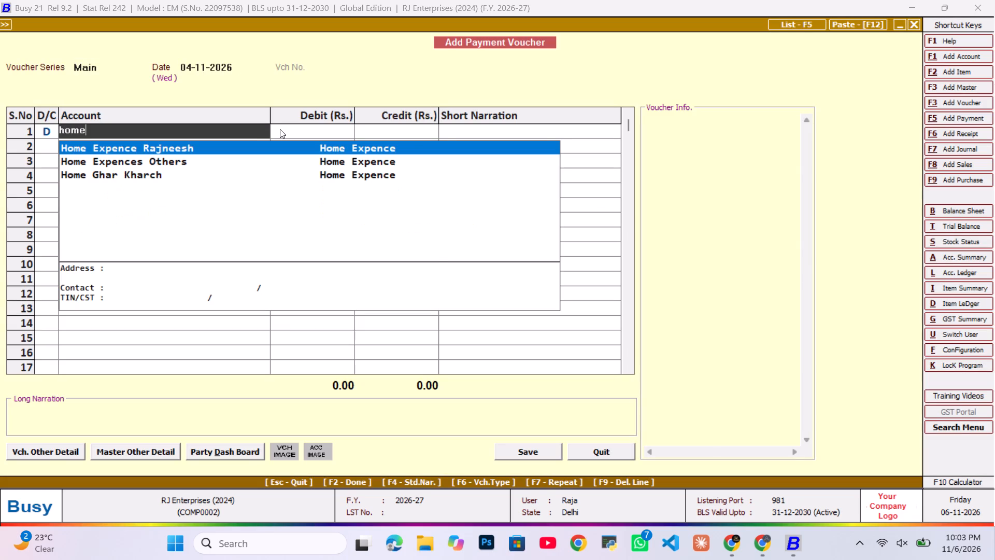
{"action": "key", "text": "Down"}
{"action": "key", "text": "Return"}
{"action": "type", "text": "20"}
{"action": "key", "text": "Return"}
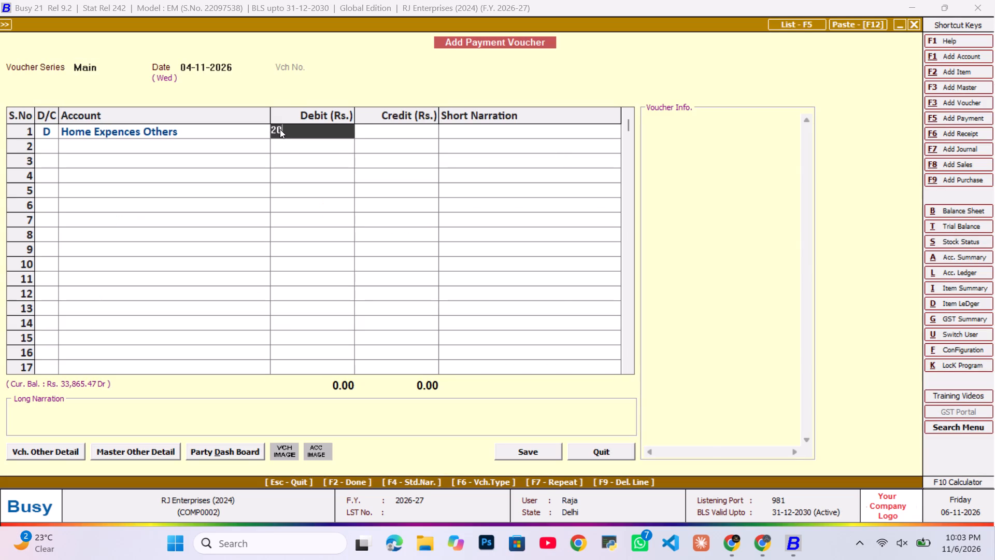
{"action": "key", "text": "Return"}
{"action": "key", "text": "Return"}
Credit the 20 payment to the Kotak Mahindra AC (SA) account, save the voucher and go to the ledger's last entry.
{"action": "key", "text": "Return"}
{"action": "key", "text": "Return"}
{"action": "key", "text": "Return"}
{"action": "key", "text": "Tab"}
{"action": "key", "text": "Return"}
{"action": "key", "text": "Tab"}
{"action": "key", "text": "Tab"}
{"action": "key", "text": "Return"}
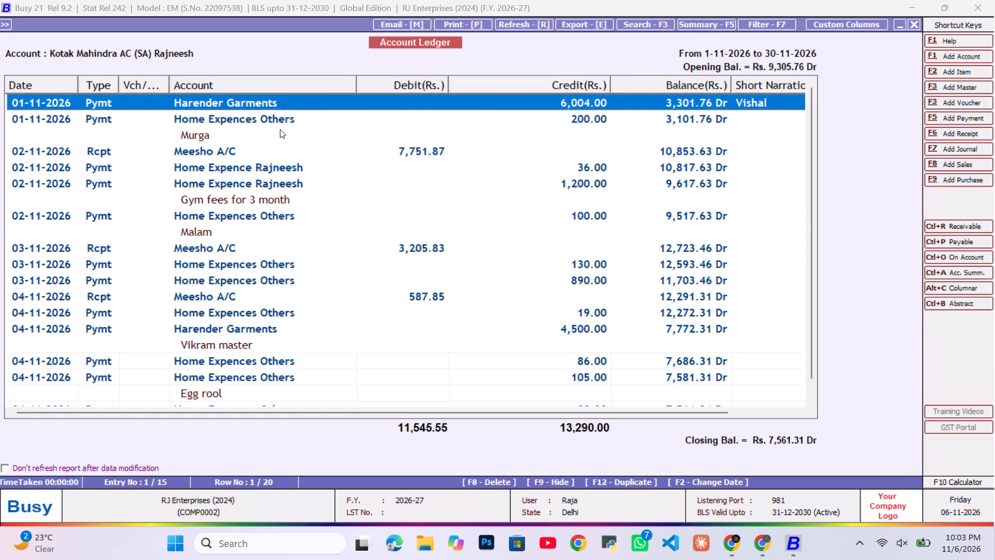
{"action": "key", "text": "End"}
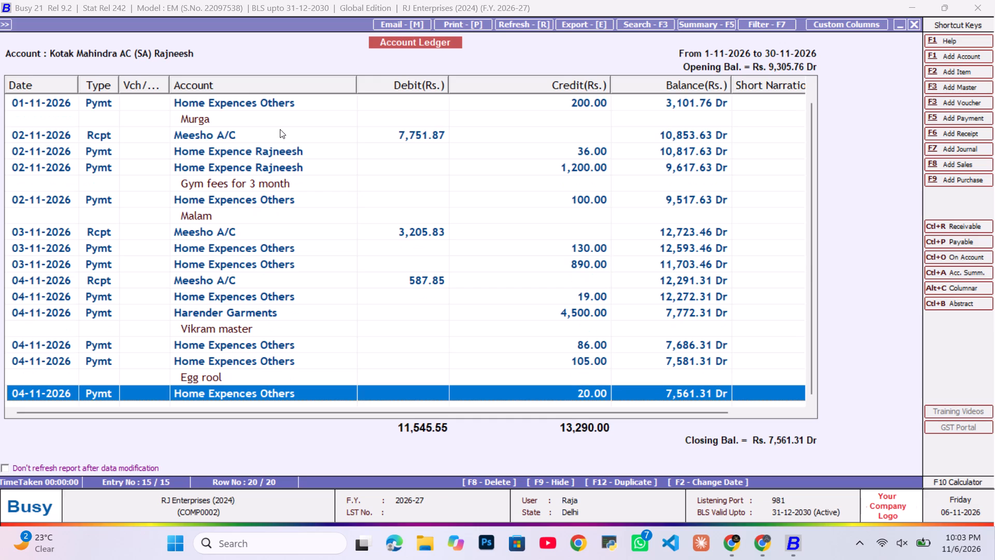
Start a payment voucher in the Main series dated 05-11-2026 and debit Home Expences Others with 19.
{"action": "key", "text": "alt+F5"}
{"action": "key", "text": "Return"}
{"action": "key", "text": "Tab"}
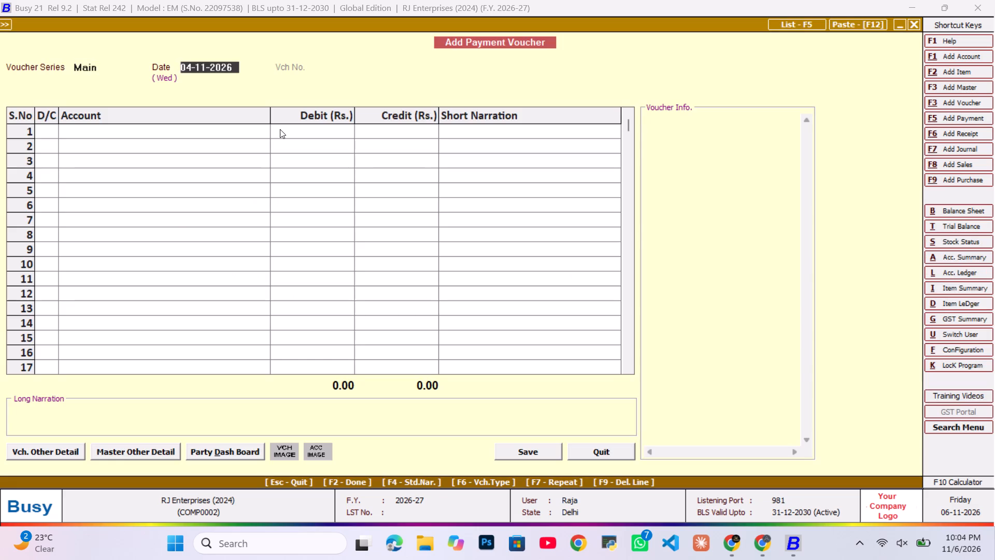
{"action": "key", "text": "5"}
{"action": "key", "text": "Return"}
{"action": "key", "text": "Tab"}
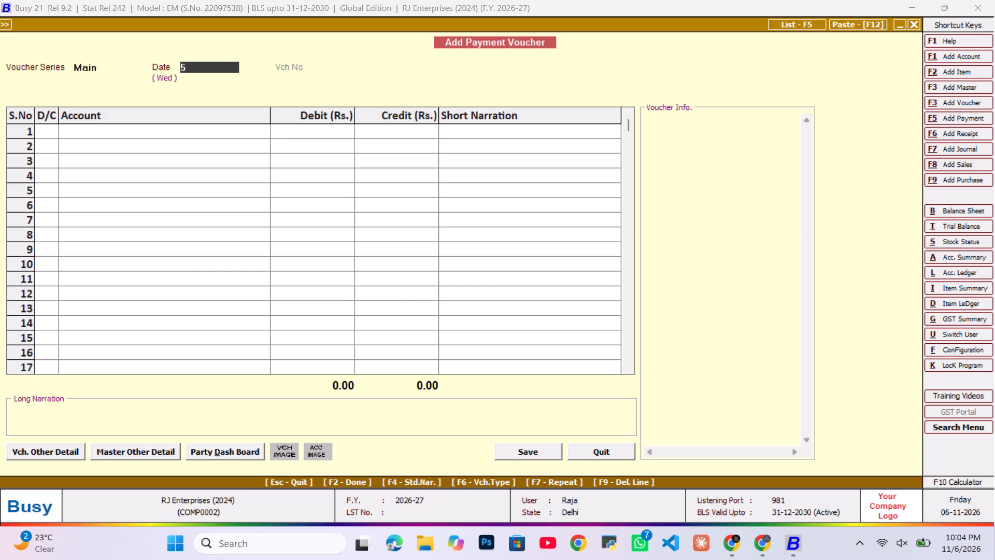
{"action": "type", "text": "home"}
{"action": "key", "text": "Down"}
{"action": "key", "text": "Return"}
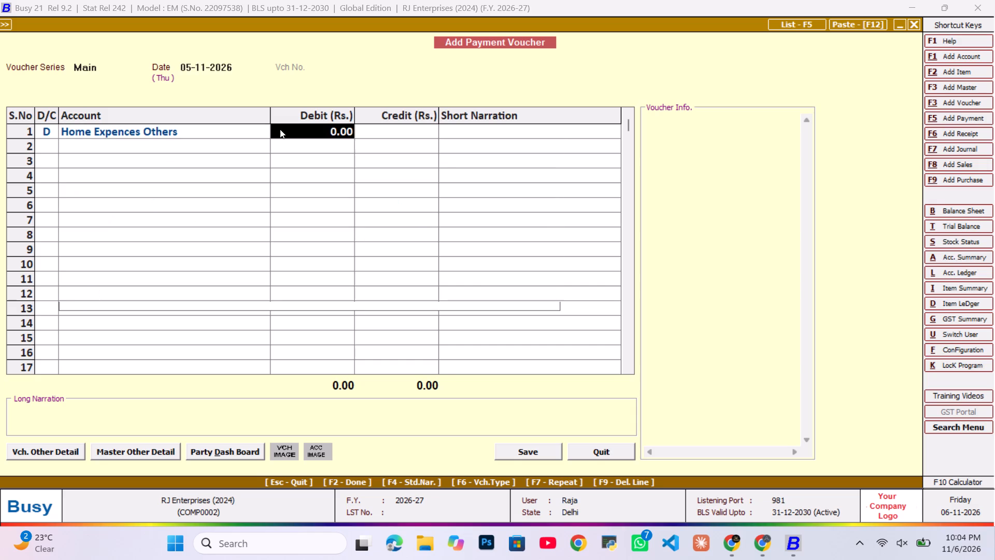
{"action": "type", "text": "19"}
{"action": "key", "text": "Return"}
{"action": "key", "text": "Return"}
{"action": "key", "text": "Return"}
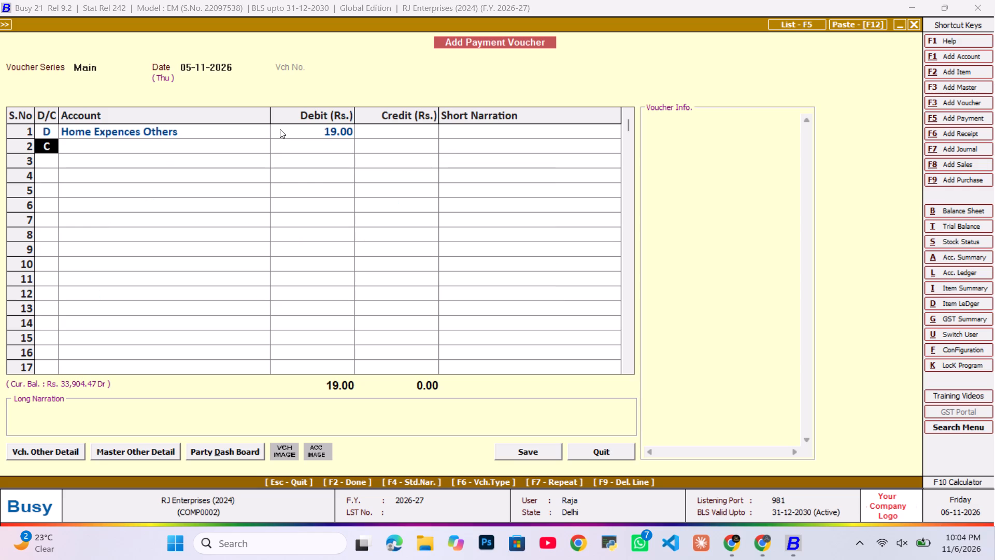
Credit the 19 payment to the Kotak Mahindra AC (SA) account, save the voucher and go to the ledger's last entry.
{"action": "key", "text": "Return"}
{"action": "key", "text": "Return"}
{"action": "key", "text": "Return"}
{"action": "key", "text": "Tab"}
{"action": "key", "text": "Return"}
{"action": "key", "text": "Tab"}
{"action": "key", "text": "Tab"}
{"action": "key", "text": "Return"}
{"action": "key", "text": "End"}
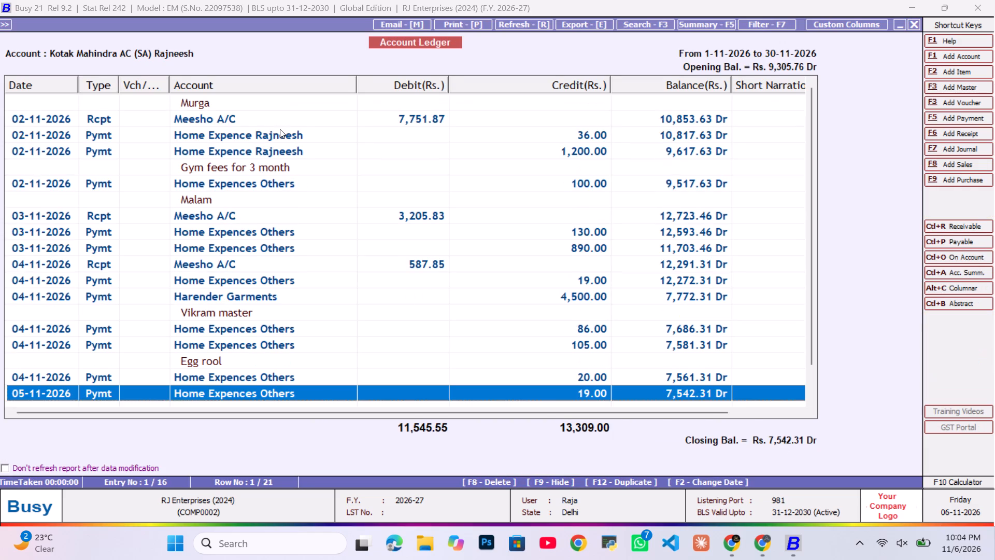
Start a receipt voucher in the Main series dated 05-11-2026 and credit Meesho A/C with 577.61.
{"action": "key", "text": "alt+F6"}
{"action": "key", "text": "Return"}
{"action": "key", "text": "Tab"}
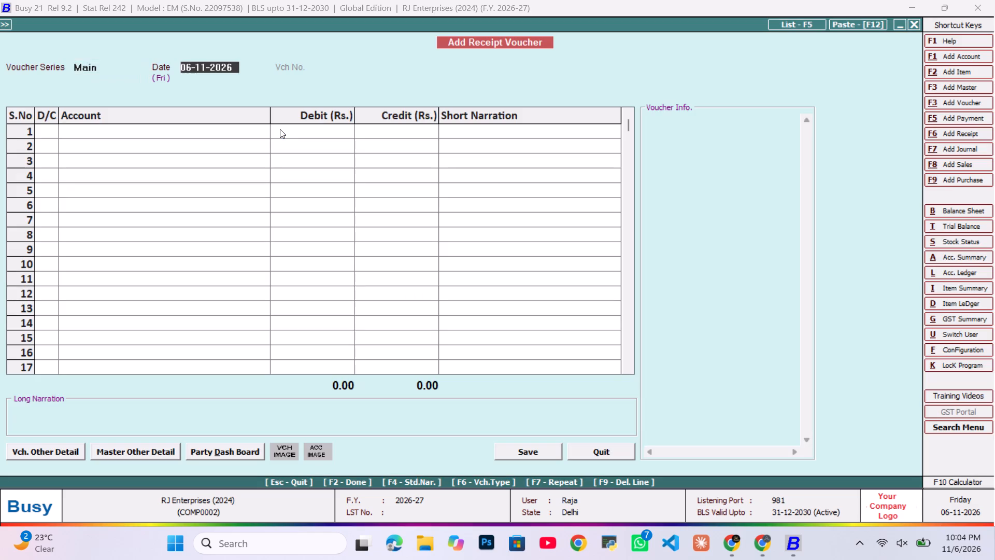
{"action": "key", "text": "Return"}
{"action": "key", "text": "Tab"}
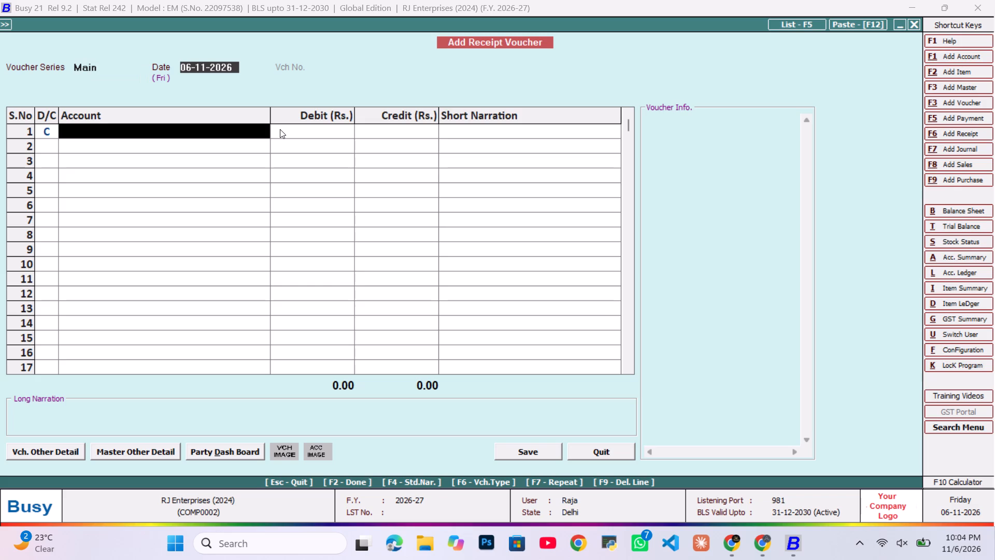
{"action": "key", "text": "BackSpace"}
{"action": "key", "text": "shift+Tab"}
{"action": "key", "text": "5"}
{"action": "key", "text": "Return"}
{"action": "key", "text": "Tab"}
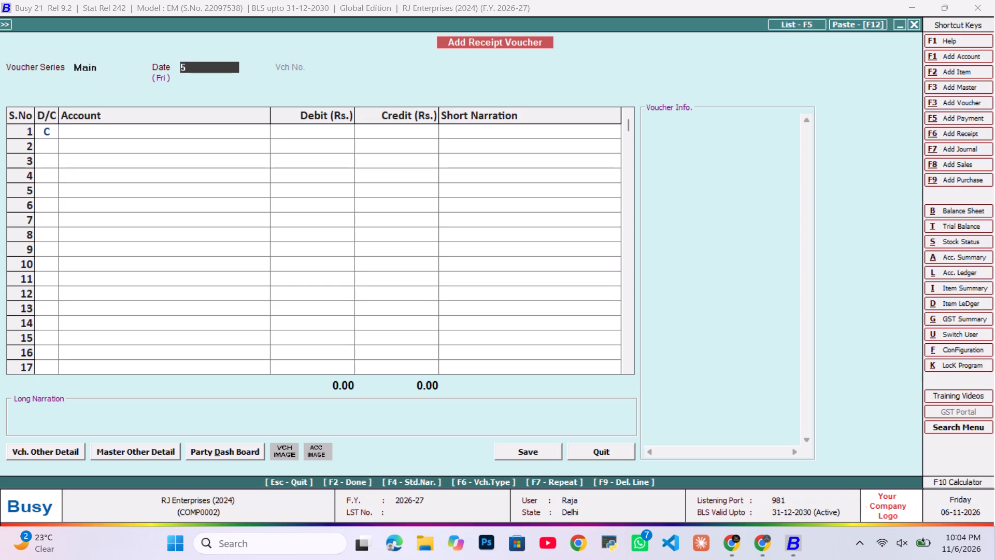
{"action": "type", "text": "mee"}
{"action": "key", "text": "Return"}
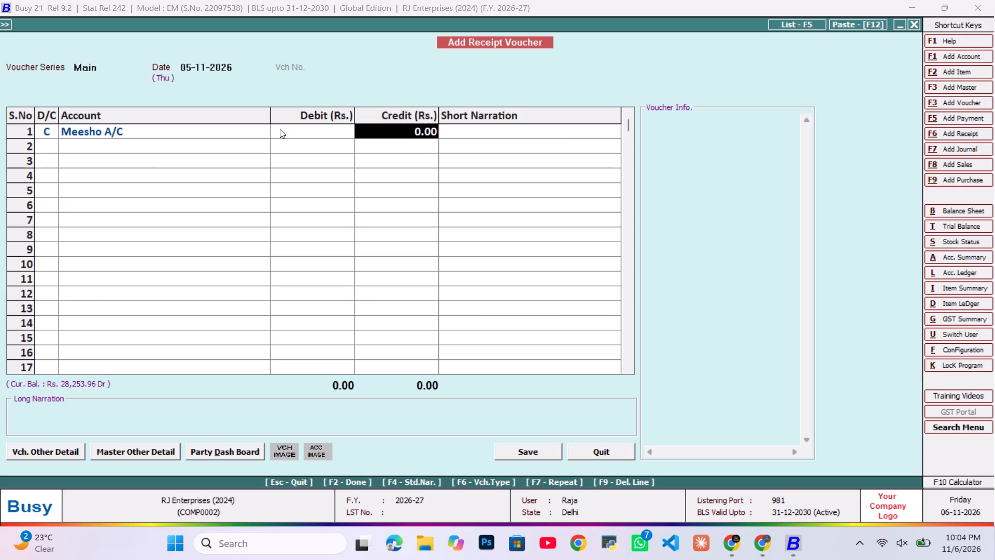
{"action": "key", "text": "6"}
{"action": "key", "text": "6"}
{"action": "key", "text": "BackSpace"}
{"action": "type", "text": "577.61"}
{"action": "key", "text": "Return"}
{"action": "key", "text": "Return"}
Debit the 577.61 receipt to the Kotak Mahindra AC (SA) account, save the voucher and go to the ledger's last entry.
{"action": "key", "text": "Return"}
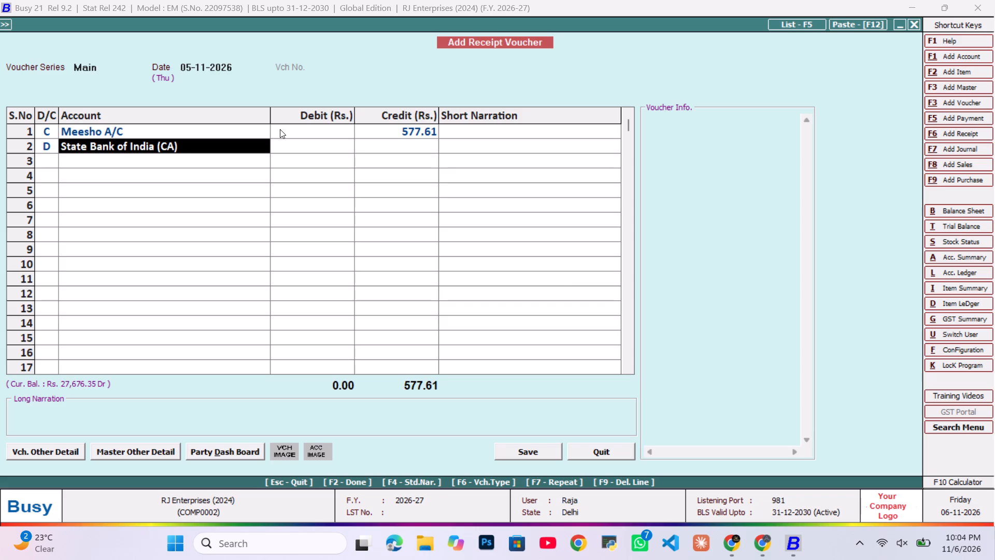
{"action": "type", "text": "ko"}
{"action": "key", "text": "Return"}
{"action": "key", "text": "Return"}
{"action": "key", "text": "Return"}
{"action": "key", "text": "Tab"}
{"action": "key", "text": "Return"}
{"action": "key", "text": "Tab"}
{"action": "key", "text": "Tab"}
{"action": "key", "text": "Return"}
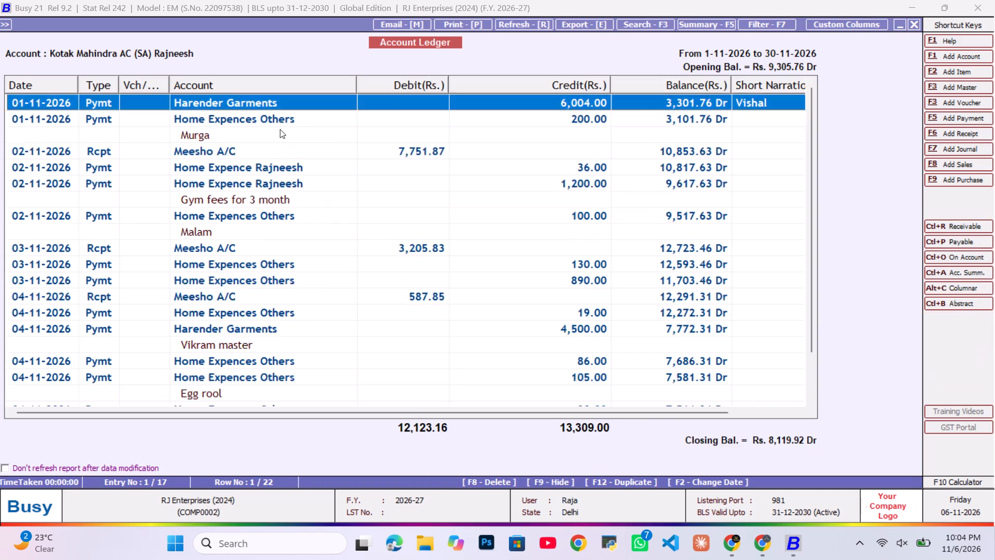
{"action": "key", "text": "End"}
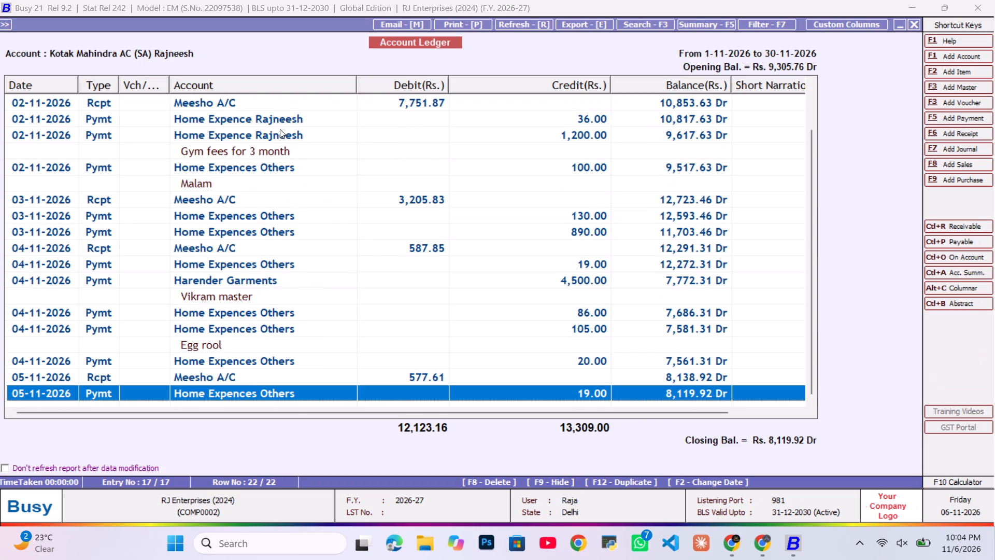
Start a payment voucher in the Main series dated 05-11-2026 and debit Home Expences Others with 86.
{"action": "key", "text": "alt+F5"}
{"action": "key", "text": "Return"}
{"action": "key", "text": "Tab"}
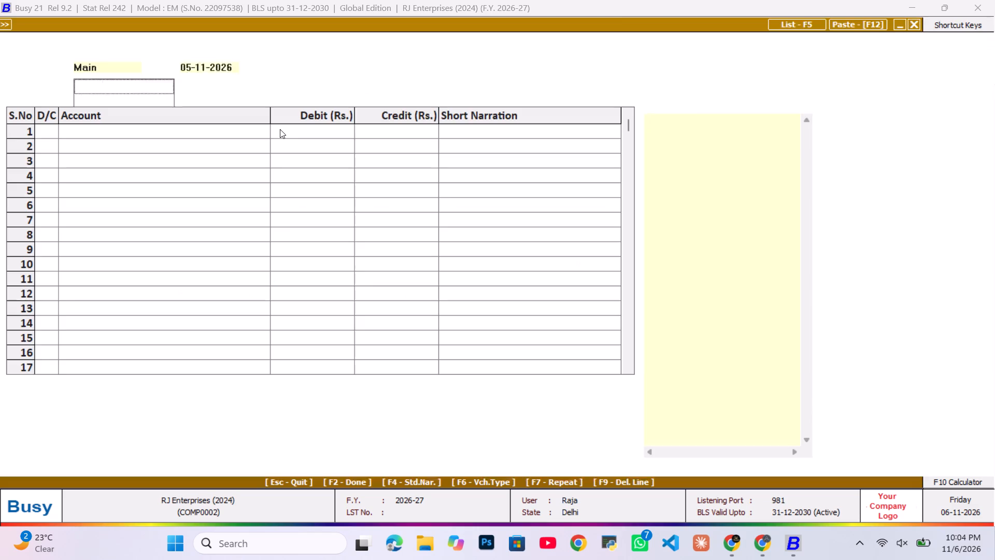
{"action": "key", "text": "Return"}
{"action": "key", "text": "Tab"}
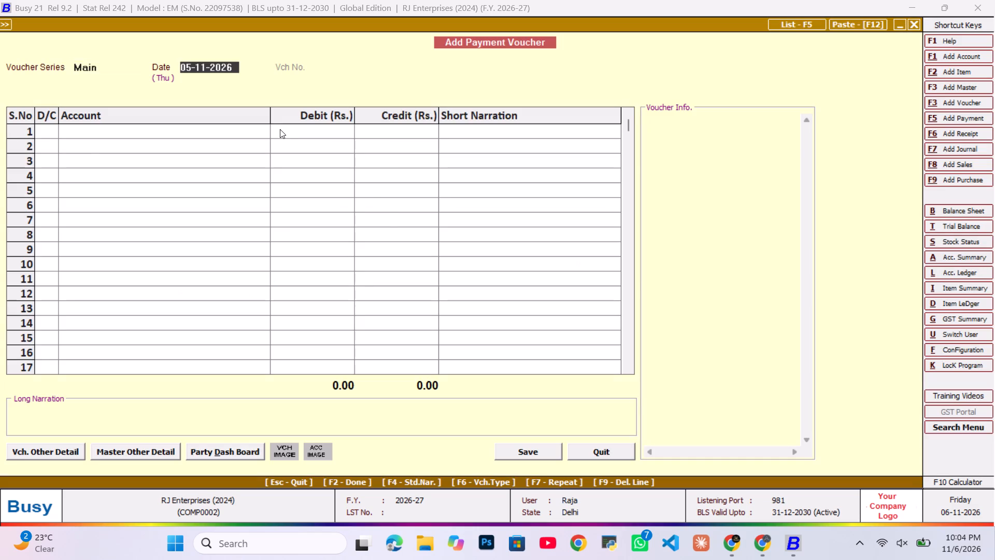
{"action": "type", "text": "home"}
{"action": "key", "text": "Down"}
{"action": "key", "text": "Return"}
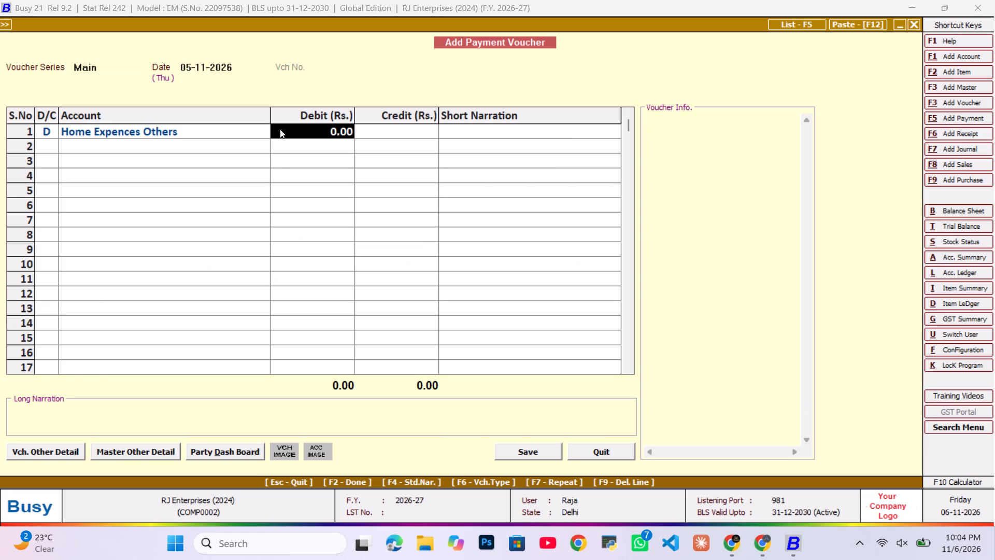
{"action": "type", "text": "86"}
{"action": "key", "text": "Return"}
{"action": "key", "text": "Return"}
{"action": "key", "text": "Return"}
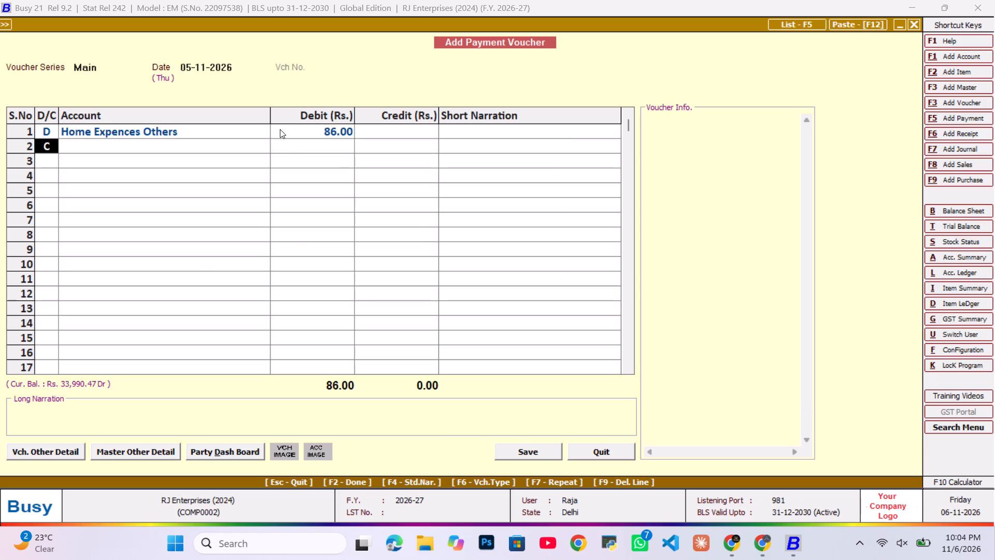
Credit the 86 payment to the Kotak Mahindra AC (SA) account, save the voucher and go to the ledger's last entry.
{"action": "key", "text": "Return"}
{"action": "key", "text": "Return"}
{"action": "key", "text": "Return"}
{"action": "key", "text": "Tab"}
{"action": "key", "text": "Return"}
{"action": "key", "text": "Tab"}
{"action": "key", "text": "Tab"}
{"action": "key", "text": "Return"}
{"action": "key", "text": "End"}
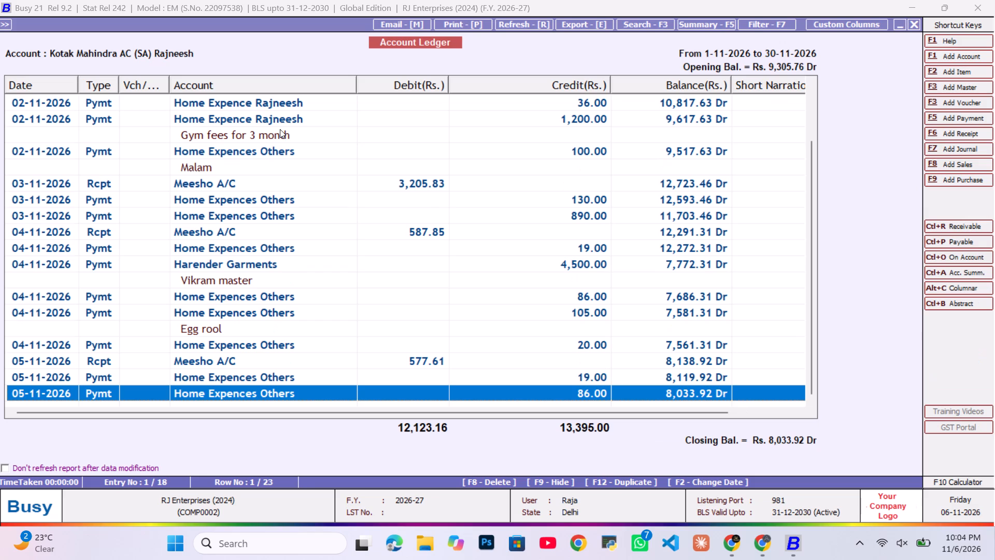
Start a receipt voucher in the Main series dated 06-11-2026 and credit Meesho A/C with 1,009.52.
{"action": "key", "text": "alt+F6"}
{"action": "key", "text": "Return"}
{"action": "key", "text": "Tab"}
{"action": "key", "text": "Return"}
{"action": "key", "text": "Tab"}
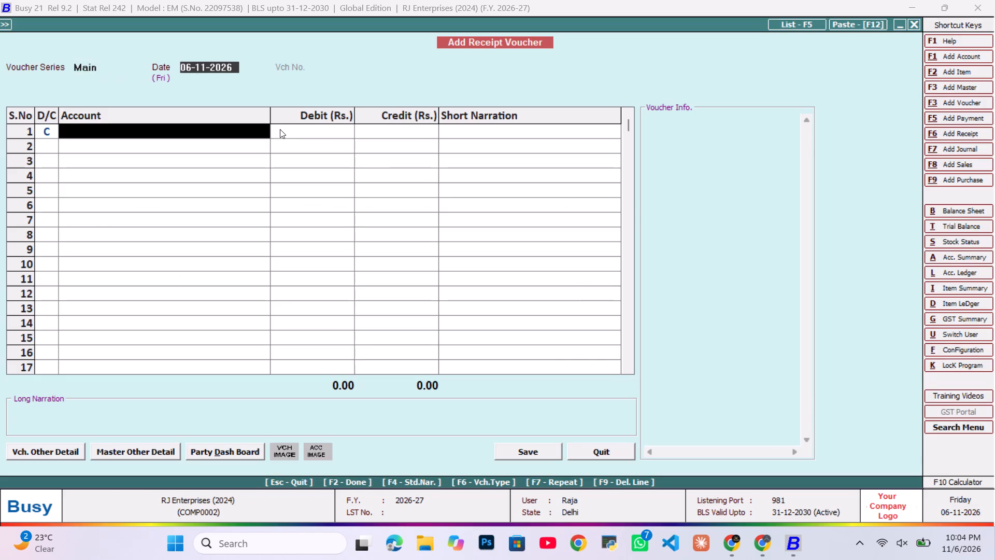
{"action": "type", "text": "mee"}
{"action": "key", "text": "Return"}
{"action": "type", "text": "109."}
{"action": "key", "text": "BackSpace"}
{"action": "key", "text": "BackSpace"}
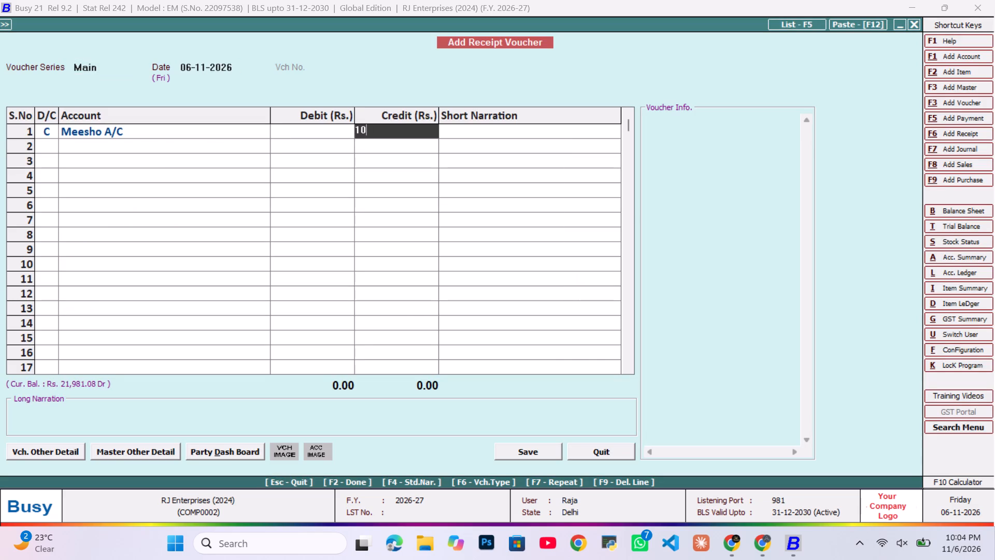
{"action": "type", "text": "09.52"}
{"action": "key", "text": "Return"}
{"action": "key", "text": "Return"}
{"action": "key", "text": "Return"}
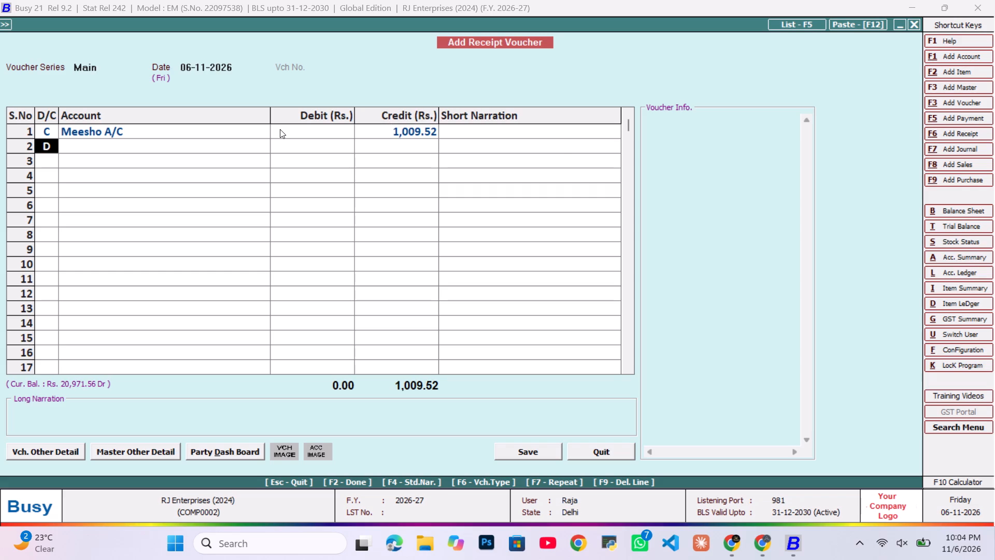
Debit the 1,009.52 receipt to the Kotak Mahindra AC (SA) account, save the voucher and go to the ledger's last entry.
{"action": "type", "text": "ko"}
{"action": "key", "text": "Return"}
{"action": "key", "text": "Return"}
{"action": "key", "text": "Return"}
{"action": "key", "text": "Tab"}
{"action": "key", "text": "Return"}
{"action": "key", "text": "Tab"}
{"action": "key", "text": "Tab"}
{"action": "key", "text": "Return"}
{"action": "key", "text": "End"}
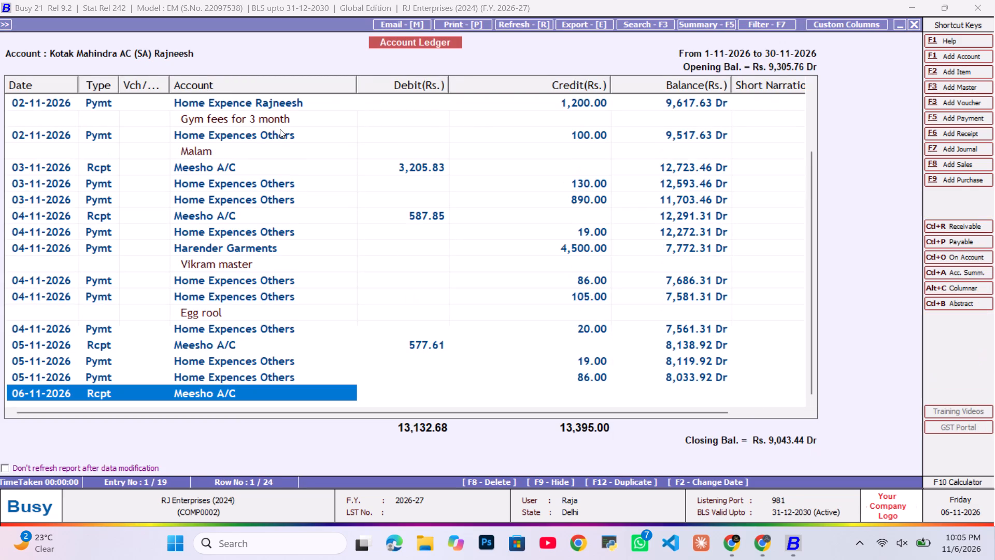
Start a payment voucher in the Main series dated 06-11-2026 and debit Home Expences Others with 50.
{"action": "key", "text": "alt+F5"}
{"action": "key", "text": "Return"}
{"action": "key", "text": "Tab"}
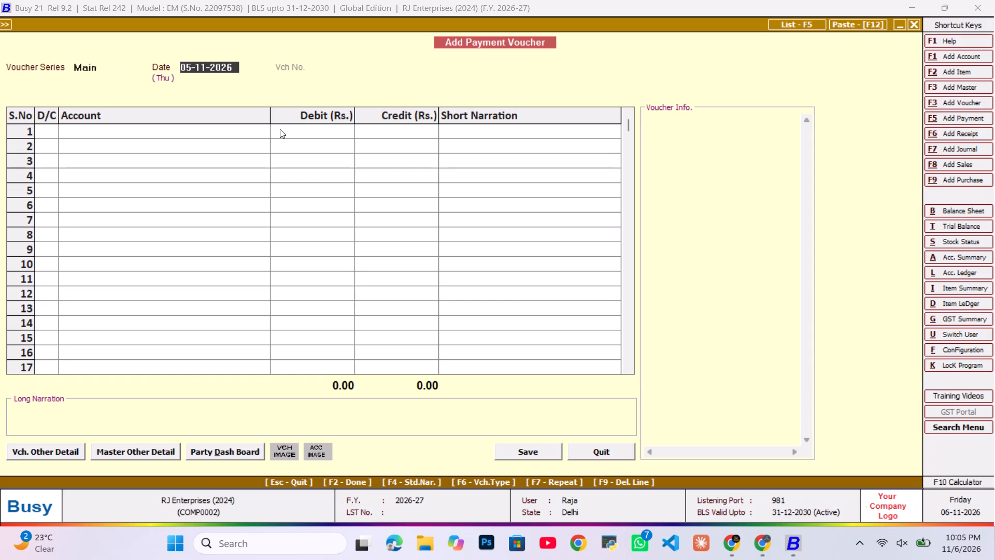
{"action": "key", "text": "6"}
{"action": "key", "text": "Return"}
{"action": "key", "text": "Tab"}
{"action": "type", "text": "hoe"}
{"action": "key", "text": "Down"}
{"action": "key", "text": "Return"}
{"action": "type", "text": "50"}
{"action": "key", "text": "Return"}
{"action": "key", "text": "Return"}
{"action": "key", "text": "Return"}
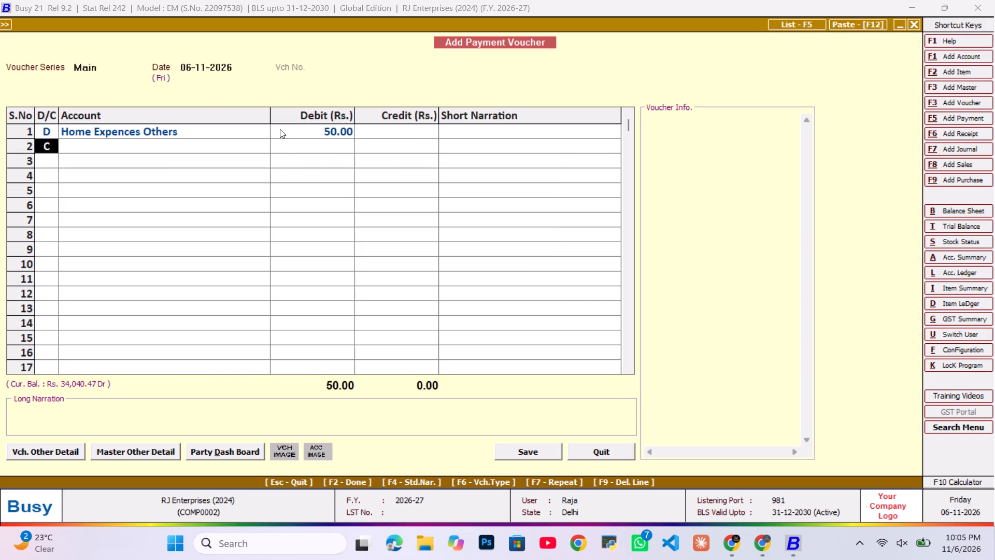
Credit the 50 payment to the Kotak Mahindra AC (SA) account, save the voucher and go to the ledger's last entry.
{"action": "key", "text": "Return"}
{"action": "key", "text": "Return"}
{"action": "key", "text": "Return"}
{"action": "key", "text": "Tab"}
{"action": "key", "text": "Return"}
{"action": "key", "text": "Tab"}
{"action": "key", "text": "Tab"}
{"action": "key", "text": "Return"}
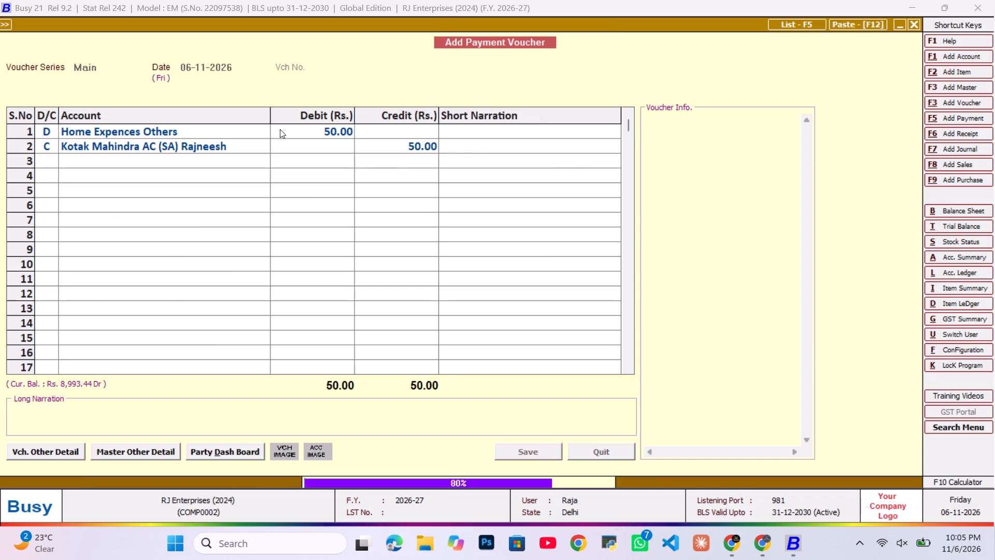
{"action": "key", "text": "End"}
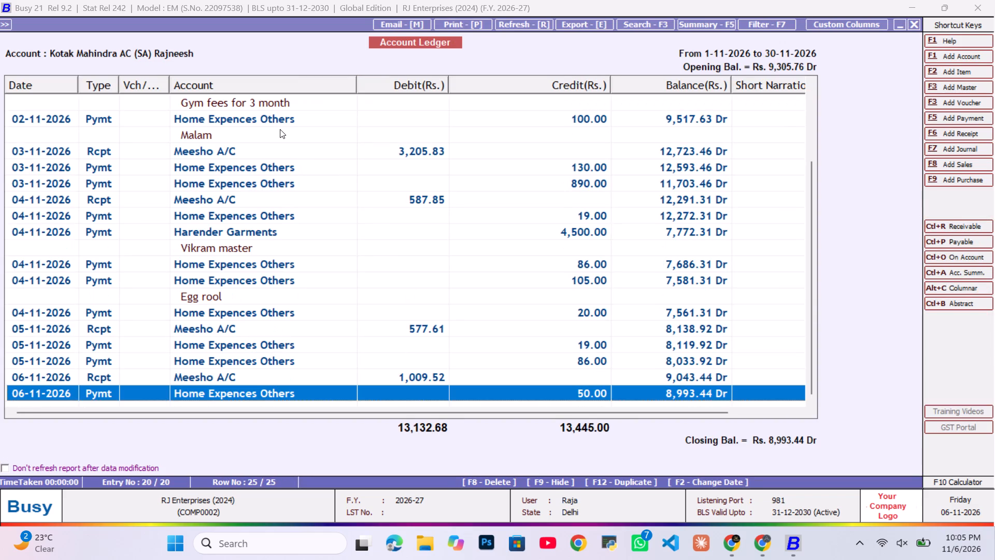
Leave the Kotak Mahindra AC (SA) ledger and its monthly summary and return to the Bank Accounts group balances.
{"action": "key", "text": "Escape"}
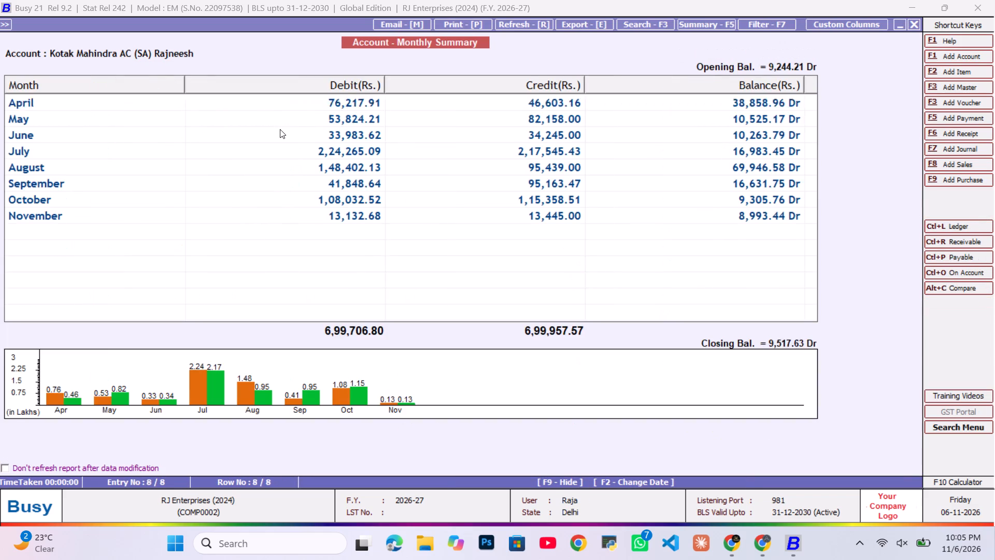
{"action": "key", "text": "Escape"}
{"action": "key", "text": "Escape"}
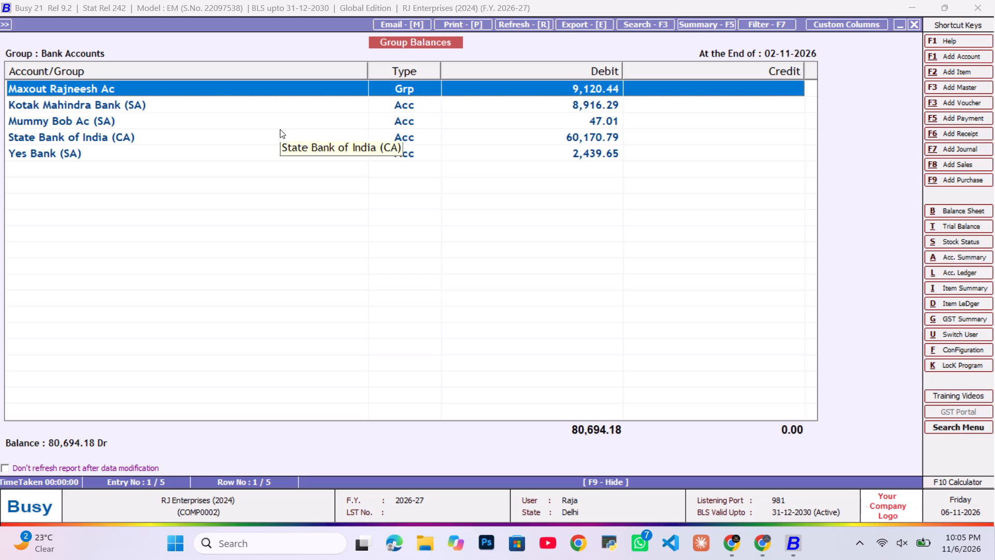
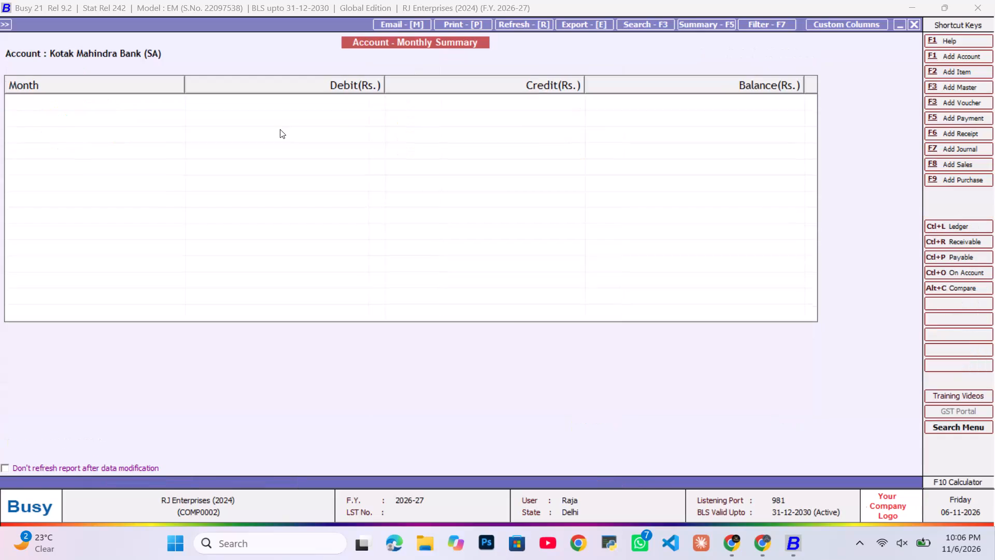
Open the November ledger of Kotak Mahindra Bank (SA) and go to its last entry.
{"action": "key", "text": "End"}
{"action": "key", "text": "Return"}
{"action": "key", "text": "End"}
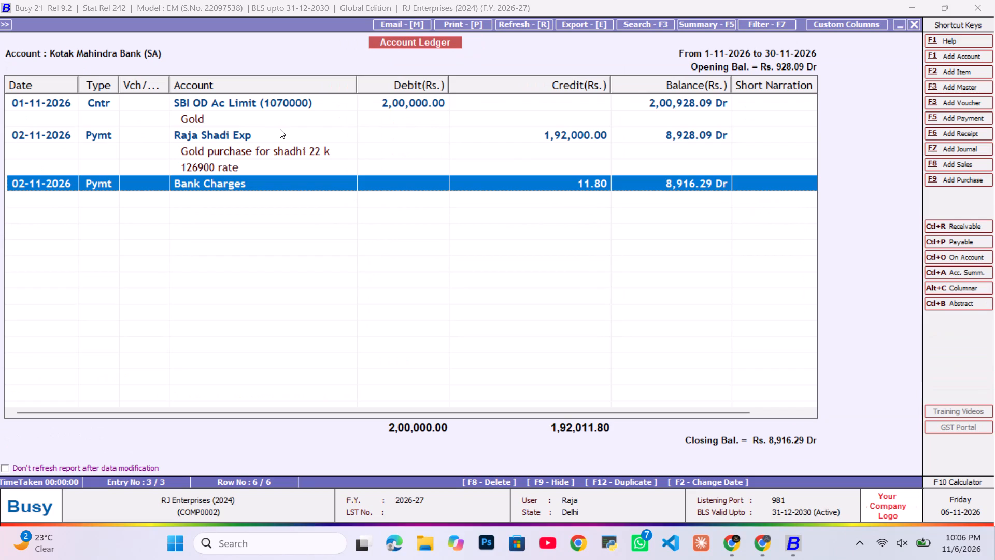
Start a contra voucher in the Main series dated 05-11-2026.
{"action": "key", "text": "alt+F5"}
{"action": "key", "text": "Return"}
{"action": "key", "text": "Tab"}
{"action": "key", "text": "F6"}
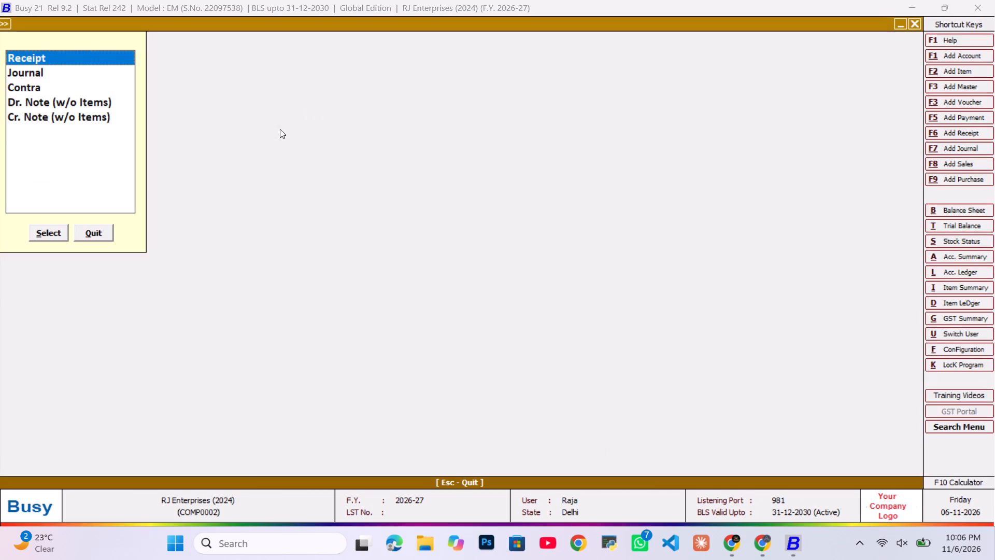
{"action": "key", "text": "Down"}
{"action": "key", "text": "Down"}
{"action": "key", "text": "Return"}
{"action": "key", "text": "Return"}
{"action": "key", "text": "Tab"}
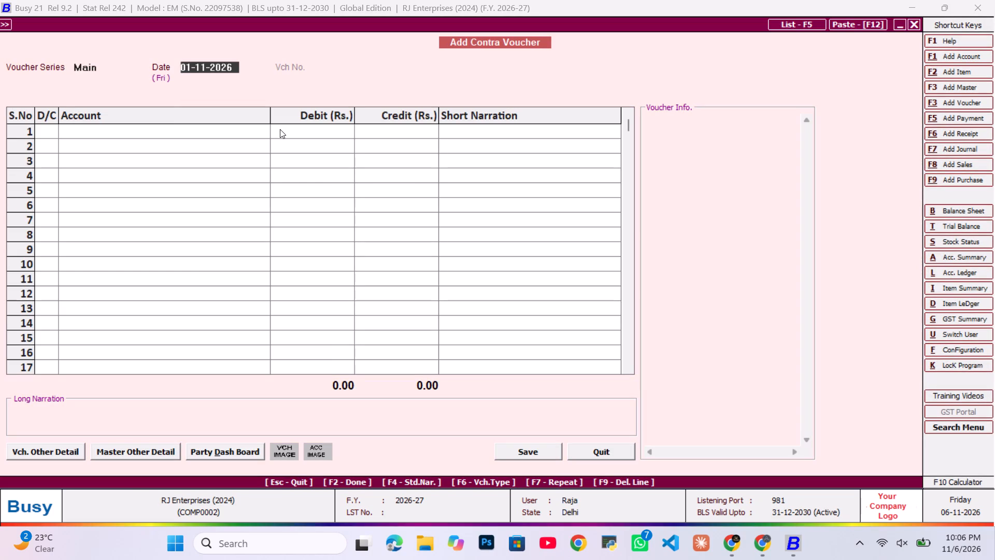
{"action": "key", "text": "5"}
{"action": "key", "text": "Return"}
Debit Cash with 1,000 on the first line of the contra voucher.
{"action": "key", "text": "Tab"}
{"action": "key", "text": "Return"}
{"action": "type", "text": "cas"}
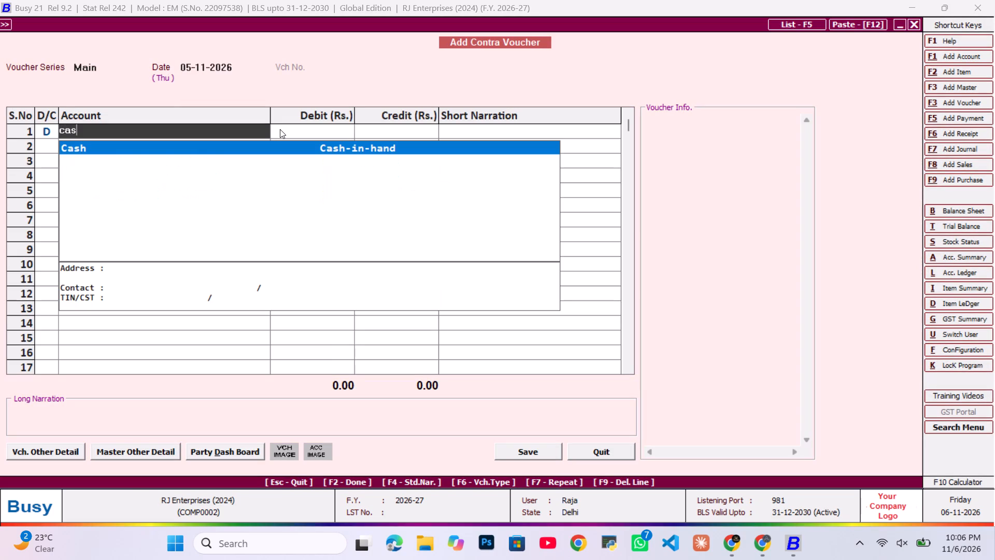
{"action": "key", "text": "Return"}
{"action": "type", "text": "1000"}
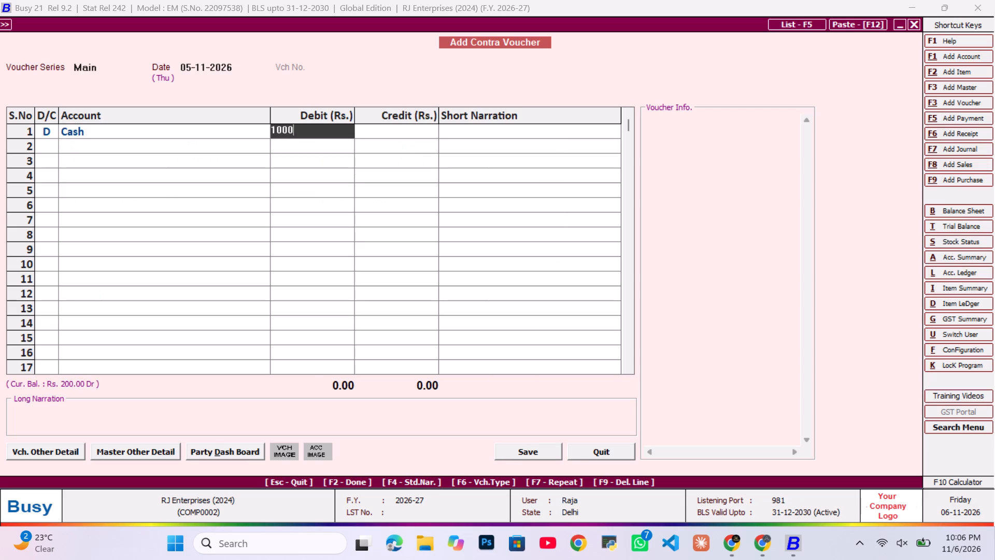
{"action": "key", "text": "Return"}
{"action": "key", "text": "Return"}
Credit the 1,000 to the Kotak Mahindra Bank (SA) account in the Bank Accounts group.
{"action": "key", "text": "Return"}
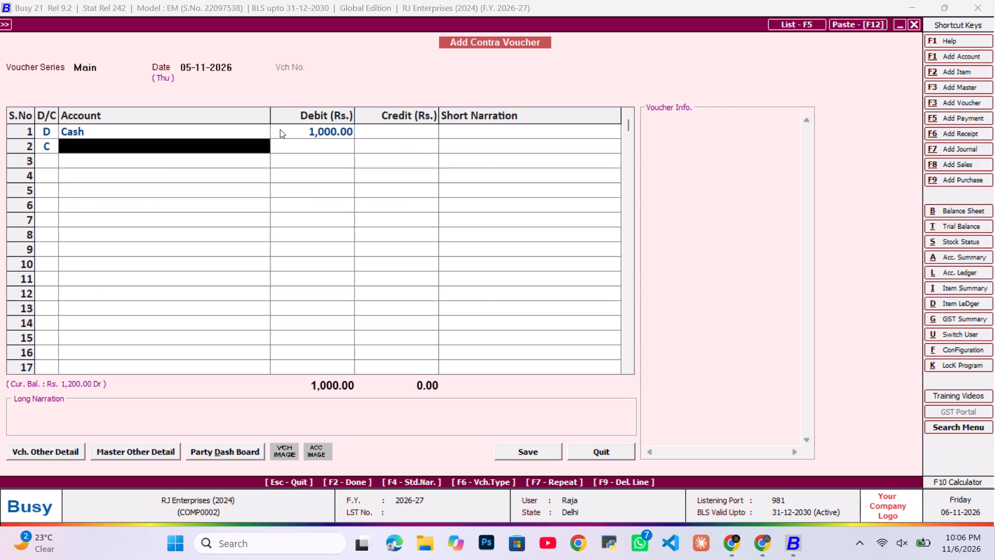
{"action": "type", "text": "st"}
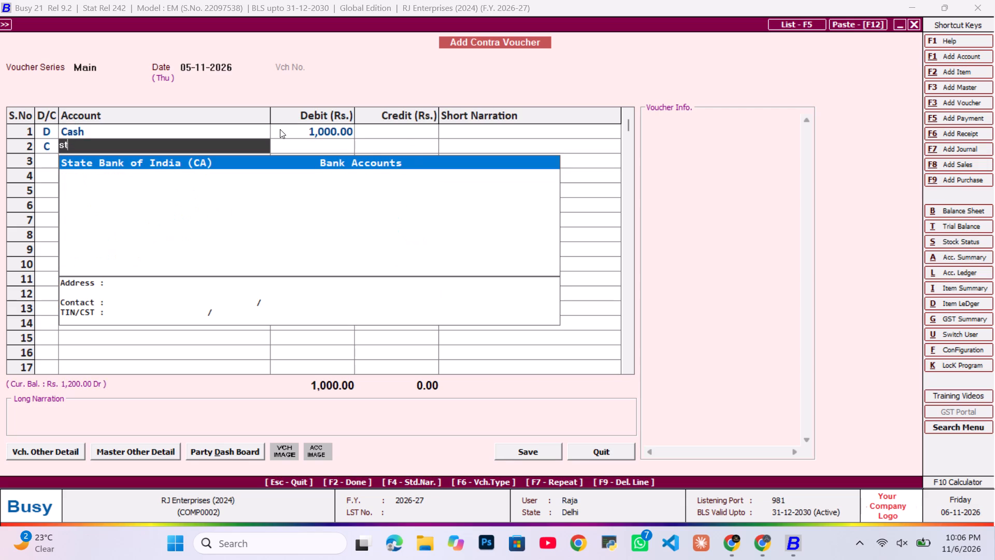
{"action": "type", "text": "ko"}
{"action": "key", "text": "BackSpace"}
{"action": "key", "text": "BackSpace"}
{"action": "type", "text": "ji"}
{"action": "key", "text": "BackSpace"}
{"action": "type", "text": "ko"}
{"action": "key", "text": "Down"}
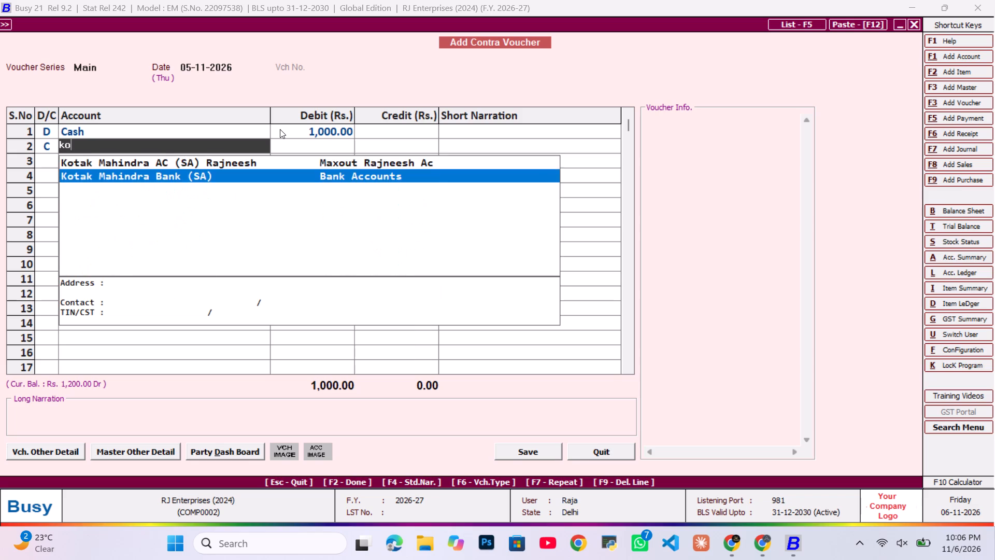
{"action": "key", "text": "Return"}
{"action": "key", "text": "Return"}
{"action": "key", "text": "Return"}
Save the contra voucher without a narration and go to the ledger's last entry.
{"action": "key", "text": "Tab"}
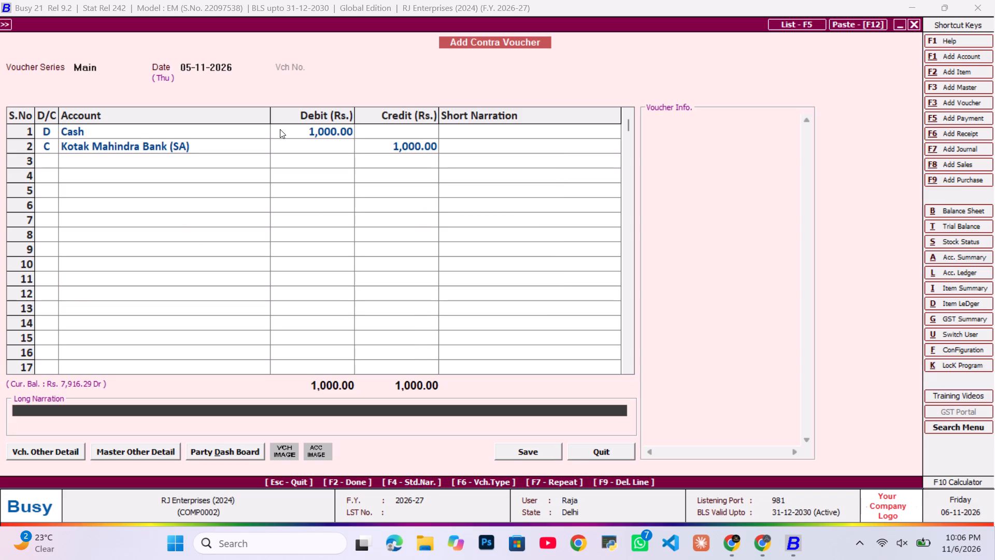
{"action": "key", "text": "Return"}
{"action": "key", "text": "Tab"}
{"action": "key", "text": "Tab"}
{"action": "key", "text": "Return"}
{"action": "key", "text": "Return"}
{"action": "key", "text": "End"}
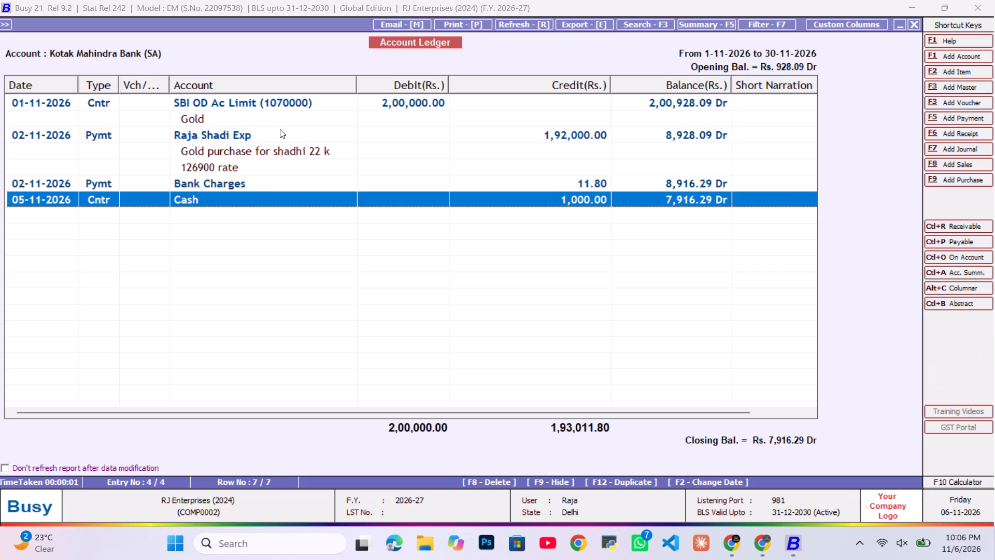
Start a receipt voucher in the Main series dated 06-11-2026.
{"action": "key", "text": "alt+F6"}
{"action": "key", "text": "Return"}
{"action": "key", "text": "Tab"}
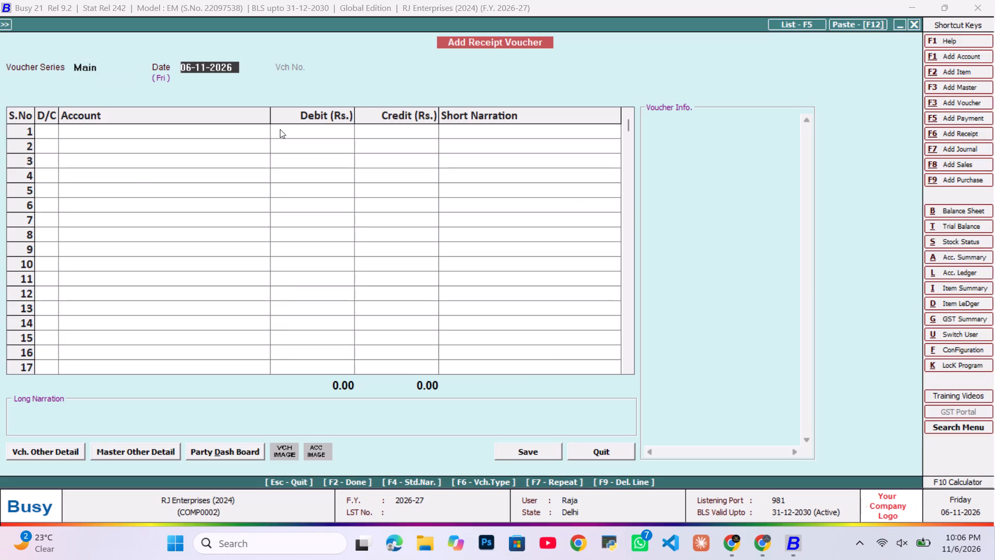
{"action": "key", "text": "Return"}
{"action": "key", "text": "Tab"}
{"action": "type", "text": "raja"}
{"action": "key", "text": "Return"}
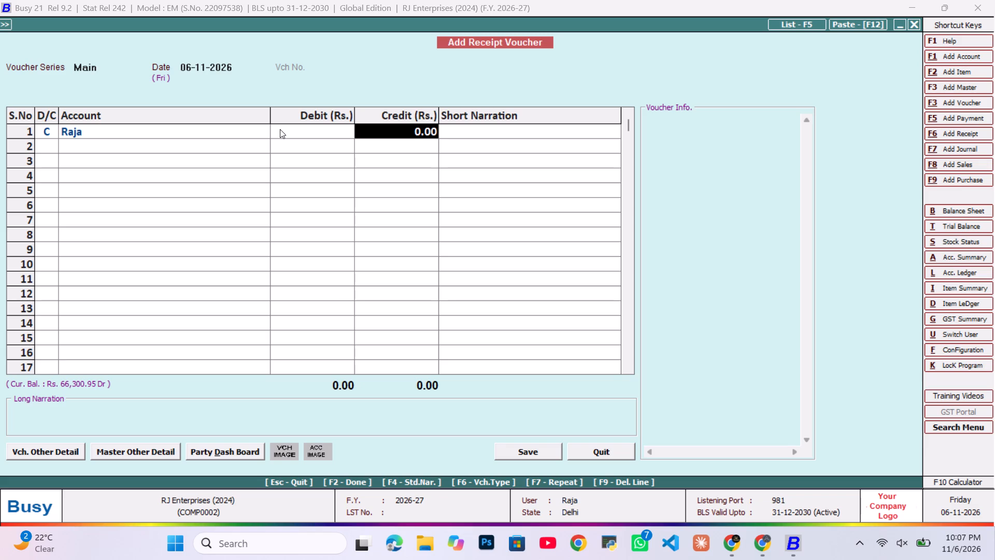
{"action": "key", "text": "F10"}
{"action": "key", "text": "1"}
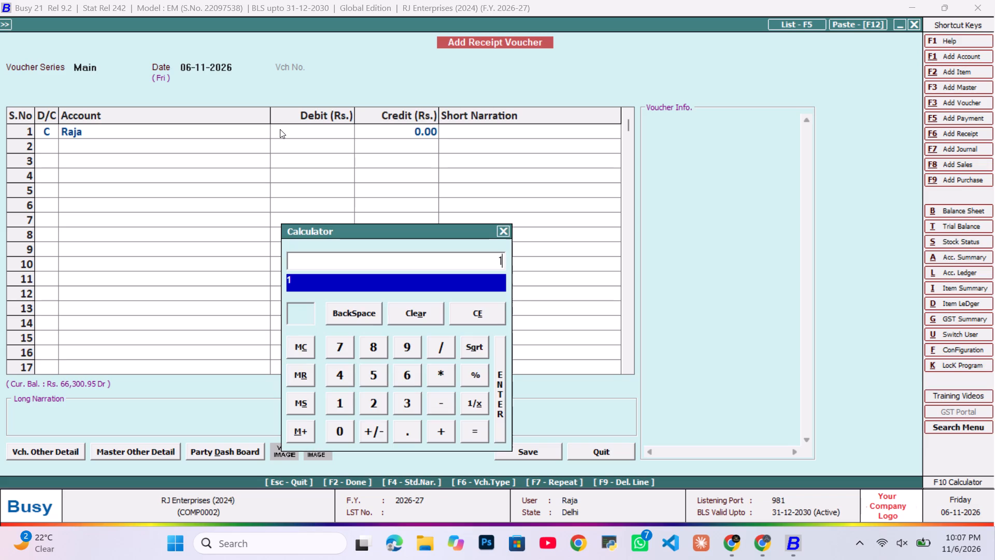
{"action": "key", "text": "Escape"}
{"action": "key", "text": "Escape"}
Make the receipt's first line a debit to Cash of 14,600.
{"action": "key", "text": "Left"}
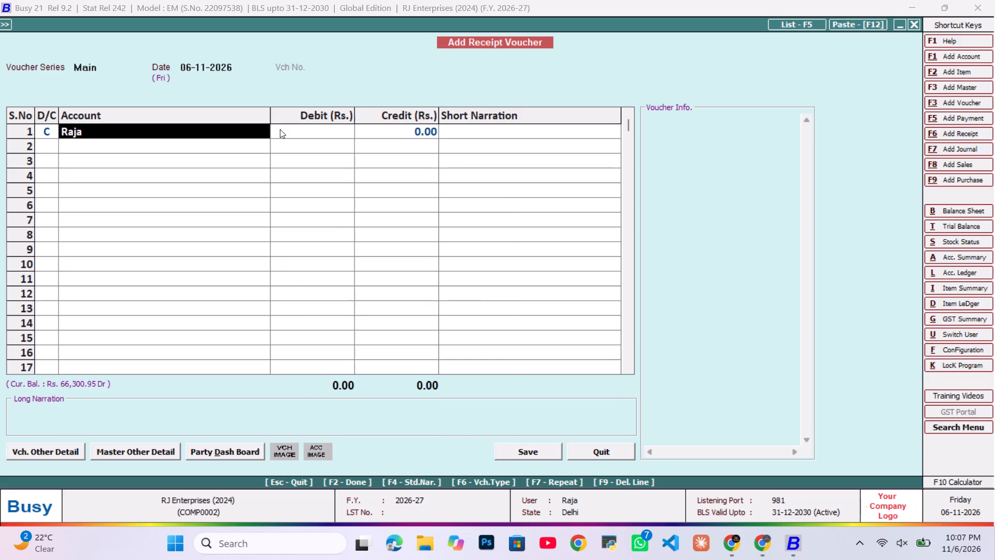
{"action": "key", "text": "Left"}
{"action": "key", "text": "d"}
{"action": "key", "text": "d"}
{"action": "key", "text": "Return"}
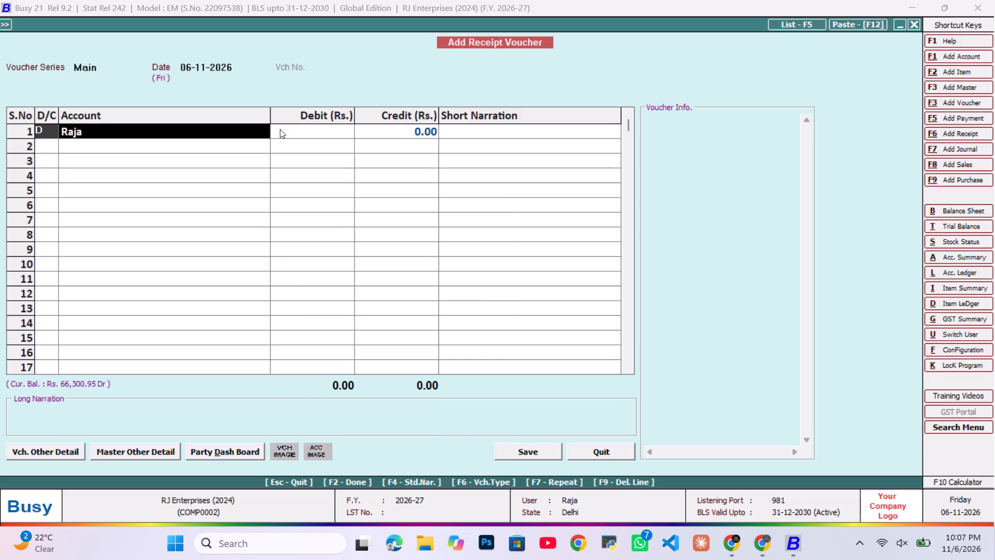
{"action": "type", "text": "cas"}
{"action": "key", "text": "Return"}
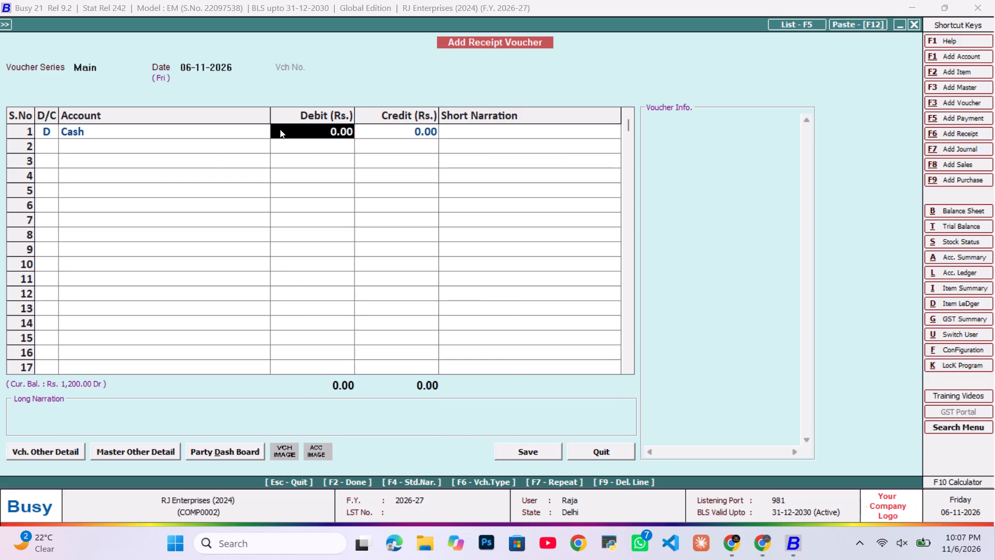
{"action": "type", "text": "14600"}
{"action": "key", "text": "Return"}
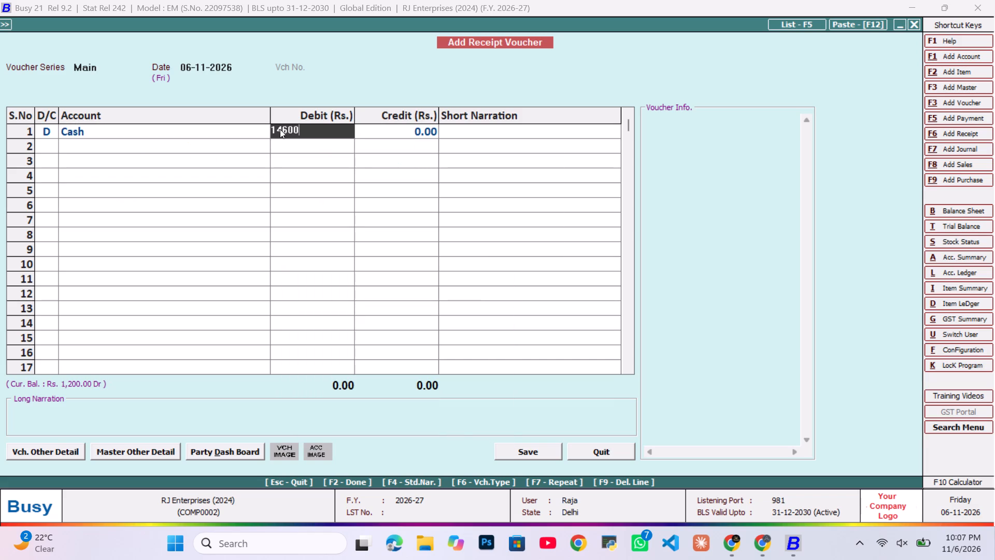
{"action": "key", "text": "Return"}
Add a second debit line for Kotak Mahindra Bank (SA) with 15,464.
{"action": "key", "text": "d"}
{"action": "key", "text": "d"}
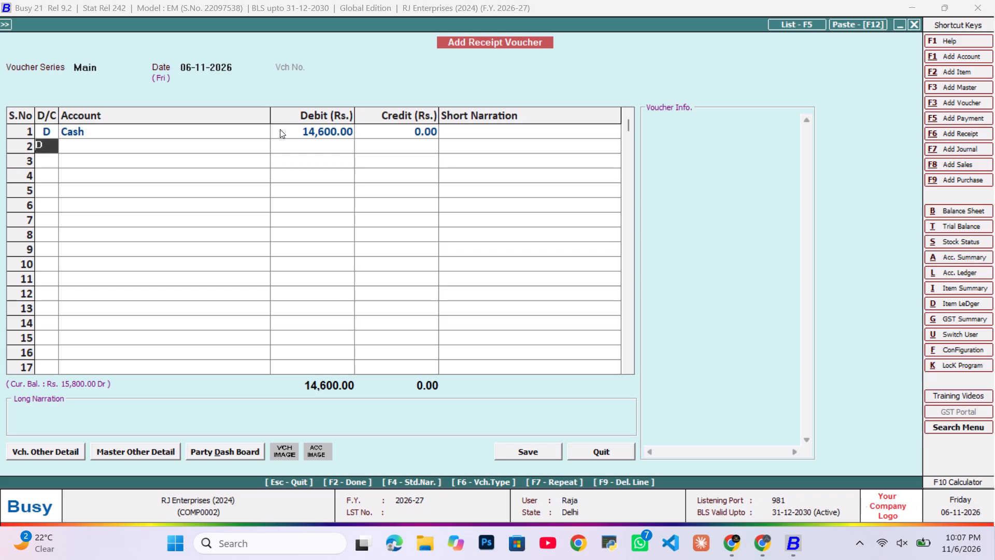
{"action": "key", "text": "Return"}
{"action": "type", "text": "ko"}
{"action": "key", "text": "Down"}
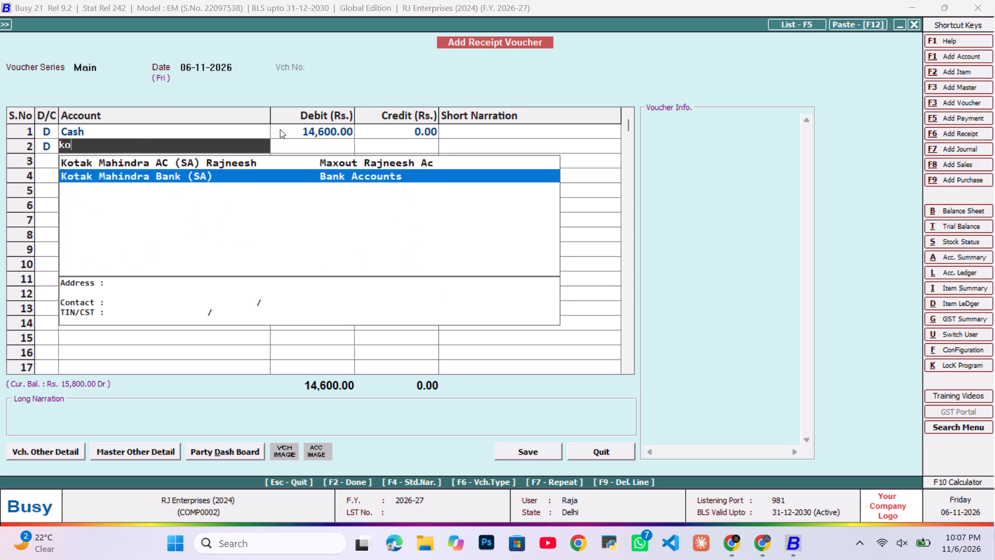
{"action": "key", "text": "Return"}
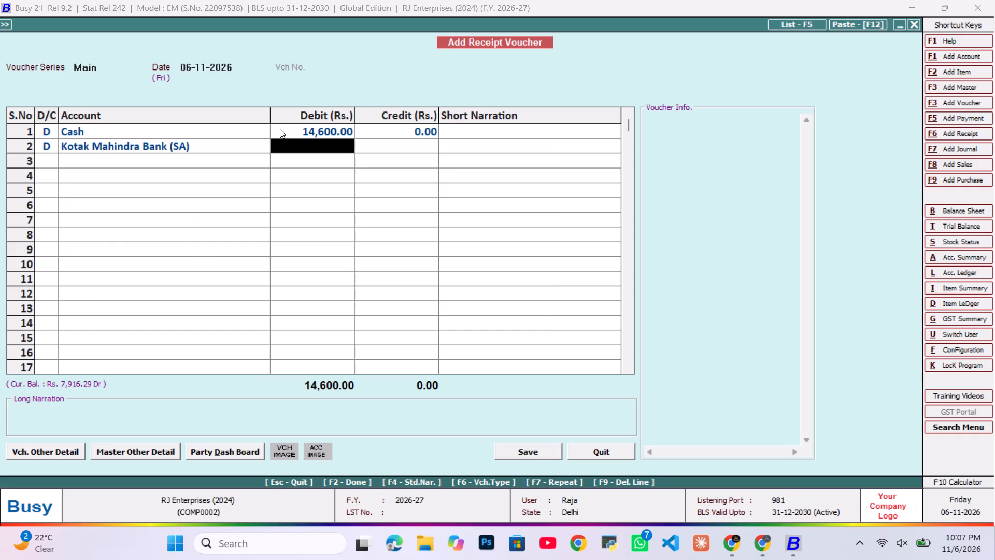
{"action": "type", "text": "15"}
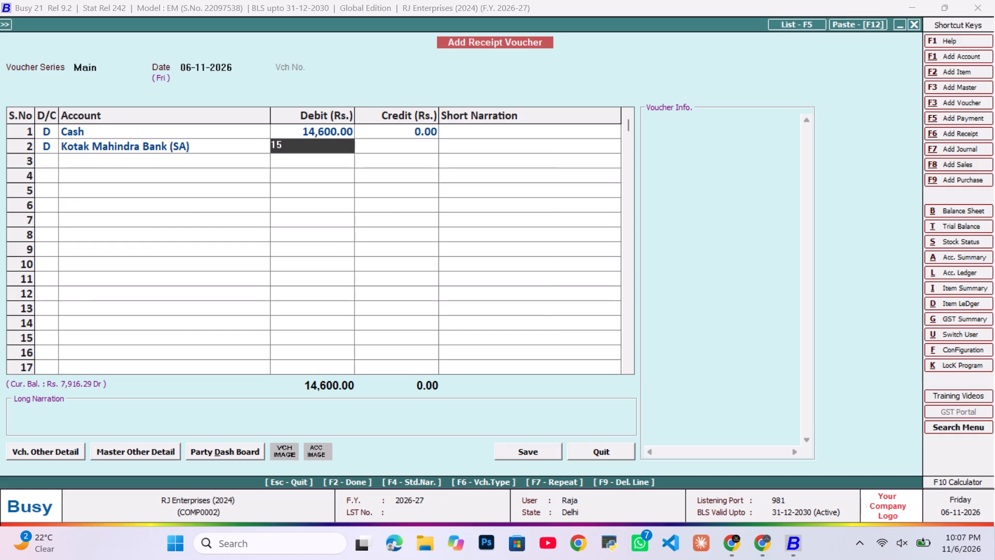
{"action": "type", "text": "464"}
{"action": "key", "text": "Return"}
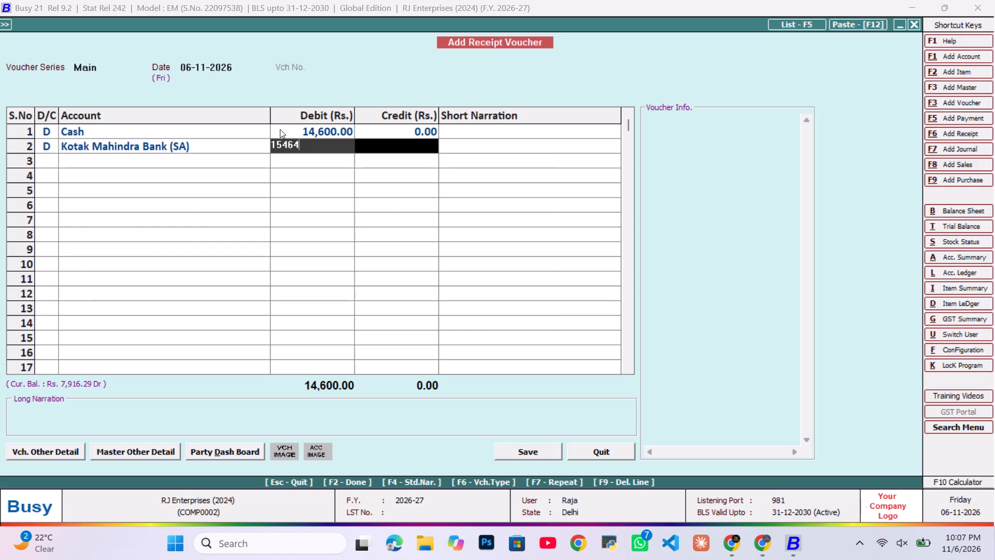
{"action": "key", "text": "Return"}
Credit the receipt's full 30,064 to the Raja capital account on the third line.
{"action": "key", "text": "Return"}
{"action": "type", "text": "cas"}
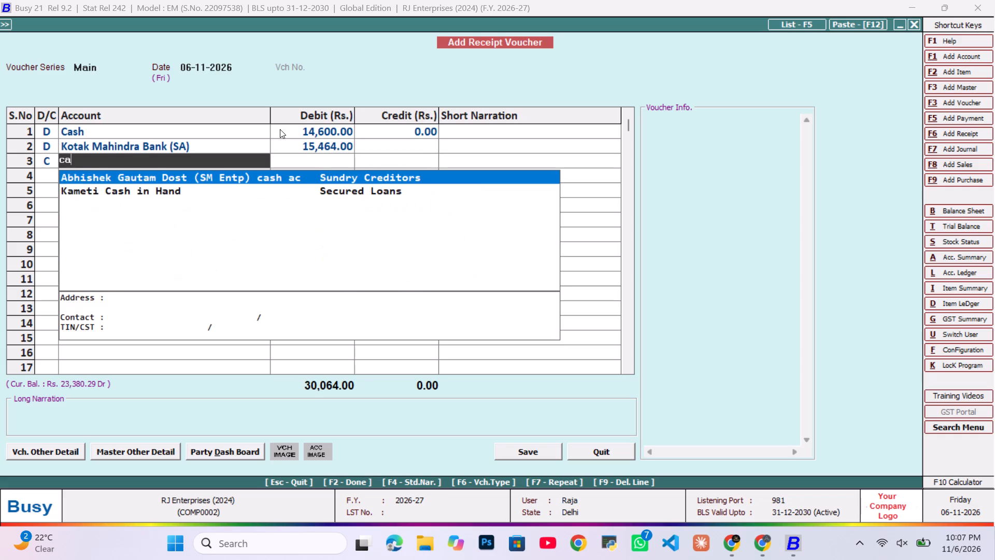
{"action": "key", "text": "BackSpace"}
{"action": "key", "text": "BackSpace"}
{"action": "key", "text": "BackSpace"}
{"action": "type", "text": "raja"}
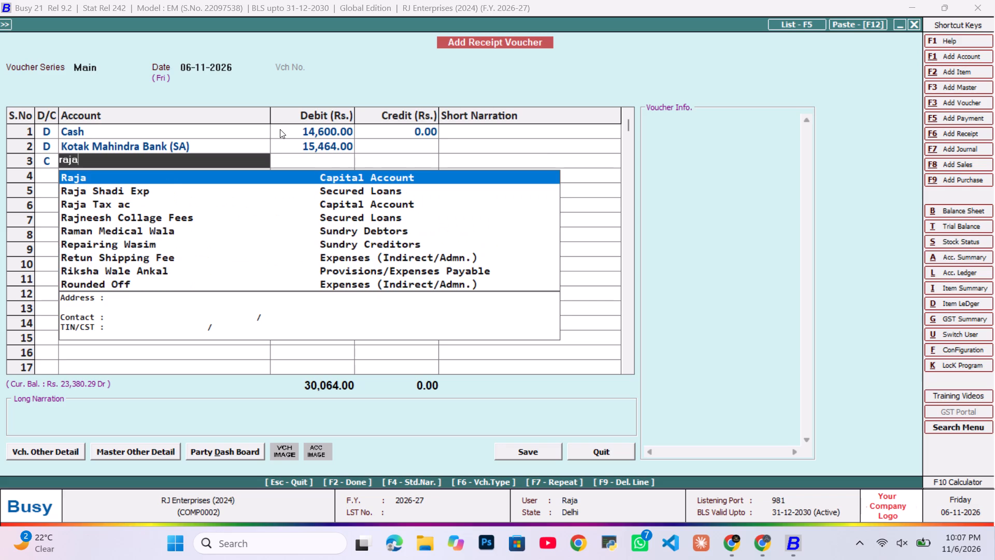
{"action": "key", "text": "Return"}
{"action": "key", "text": "Return"}
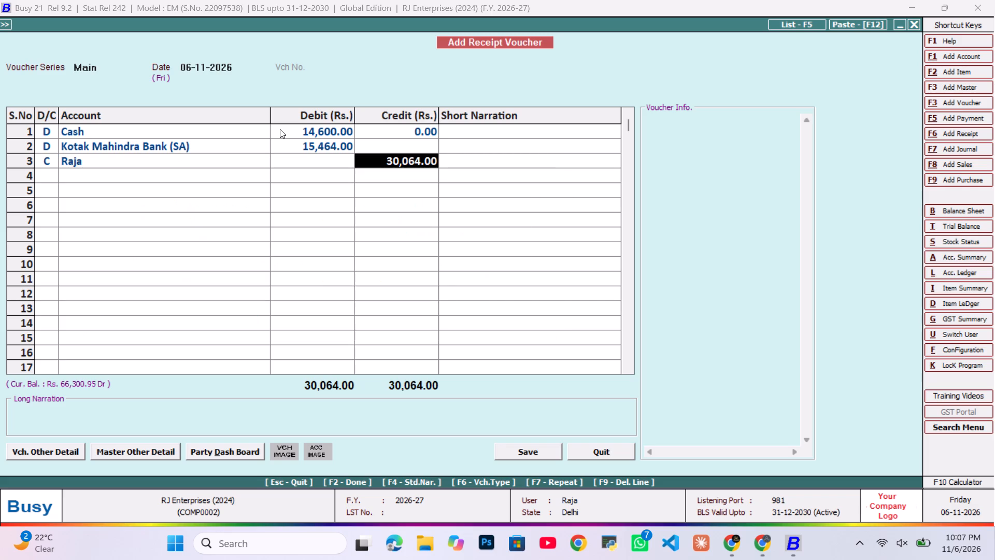
{"action": "key", "text": "Return"}
Enter the long narration "salary oct" and save the receipt voucher.
{"action": "key", "text": "Tab"}
{"action": "type", "text": "salary"}
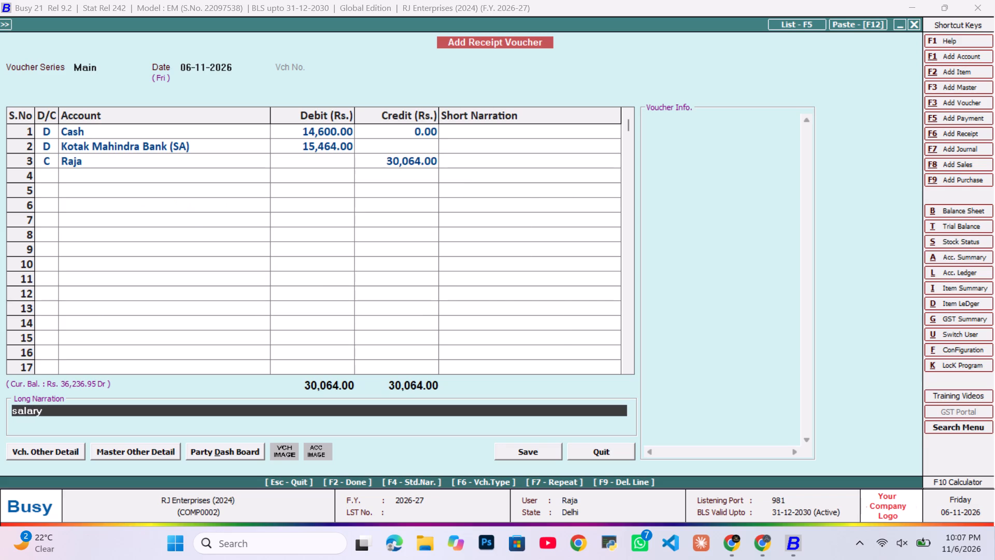
{"action": "key", "text": "space"}
{"action": "type", "text": "oct"}
{"action": "key", "text": "Return"}
{"action": "key", "text": "Tab"}
{"action": "key", "text": "Return"}
{"action": "key", "text": "Tab"}
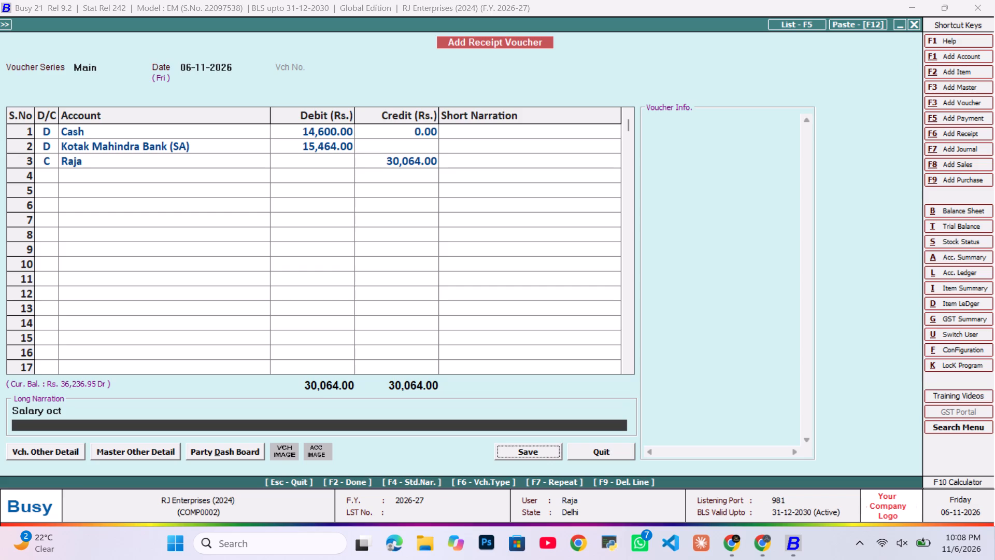
{"action": "key", "text": "Return"}
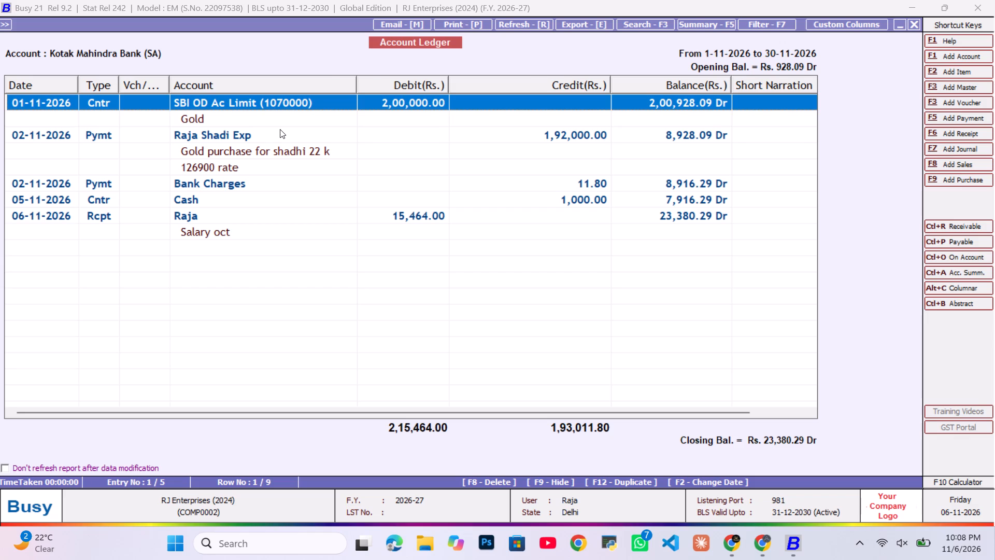
Leave the Kotak Mahindra Bank (SA) ledger and its monthly summary and return to the Bank Accounts group balances.
{"action": "key", "text": "Escape"}
{"action": "key", "text": "Escape"}
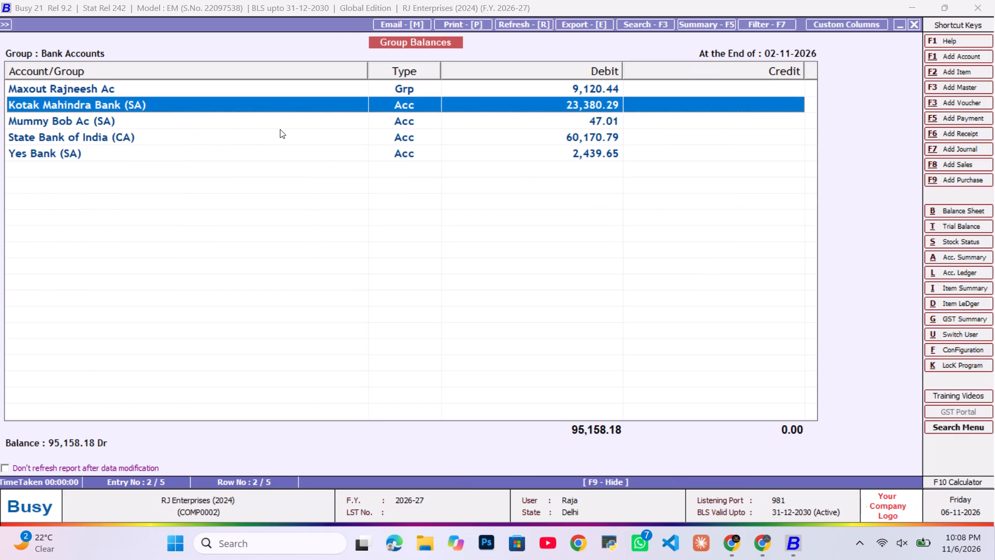
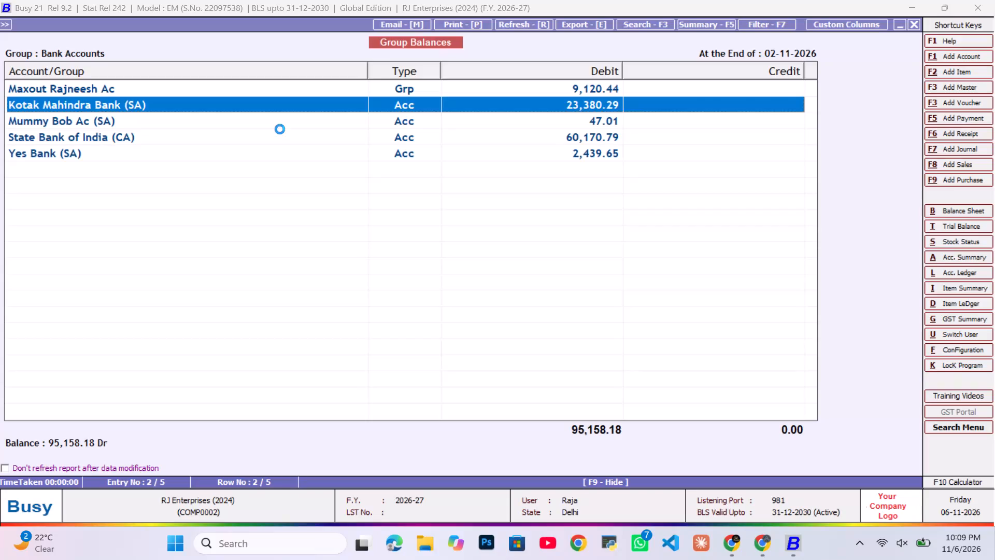
Start a receipt voucher dated 05-11-2026 and credit the Interest account with 20 on the first line.
{"action": "key", "text": "Return"}
{"action": "key", "text": "Tab"}
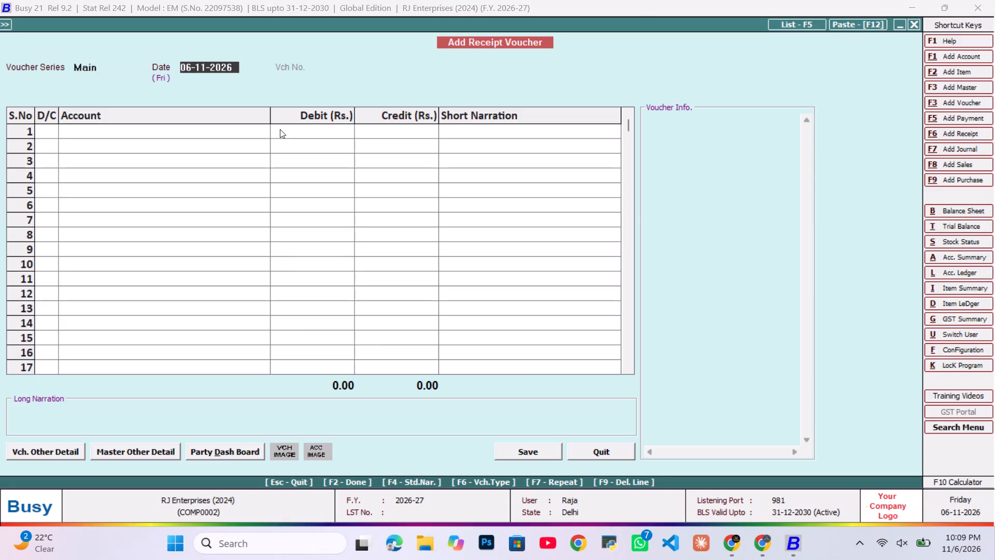
{"action": "type", "text": "5-11"}
{"action": "key", "text": "Return"}
{"action": "key", "text": "Tab"}
{"action": "type", "text": "inte"}
{"action": "key", "text": "Return"}
{"action": "type", "text": "20"}
{"action": "key", "text": "Return"}
{"action": "key", "text": "Return"}
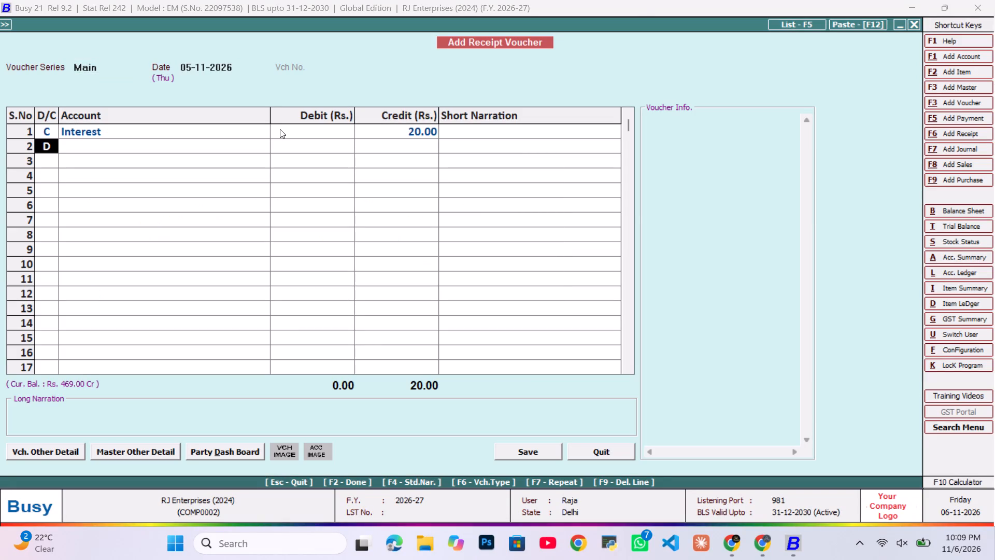
Debit Mummy Bob Ac (SA) with 20 on the second line and save the receipt voucher without a narration.
{"action": "key", "text": "Return"}
{"action": "type", "text": "mu"}
{"action": "key", "text": "Return"}
{"action": "key", "text": "Return"}
{"action": "key", "text": "Return"}
{"action": "key", "text": "Tab"}
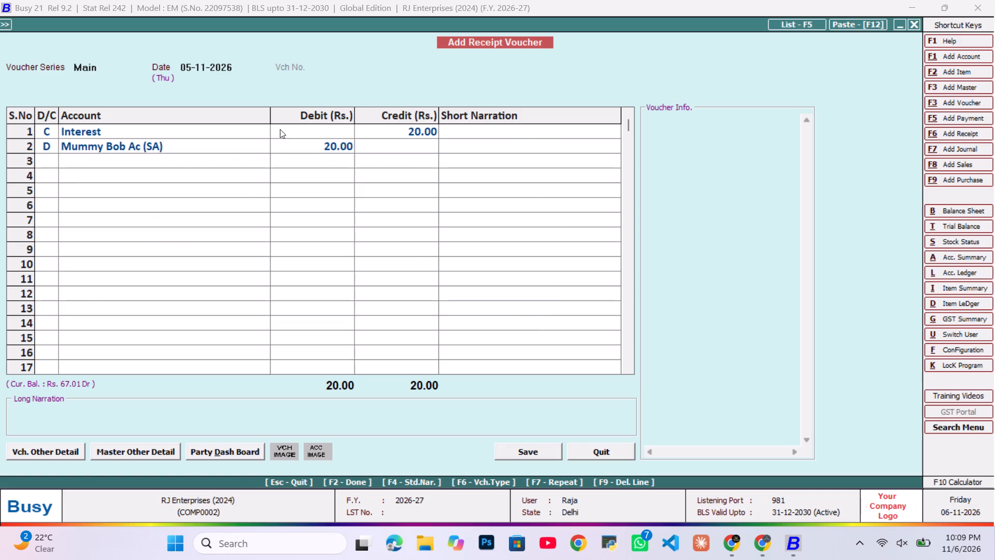
{"action": "key", "text": "Return"}
{"action": "key", "text": "Tab"}
{"action": "key", "text": "Tab"}
{"action": "key", "text": "Return"}
{"action": "key", "text": "End"}
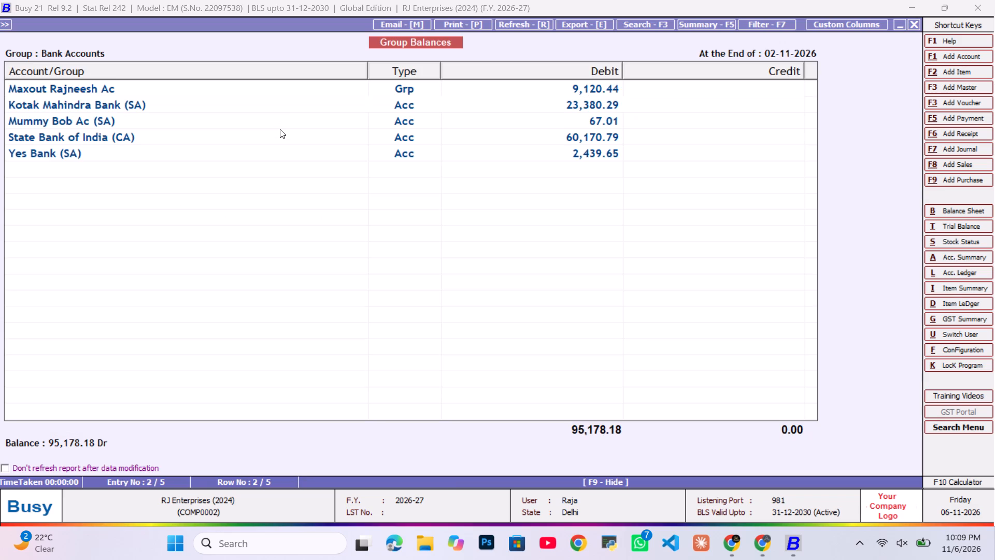
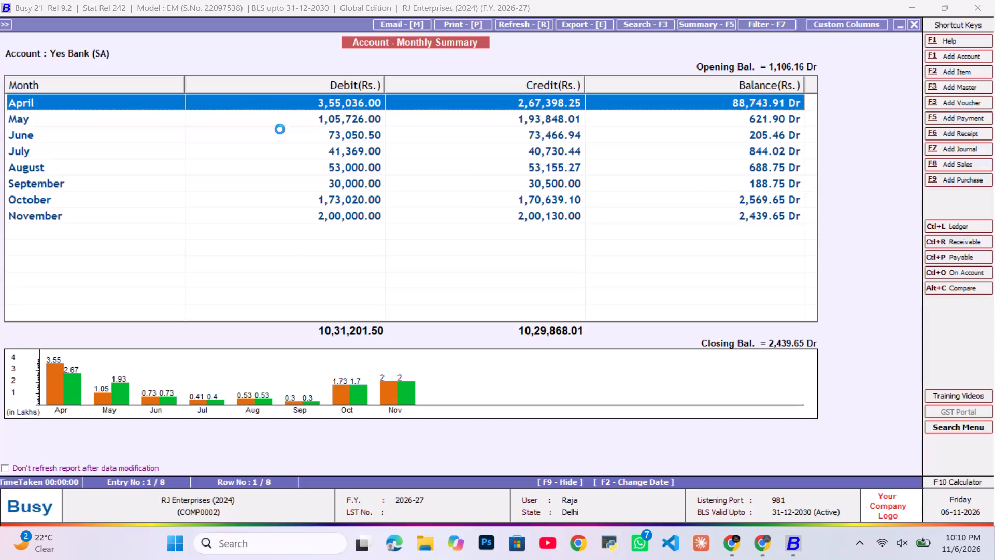
Start a contra voucher dated 06-11-2026 and debit Cash with 1,500 on the first line.
{"action": "key", "text": "Return"}
{"action": "key", "text": "Tab"}
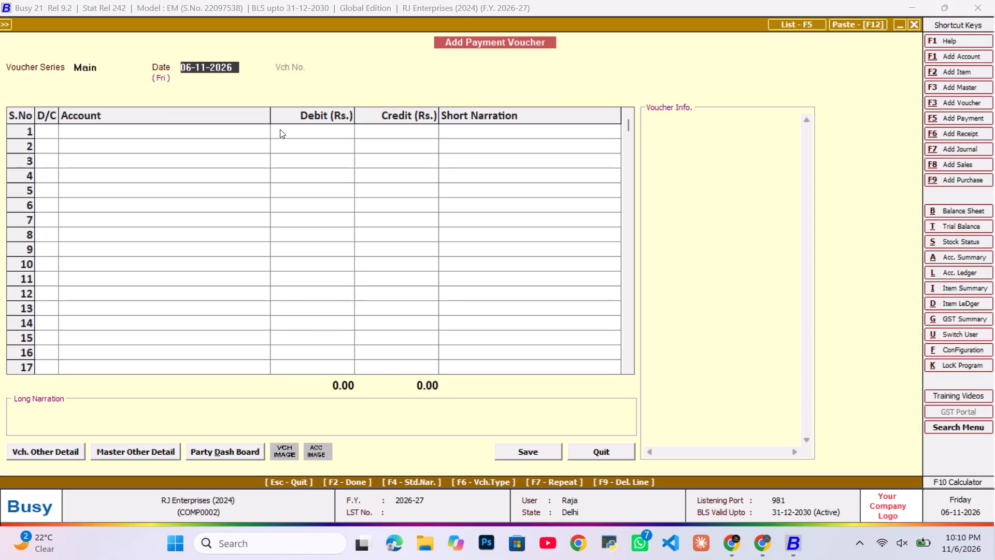
{"action": "key", "text": "Return"}
{"action": "key", "text": "Tab"}
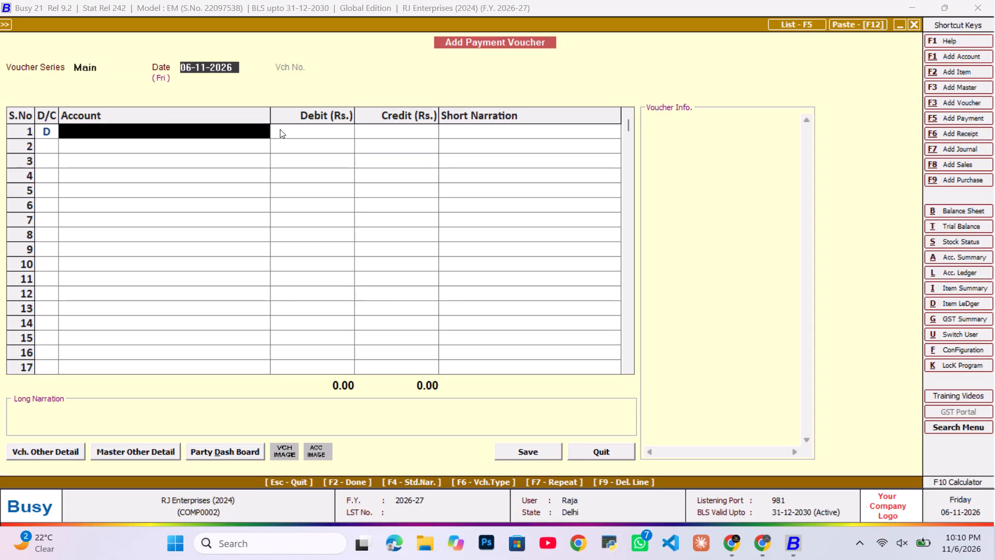
{"action": "key", "text": "F6"}
{"action": "key", "text": "Down"}
{"action": "key", "text": "Down"}
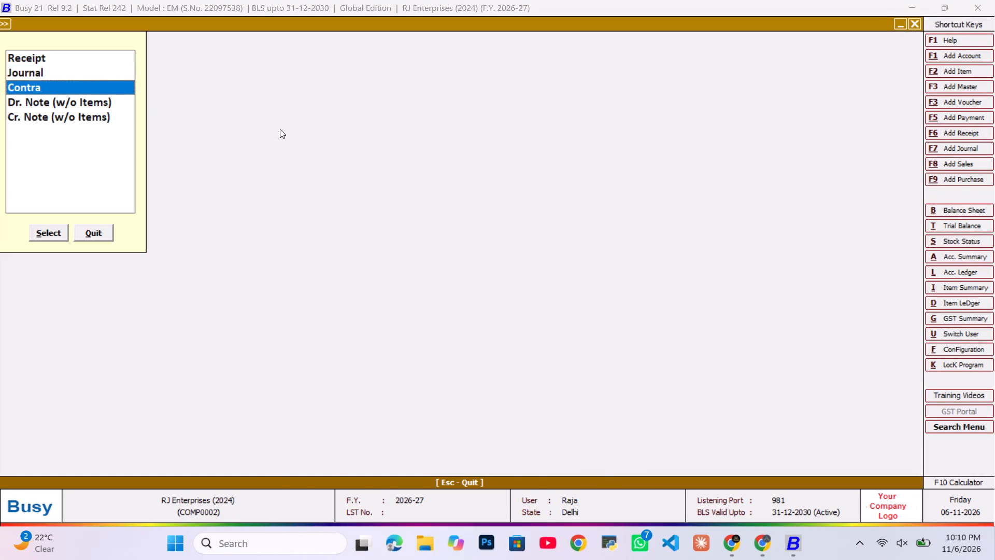
{"action": "key", "text": "Return"}
{"action": "key", "text": "Return"}
{"action": "key", "text": "Tab"}
{"action": "type", "text": "6-11"}
{"action": "key", "text": "Return"}
{"action": "key", "text": "Tab"}
{"action": "key", "text": "Return"}
{"action": "type", "text": "cas"}
{"action": "key", "text": "Return"}
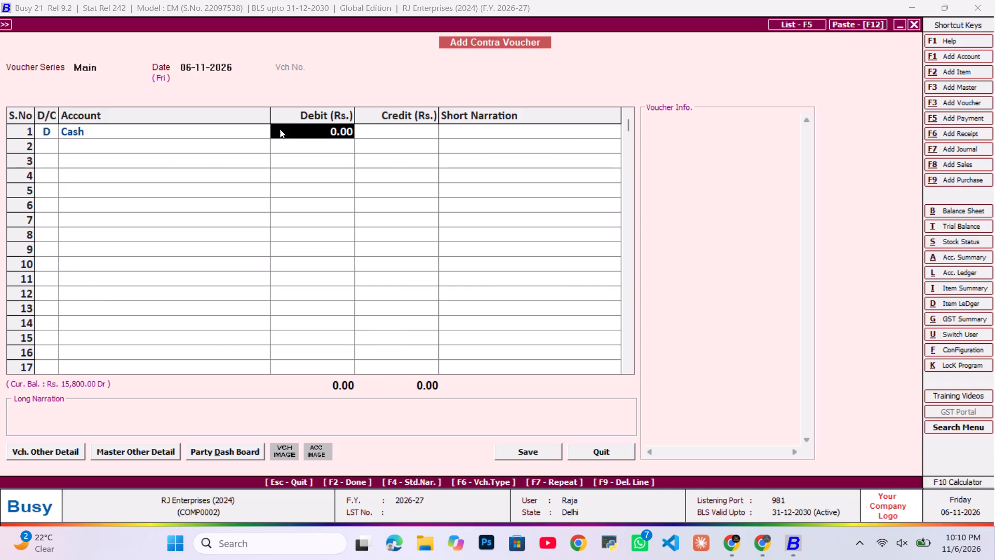
{"action": "type", "text": "1500"}
{"action": "key", "text": "Return"}
{"action": "key", "text": "Return"}
{"action": "key", "text": "Return"}
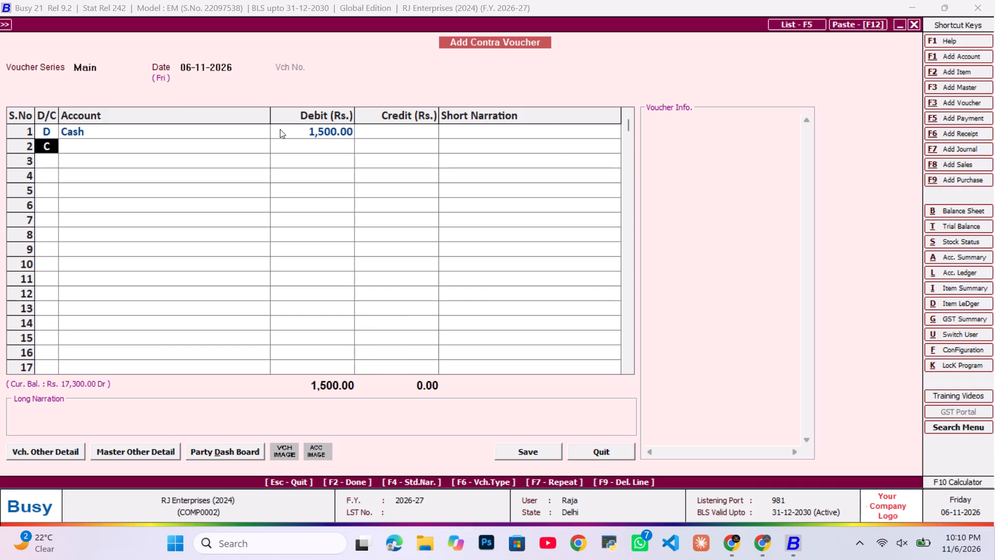
Credit Yes Bank (SA) with 1,500 on the second line, enter the narration "give to aman recived cash" and save the contra voucher.
{"action": "type", "text": "yes"}
{"action": "key", "text": "Return"}
{"action": "key", "text": "Return"}
{"action": "key", "text": "Return"}
{"action": "key", "text": "Tab"}
{"action": "type", "text": "give to aman recived kcas"}
{"action": "key", "text": "BackSpace"}
{"action": "key", "text": "BackSpace"}
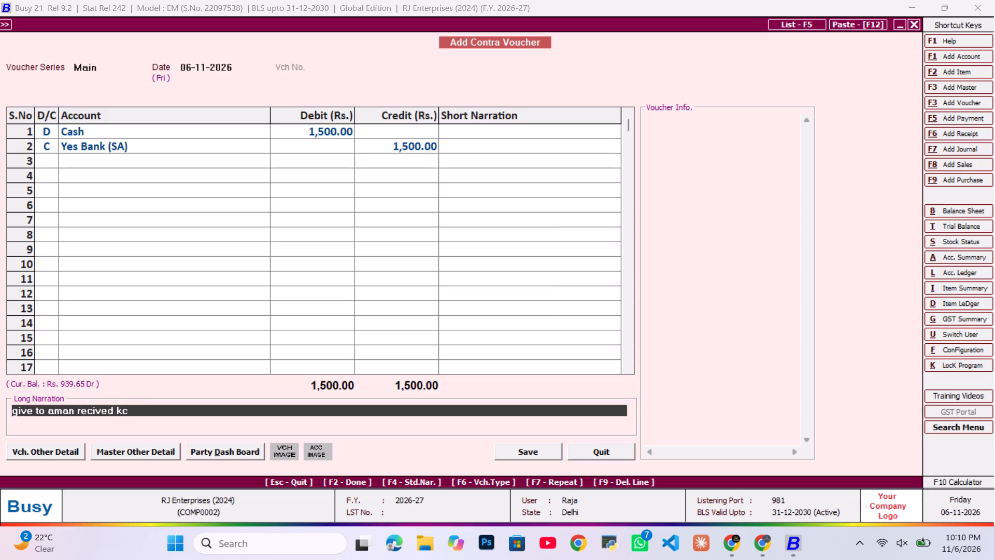
{"action": "key", "text": "BackSpace"}
{"action": "key", "text": "BackSpace"}
{"action": "type", "text": "cash"}
{"action": "key", "text": "Return"}
{"action": "key", "text": "Tab"}
{"action": "key", "text": "Return"}
{"action": "key", "text": "Tab"}
{"action": "key", "text": "Return"}
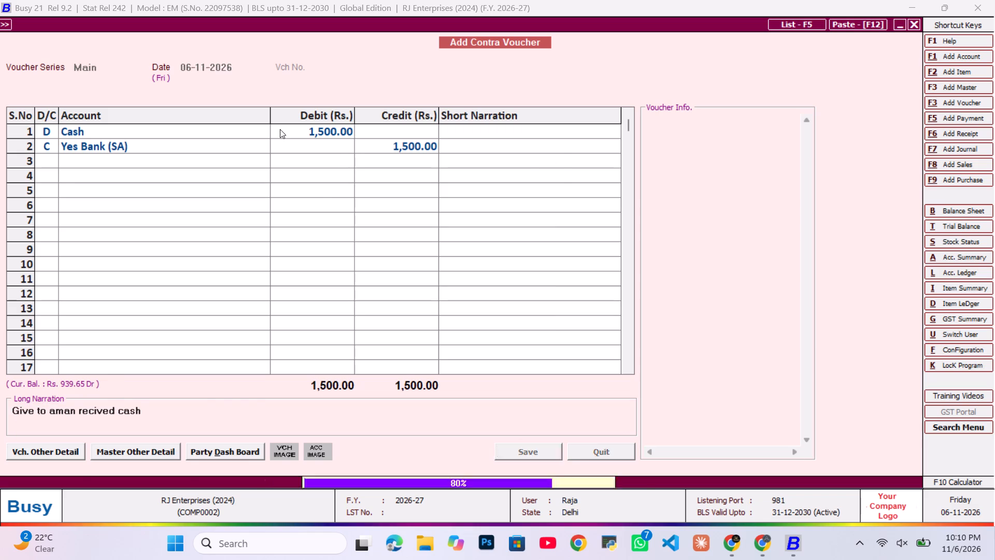
Start a payment voucher dated 05-11-2026 and debit Home Expences Others with 24 on the first line.
{"action": "key", "text": "End"}
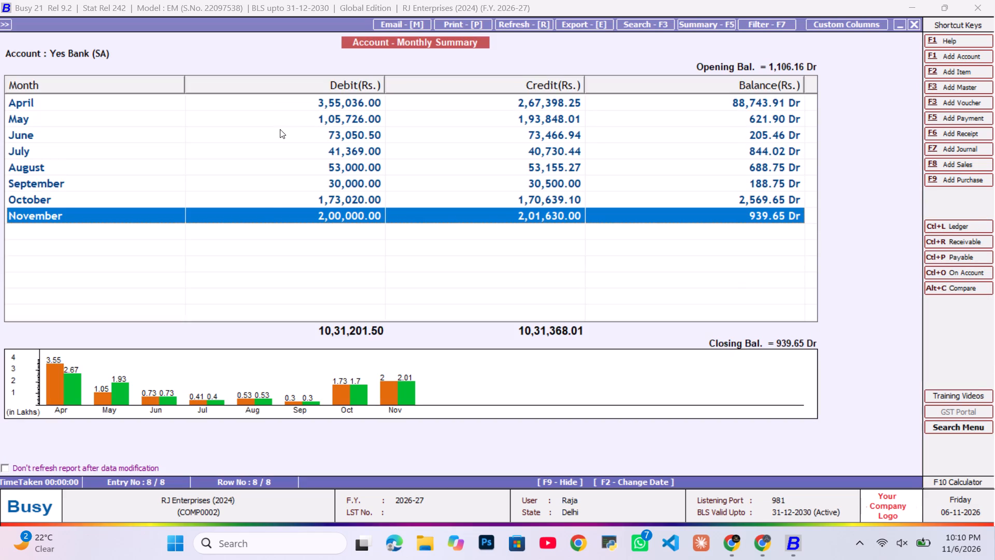
{"action": "key", "text": "alt+F5"}
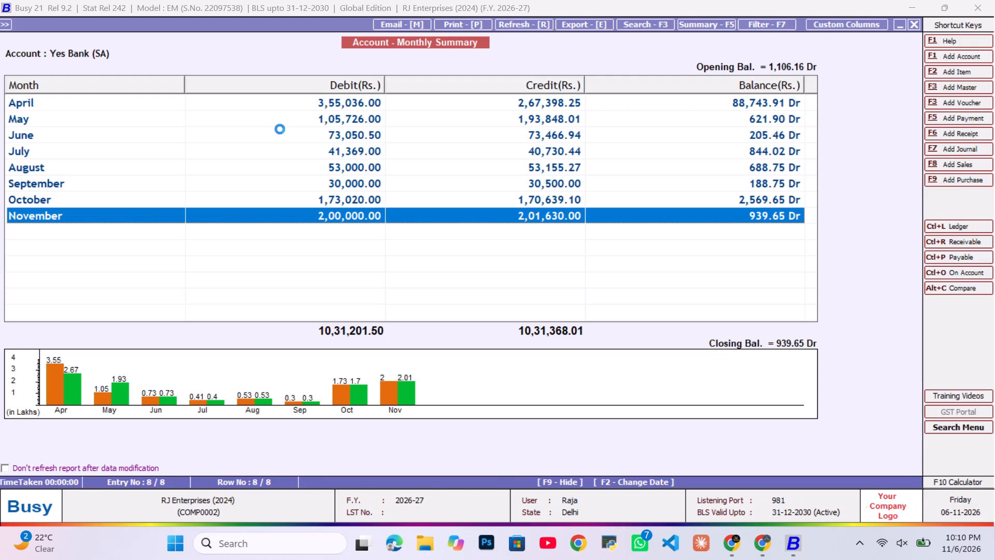
{"action": "key", "text": "Return"}
{"action": "key", "text": "Tab"}
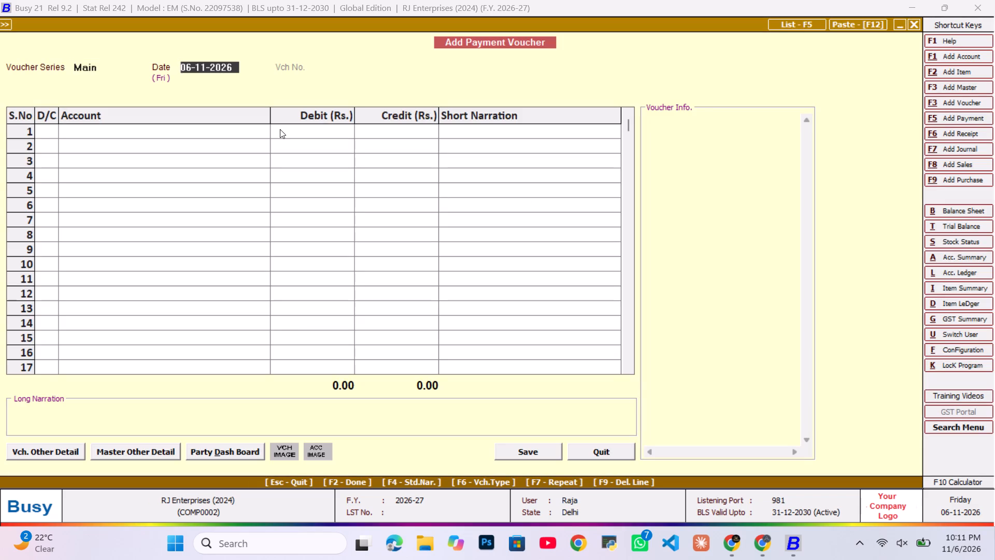
{"action": "key", "text": "5"}
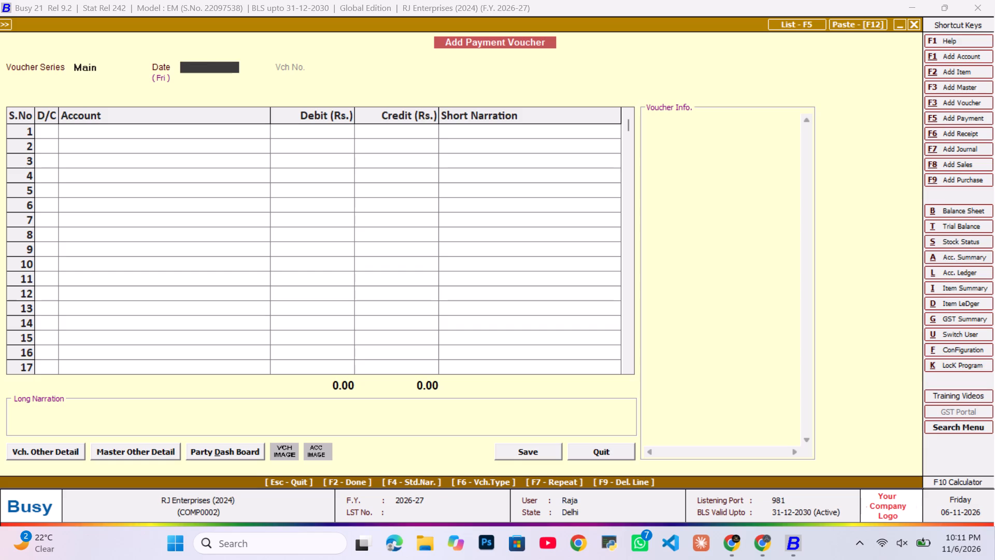
{"action": "key", "text": "Return"}
{"action": "key", "text": "Tab"}
{"action": "type", "text": "home"}
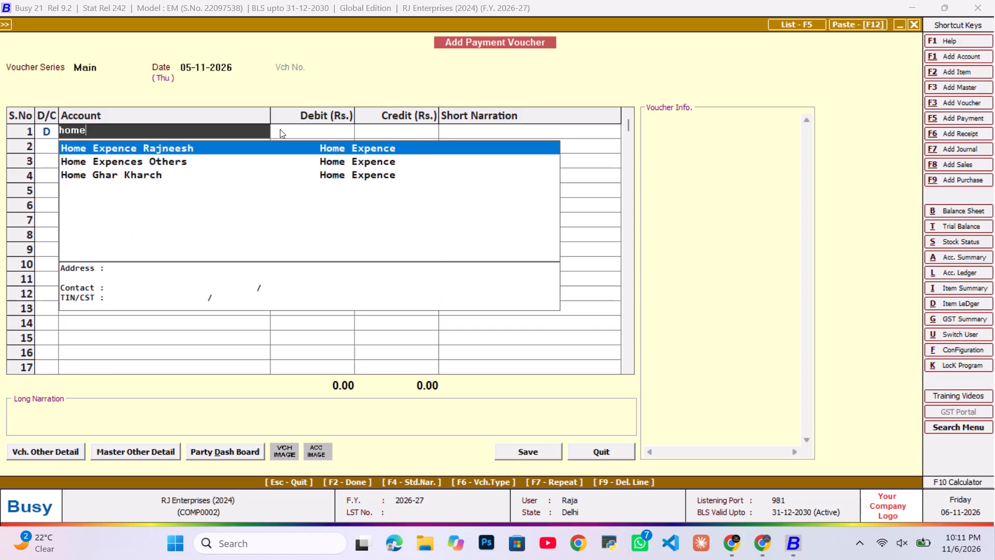
{"action": "key", "text": "Down"}
{"action": "key", "text": "Return"}
{"action": "type", "text": "24"}
{"action": "key", "text": "Return"}
{"action": "key", "text": "Return"}
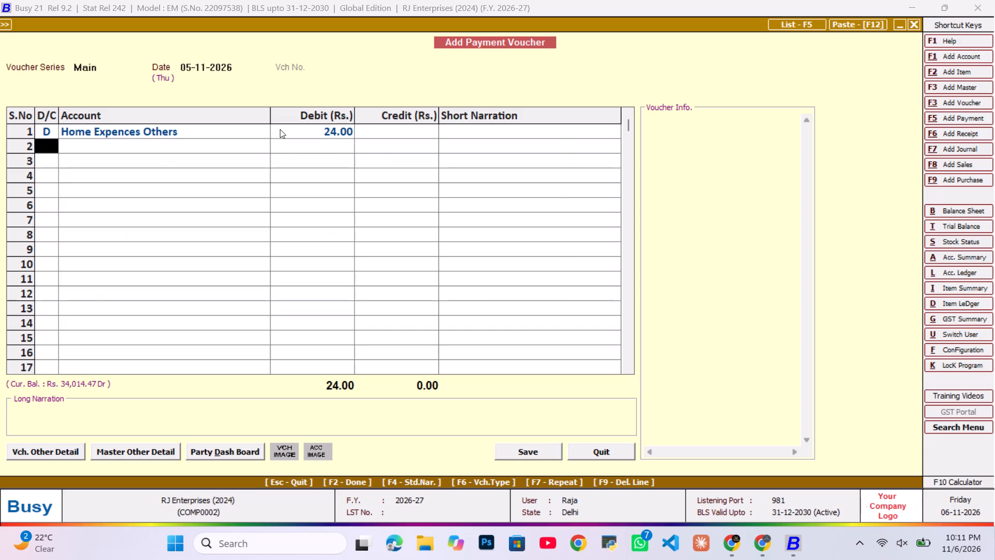
Credit Yes Bank (SA) with 24 on the second line and save the payment voucher without a narration.
{"action": "key", "text": "Return"}
{"action": "type", "text": "yes"}
{"action": "key", "text": "Return"}
{"action": "key", "text": "Return"}
{"action": "key", "text": "Return"}
{"action": "key", "text": "Tab"}
{"action": "key", "text": "Return"}
{"action": "key", "text": "Tab"}
{"action": "key", "text": "Tab"}
{"action": "key", "text": "Return"}
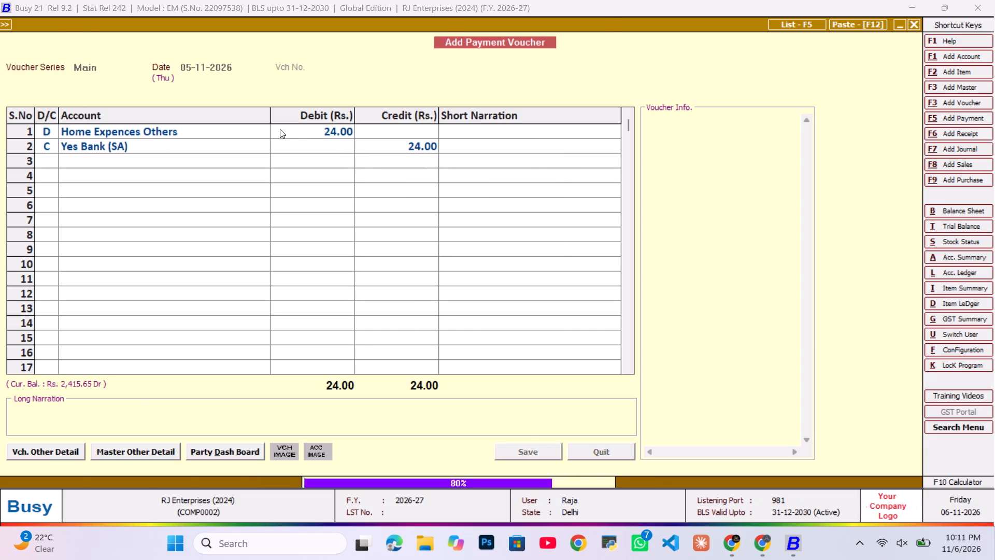
Duplicate the 24 Home Expences Others payment from Yes Bank (SA)'s November ledger, dated 06-11-2026, and save the copy.
{"action": "key", "text": "End"}
{"action": "key", "text": "Return"}
{"action": "key", "text": "End"}
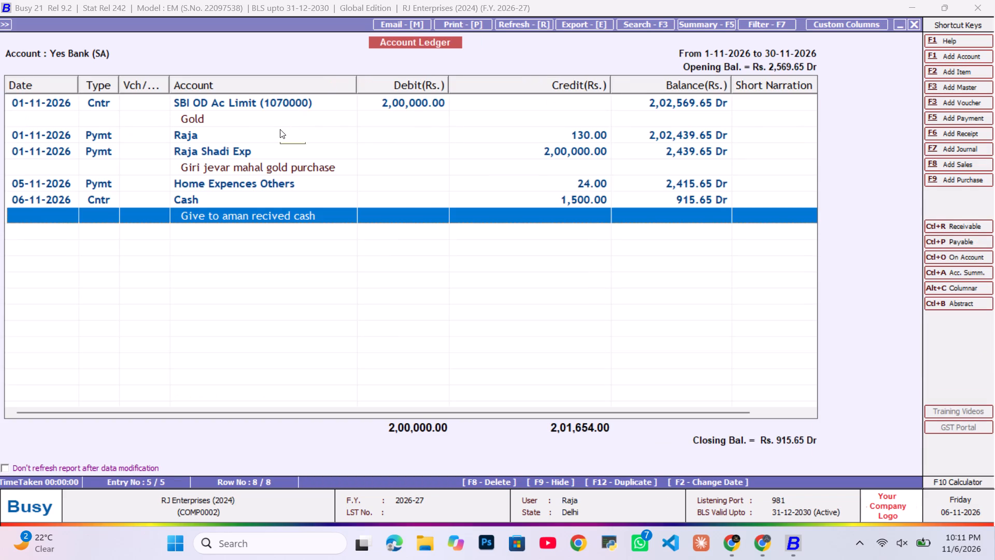
{"action": "key", "text": "Up"}
{"action": "key", "text": "Up"}
{"action": "key", "text": "F12"}
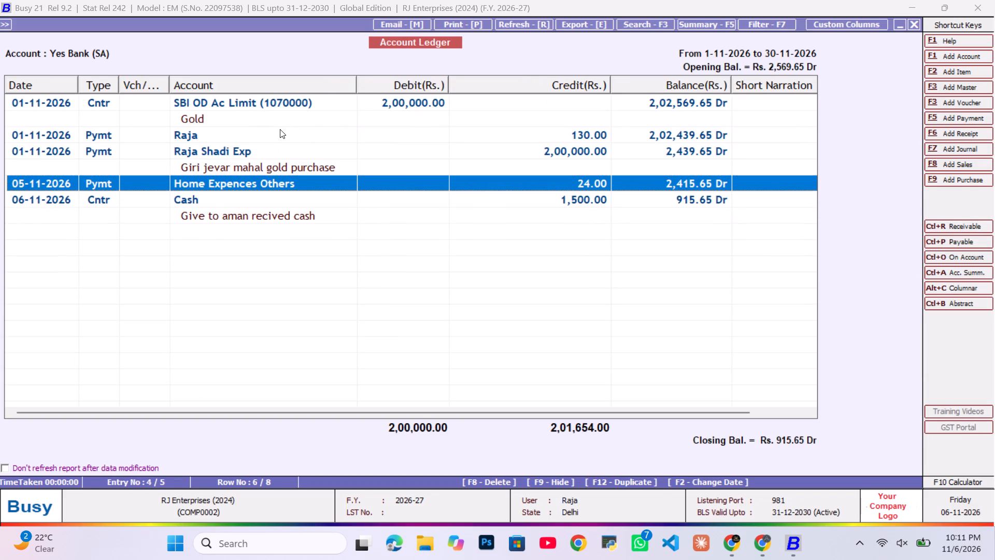
{"action": "key", "text": "Return"}
{"action": "key", "text": "Return"}
{"action": "key", "text": "Tab"}
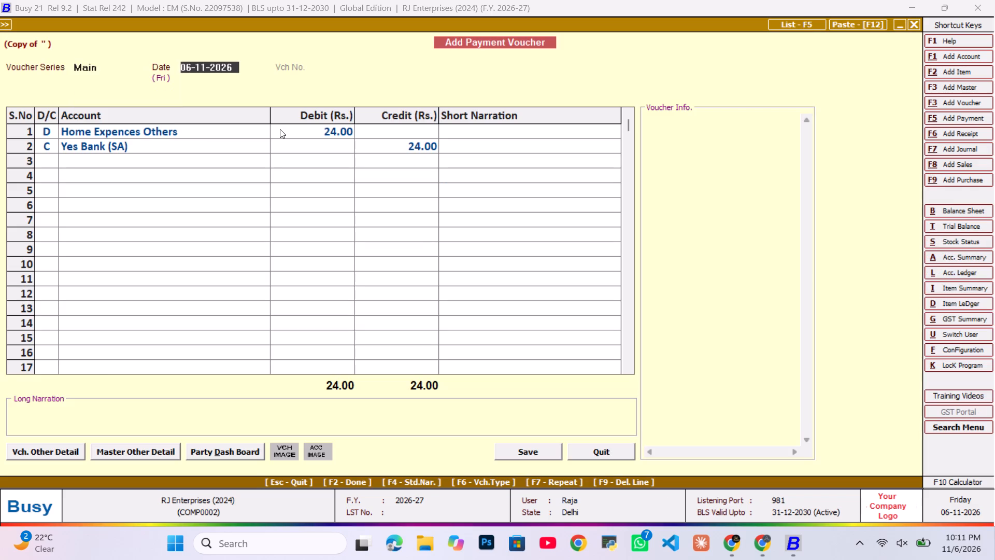
{"action": "key", "text": "Return"}
{"action": "key", "text": "Tab"}
{"action": "key", "text": "Return"}
{"action": "key", "text": "Return"}
{"action": "key", "text": "Return"}
{"action": "key", "text": "Return"}
{"action": "key", "text": "Return"}
{"action": "key", "text": "Return"}
{"action": "key", "text": "Return"}
{"action": "key", "text": "Tab"}
{"action": "key", "text": "Return"}
{"action": "key", "text": "Tab"}
{"action": "key", "text": "Tab"}
{"action": "key", "text": "Return"}
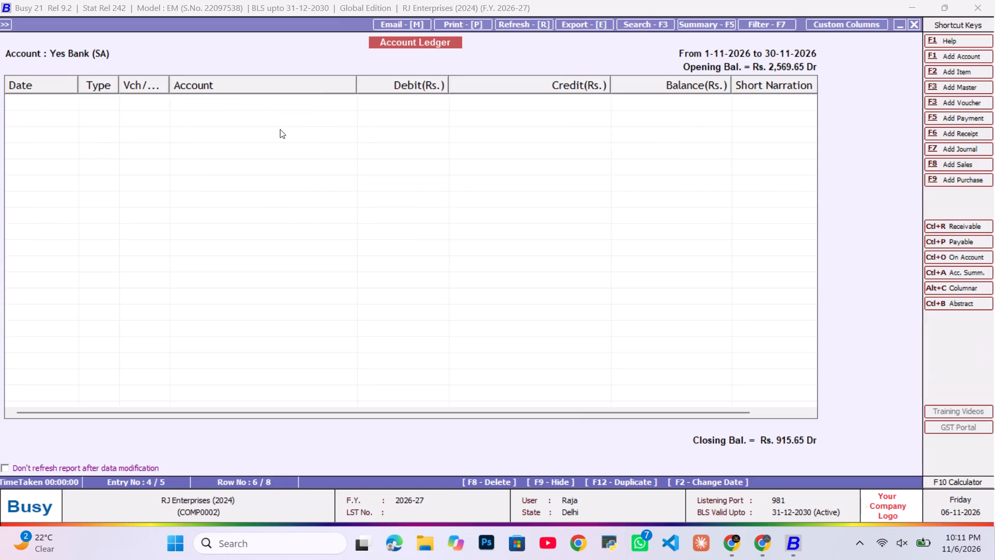
Return to the Bank Accounts group balances to check the account balances.
{"action": "key", "text": "Escape"}
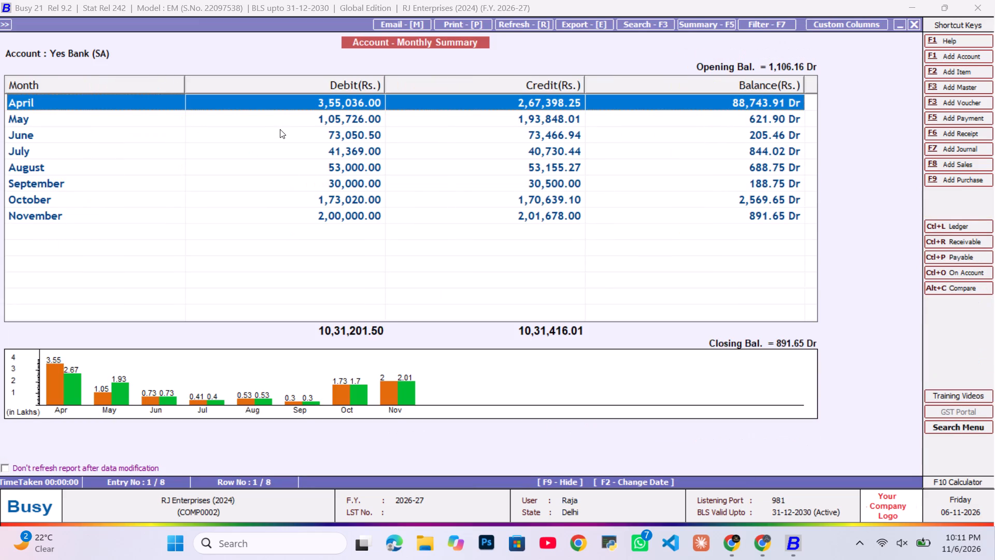
{"action": "key", "text": "Escape"}
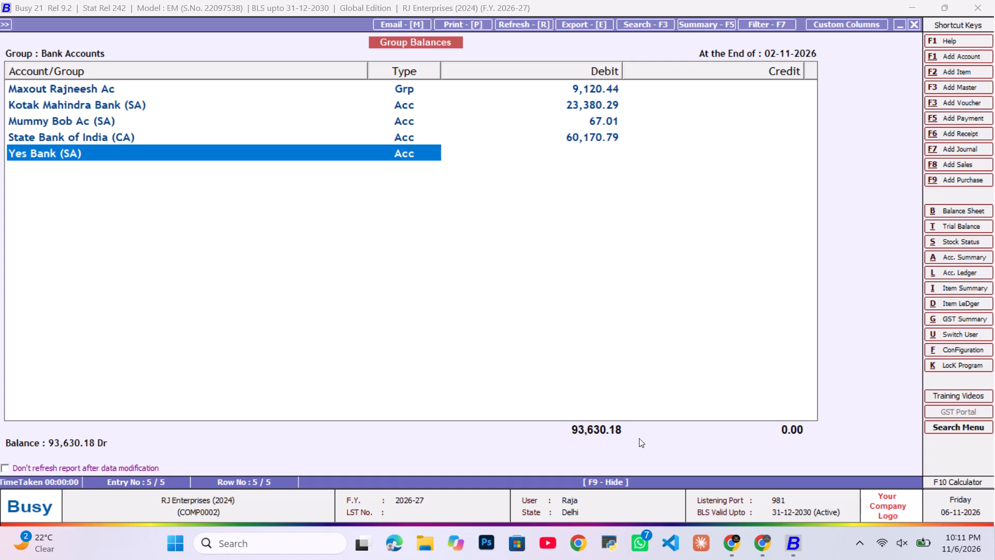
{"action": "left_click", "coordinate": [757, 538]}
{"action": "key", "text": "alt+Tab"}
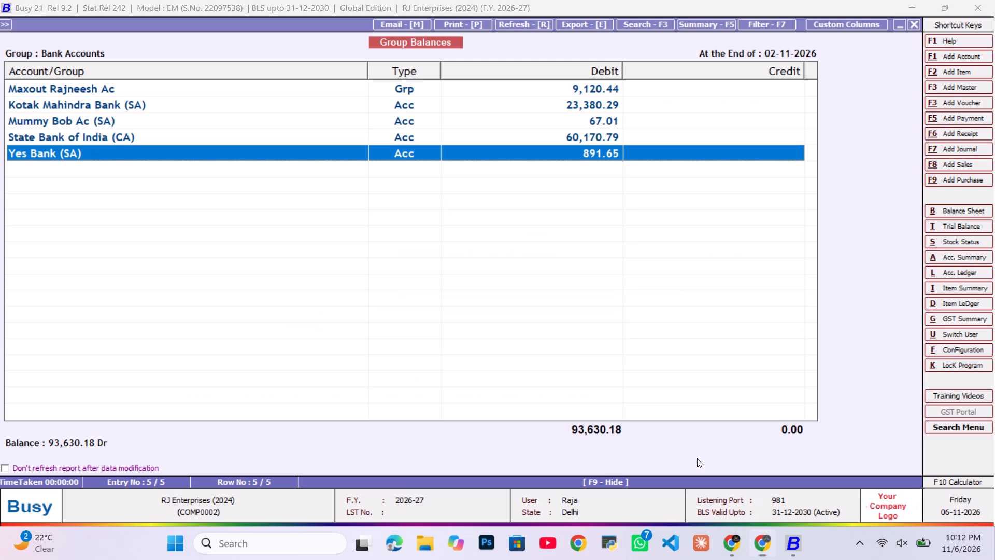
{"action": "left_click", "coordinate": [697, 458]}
Open the Cash account's November ledger through the balance sheet's Cash-in-hand group and examine its entries.
{"action": "key", "text": "Escape"}
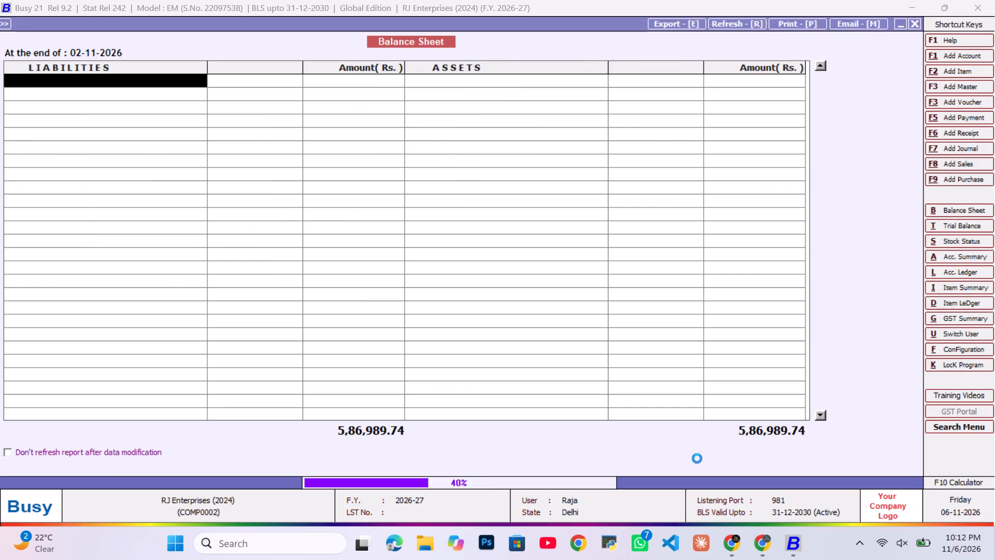
{"action": "key", "text": "Right"}
{"action": "key", "text": "Right"}
{"action": "key", "text": "Right"}
{"action": "key", "text": "Down"}
{"action": "key", "text": "Down"}
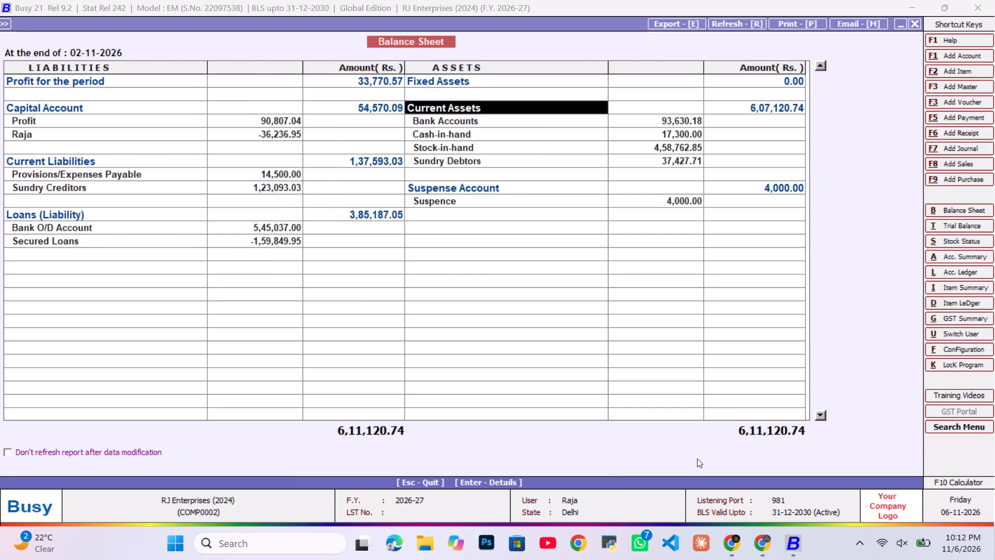
{"action": "key", "text": "Down"}
{"action": "key", "text": "Down"}
{"action": "key", "text": "Return"}
{"action": "key", "text": "End"}
{"action": "key", "text": "Return"}
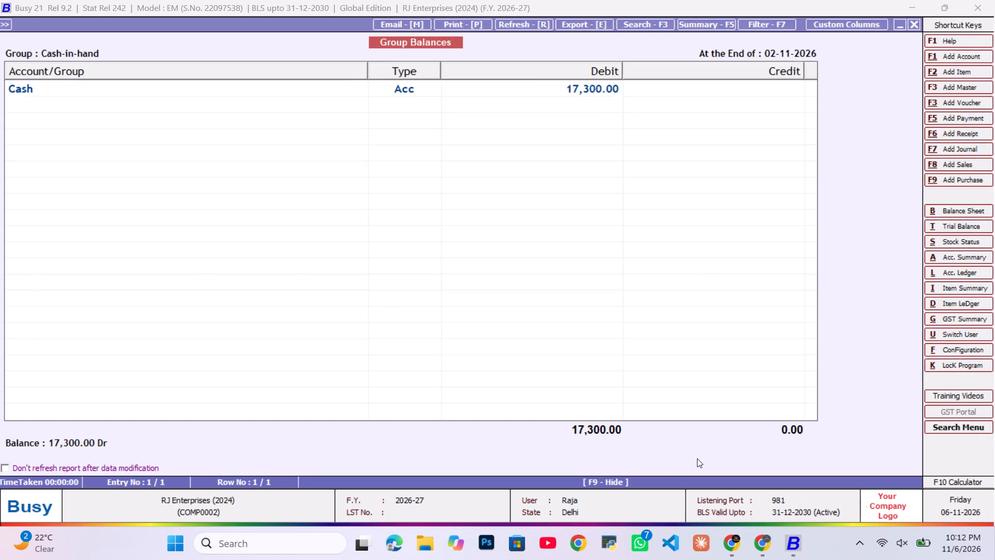
{"action": "key", "text": "End"}
{"action": "key", "text": "Return"}
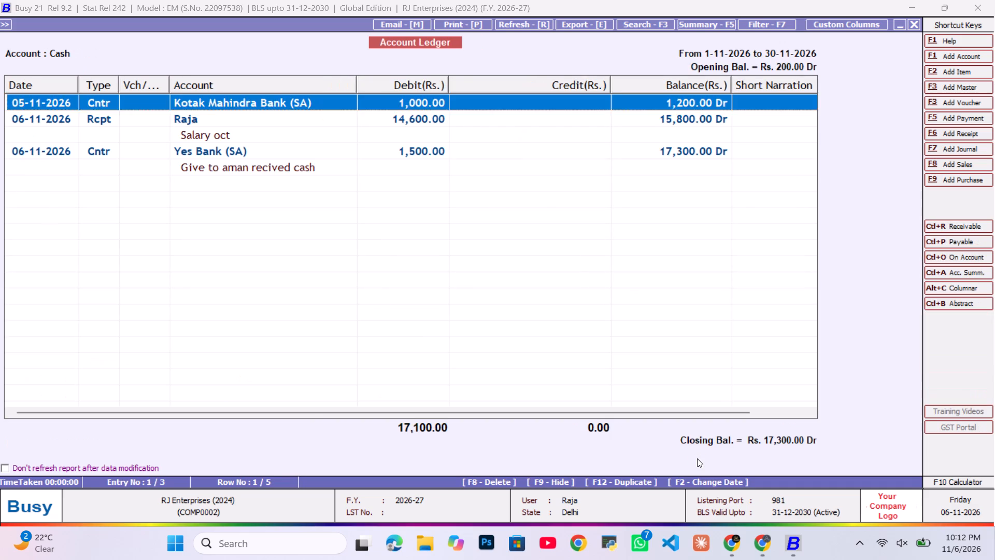
{"action": "key", "text": "End"}
{"action": "key", "text": "Up"}
{"action": "key", "text": "Up"}
{"action": "key", "text": "Up"}
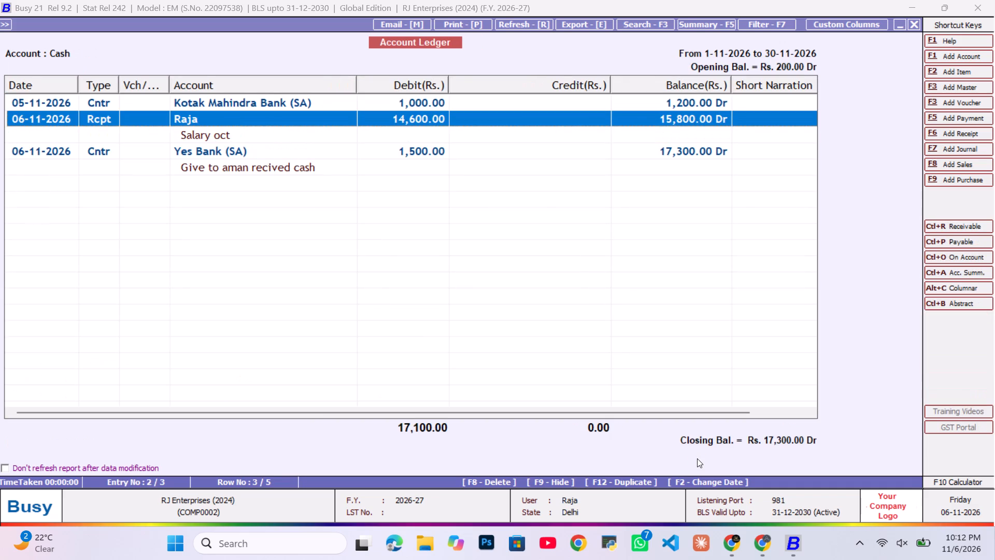
Start a payment voucher dated 06-11-2026 and debit Raja with 2,500 on the first line.
{"action": "key", "text": "alt+F5"}
{"action": "key", "text": "Return"}
{"action": "key", "text": "Tab"}
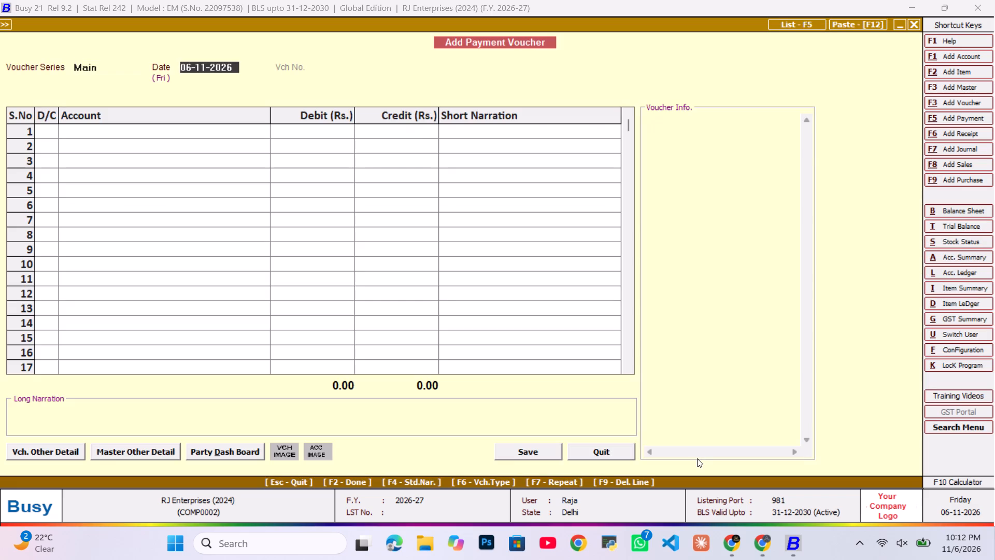
{"action": "key", "text": "Return"}
{"action": "key", "text": "Tab"}
{"action": "type", "text": "raj"}
{"action": "key", "text": "Return"}
{"action": "type", "text": "2500"}
{"action": "key", "text": "Return"}
{"action": "key", "text": "Return"}
Credit Cash with 2,500 on the second line, enter the narration "give to raja pocket" and save the payment voucher.
{"action": "key", "text": "Return"}
{"action": "type", "text": "cas"}
{"action": "key", "text": "Return"}
{"action": "key", "text": "Return"}
{"action": "key", "text": "Return"}
{"action": "key", "text": "Tab"}
{"action": "type", "text": "give to raja"}
{"action": "key", "text": "space"}
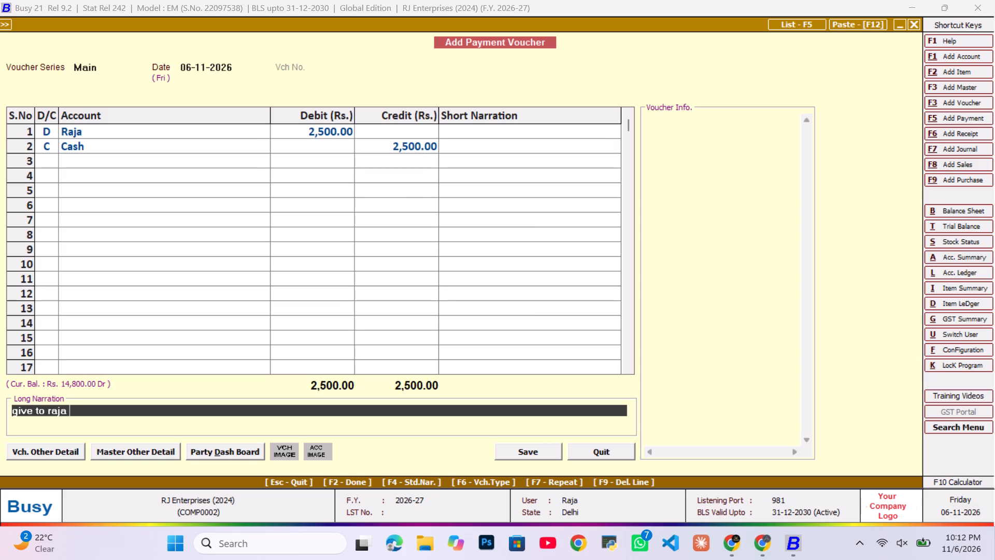
{"action": "type", "text": "poc"}
{"action": "type", "text": "ket"}
{"action": "key", "text": "Return"}
{"action": "key", "text": "Tab"}
{"action": "key", "text": "Return"}
{"action": "key", "text": "Tab"}
{"action": "key", "text": "Return"}
Check the last Cash ledger entry and go back to the balance sheet.
{"action": "key", "text": "End"}
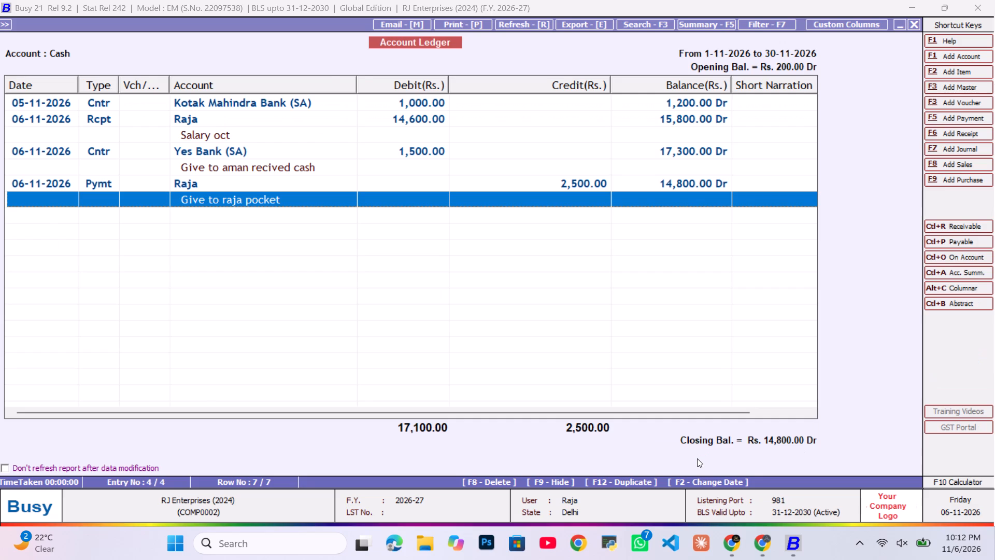
{"action": "key", "text": "Escape"}
{"action": "key", "text": "Escape"}
{"action": "key", "text": "Escape"}
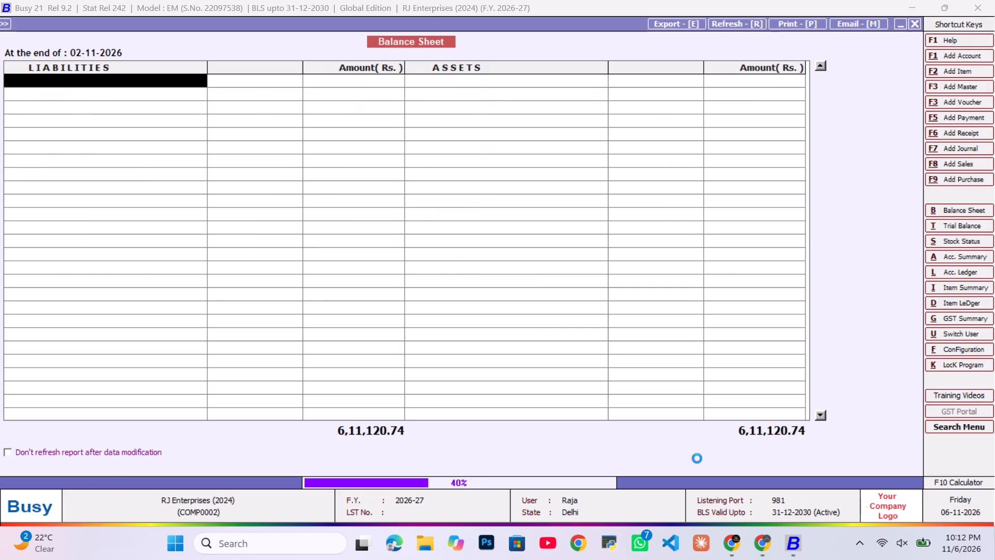
{"action": "key", "text": "Escape"}
{"action": "key", "text": "F2"}
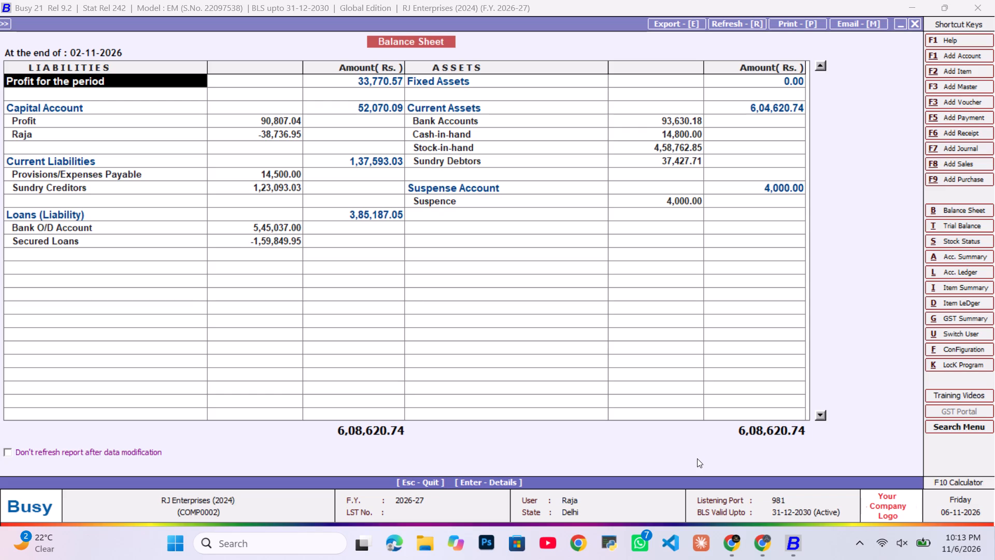
Switch to the Meesho supplier panel's ready-to-ship orders in Chrome.
{"action": "right_click", "coordinate": [697, 458]}
{"action": "key", "text": "alt+Tab"}
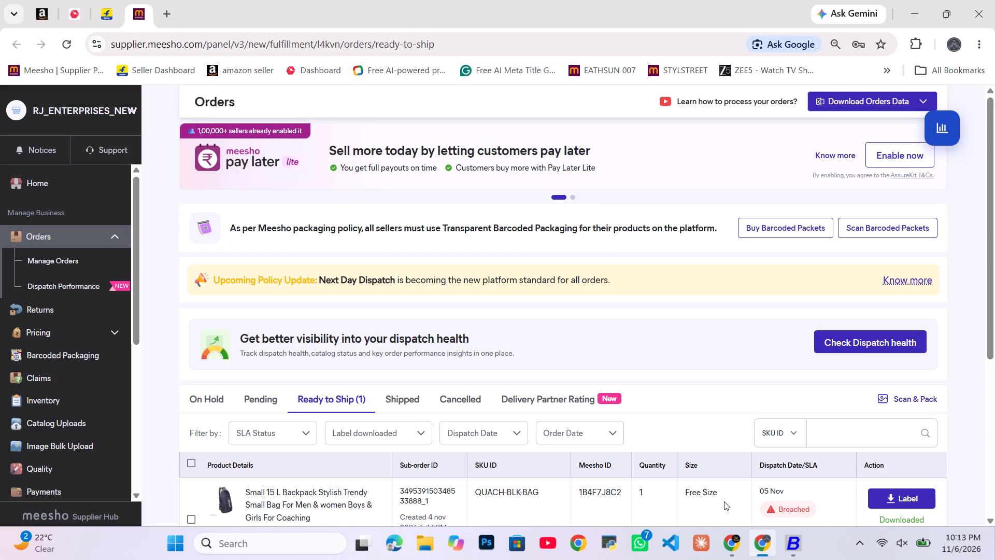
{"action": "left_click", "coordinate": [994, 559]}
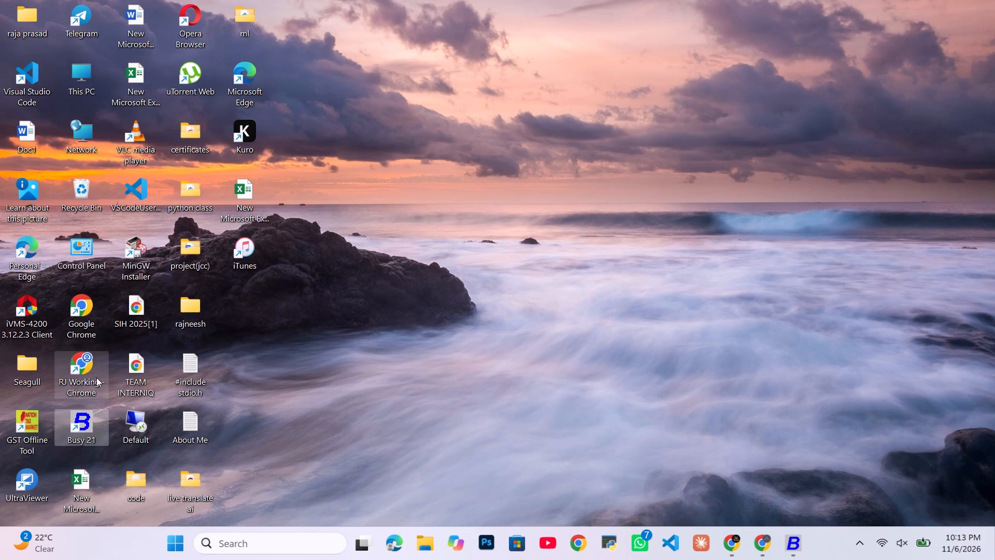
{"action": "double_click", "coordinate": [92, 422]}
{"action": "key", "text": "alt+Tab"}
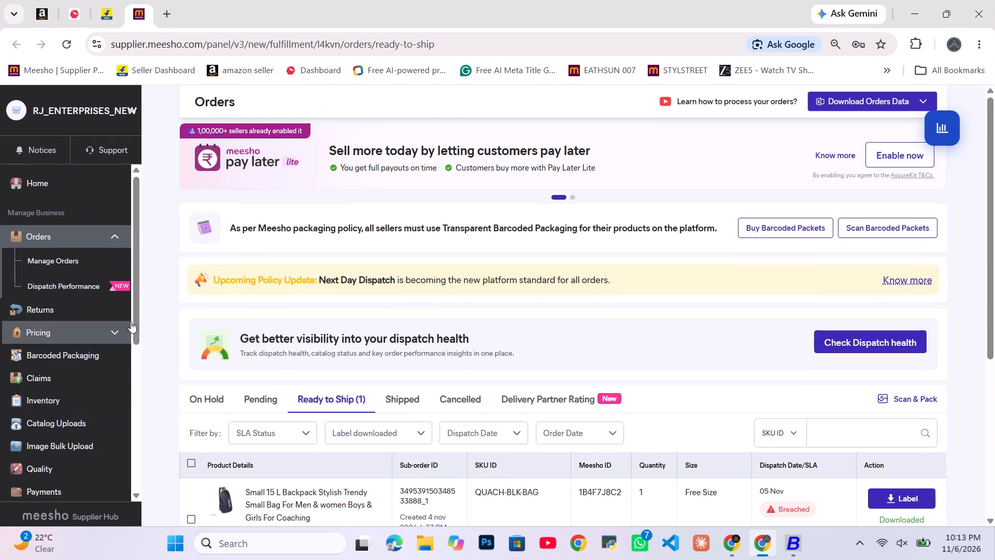
Review the pending orders in the Meesho supplier panel, including their SKUs and dispatch dates.
{"action": "left_click", "coordinate": [277, 388]}
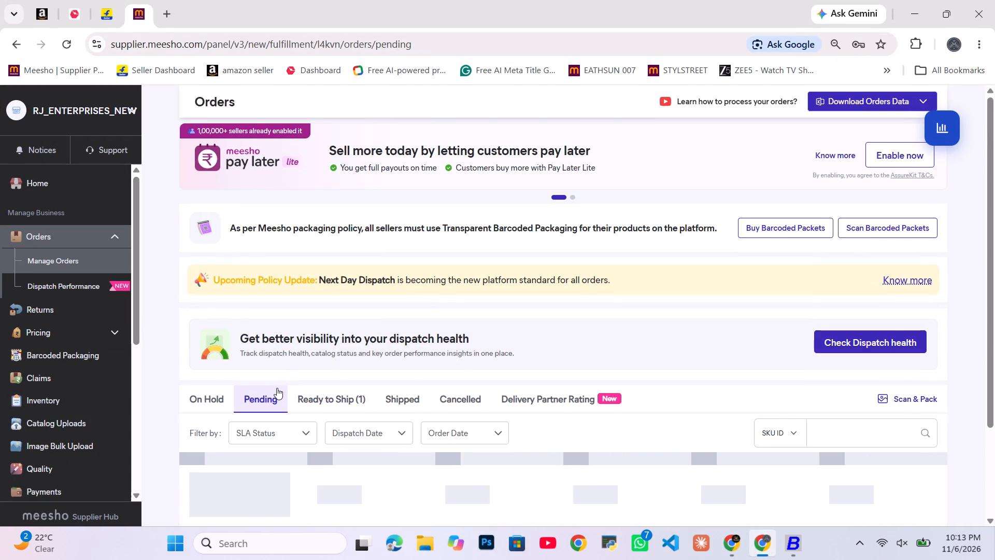
{"action": "scroll", "coordinate": [277, 388], "scroll_direction": "down", "scroll_amount": 1}
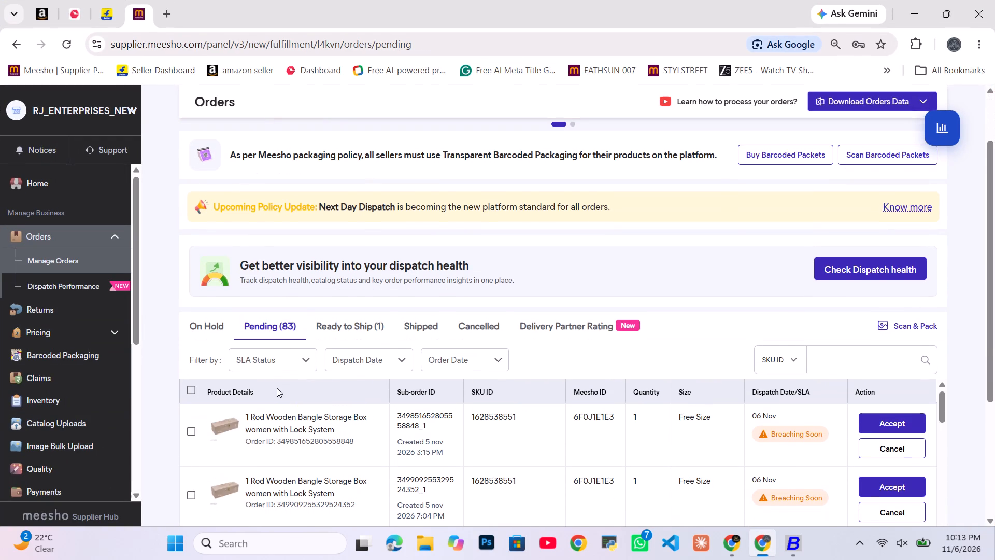
{"action": "scroll", "coordinate": [277, 388], "scroll_direction": "down", "scroll_amount": 2}
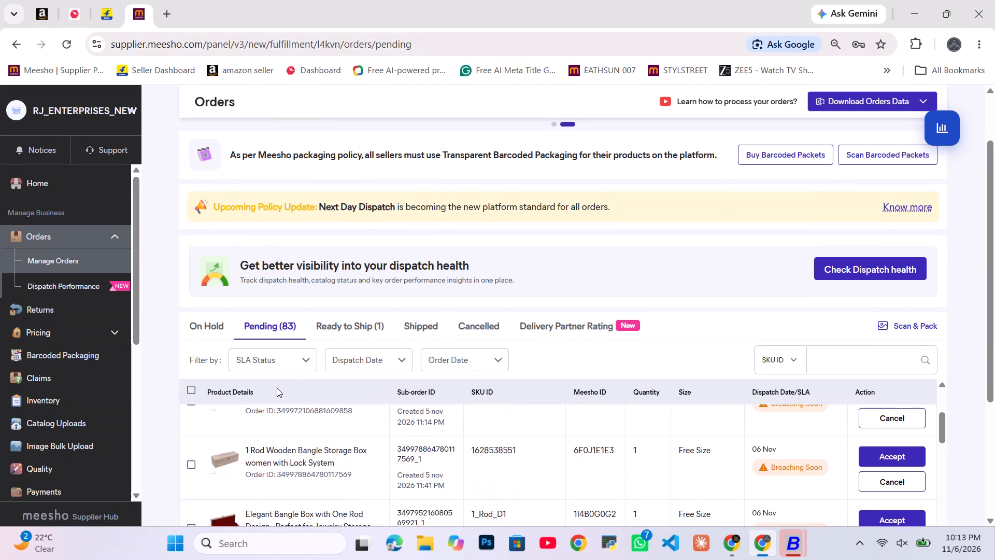
{"action": "scroll", "coordinate": [277, 388], "scroll_direction": "down", "scroll_amount": 3}
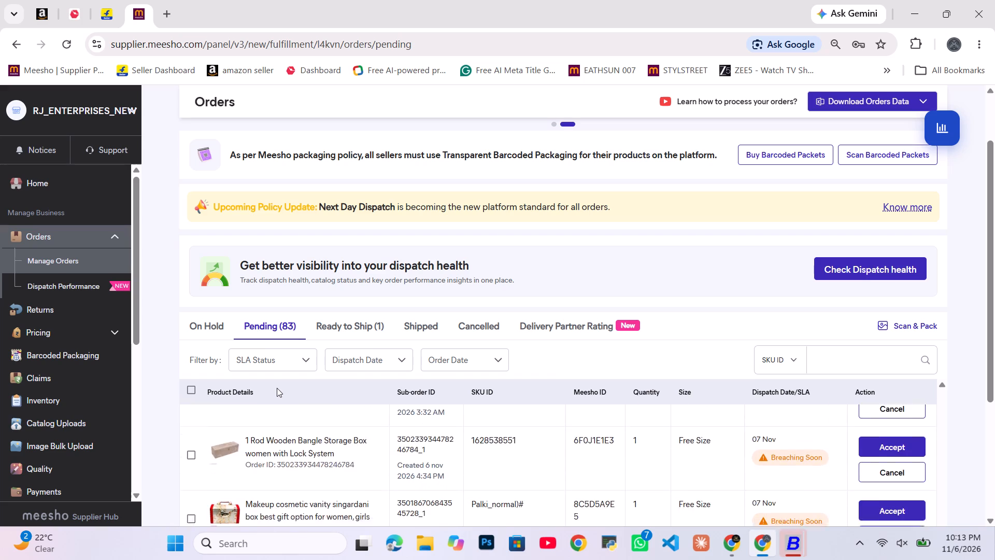
{"action": "scroll", "coordinate": [277, 388], "scroll_direction": "down", "scroll_amount": 2}
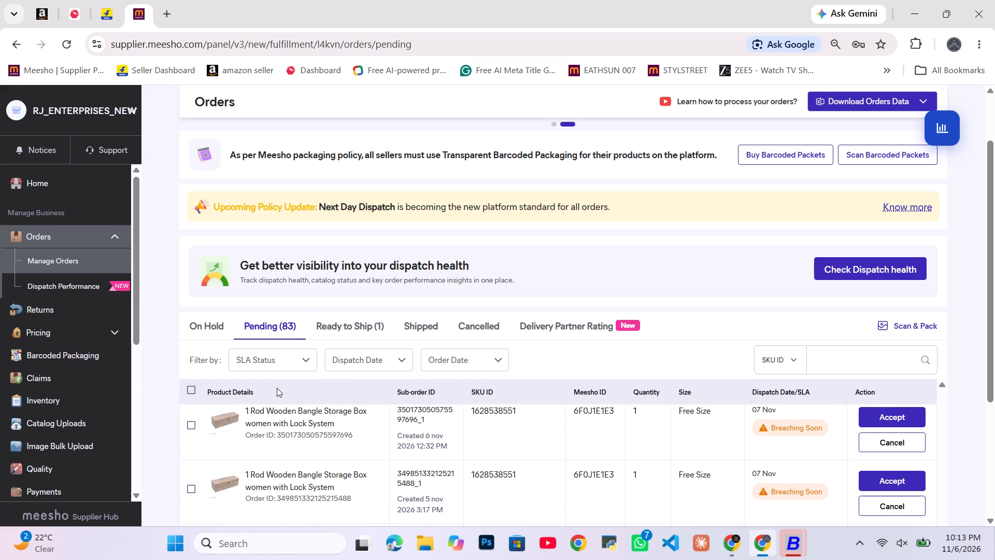
Look through the on-hold orders in the Meesho supplier panel.
{"action": "left_click", "coordinate": [221, 320]}
{"action": "scroll", "coordinate": [221, 320], "scroll_direction": "down", "scroll_amount": 8}
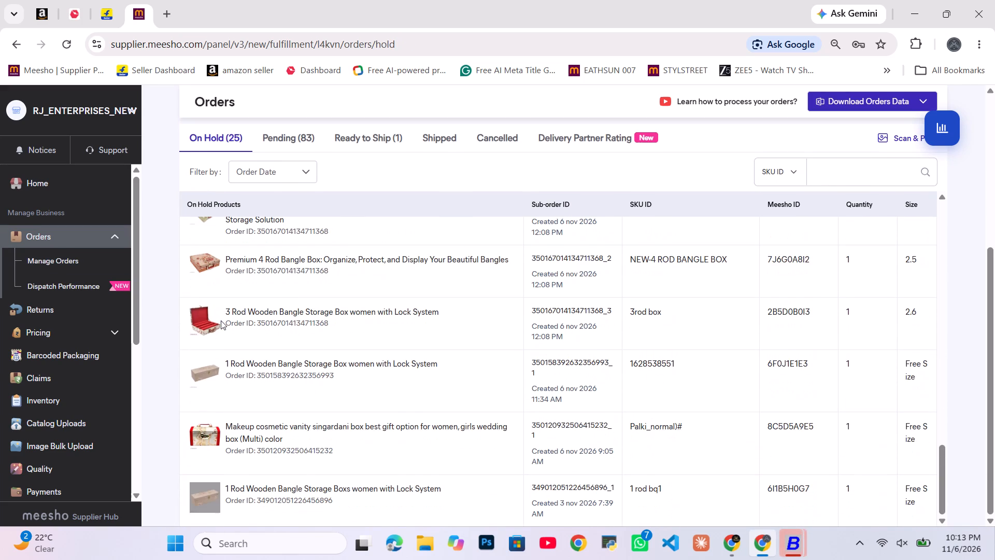
{"action": "scroll", "coordinate": [221, 320], "scroll_direction": "down", "scroll_amount": 3}
{"action": "scroll", "coordinate": [221, 320], "scroll_direction": "up", "scroll_amount": 2}
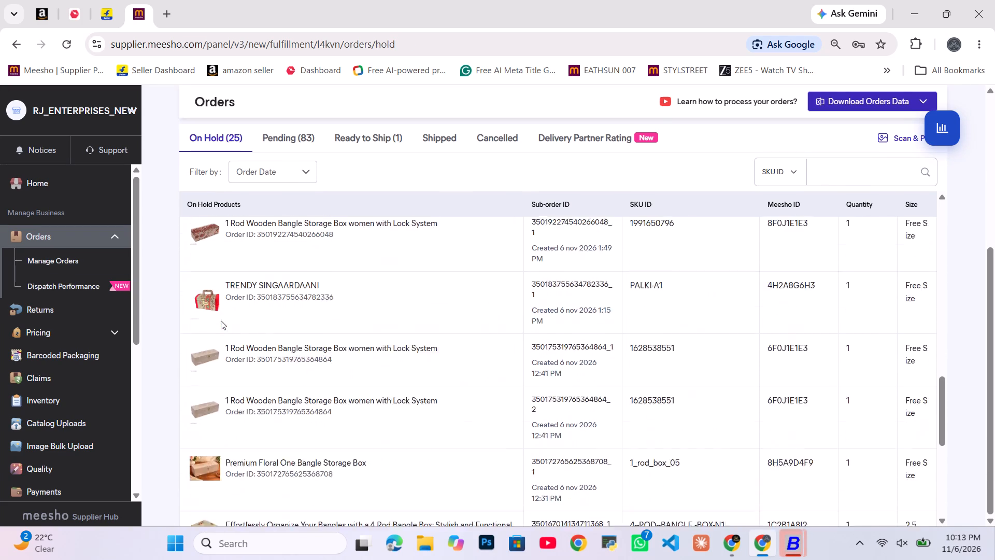
Check the Meesho payments due in the next 7 days and the unscheduled payments, and return to the orders page.
{"action": "left_click", "coordinate": [45, 491]}
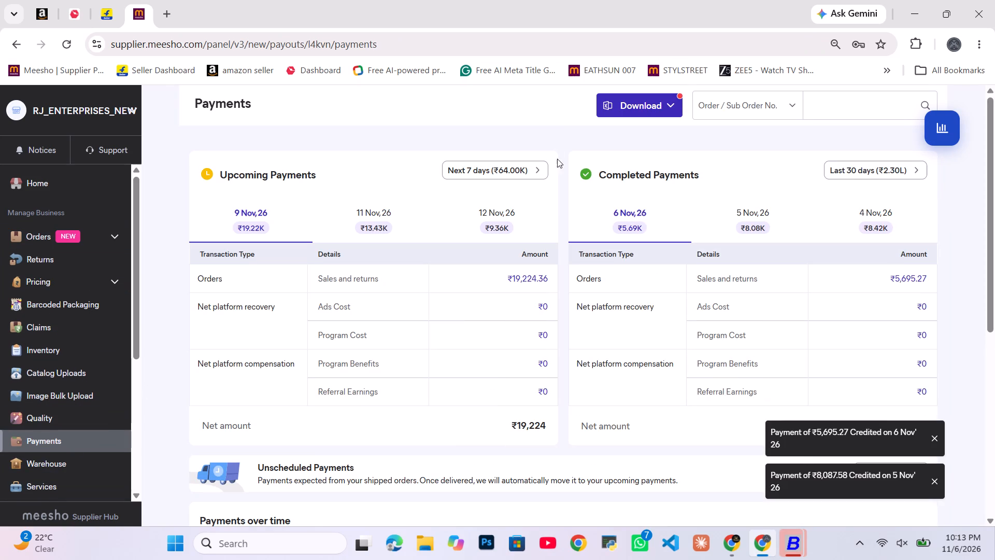
{"action": "left_click", "coordinate": [515, 175]}
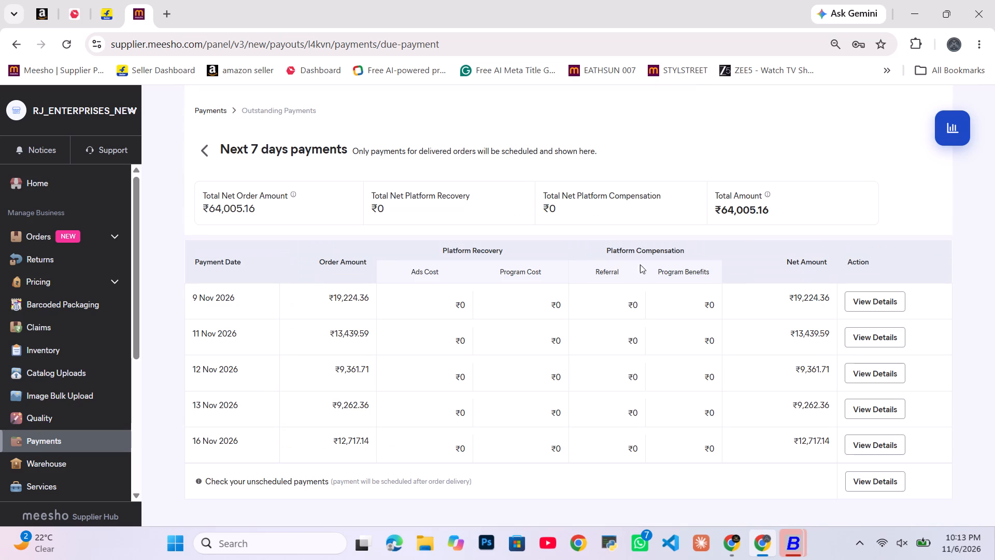
{"action": "left_click", "coordinate": [864, 477]}
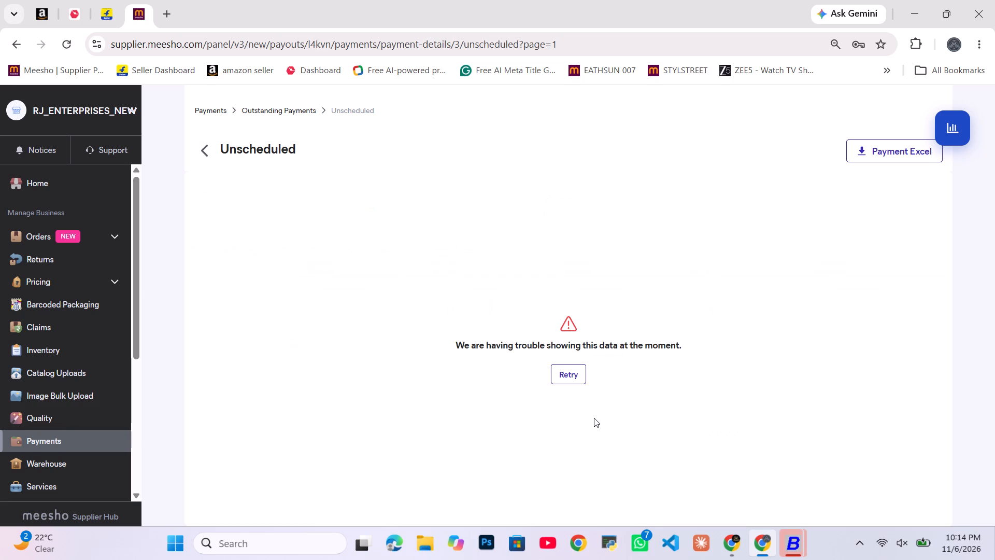
{"action": "left_click", "coordinate": [570, 379]}
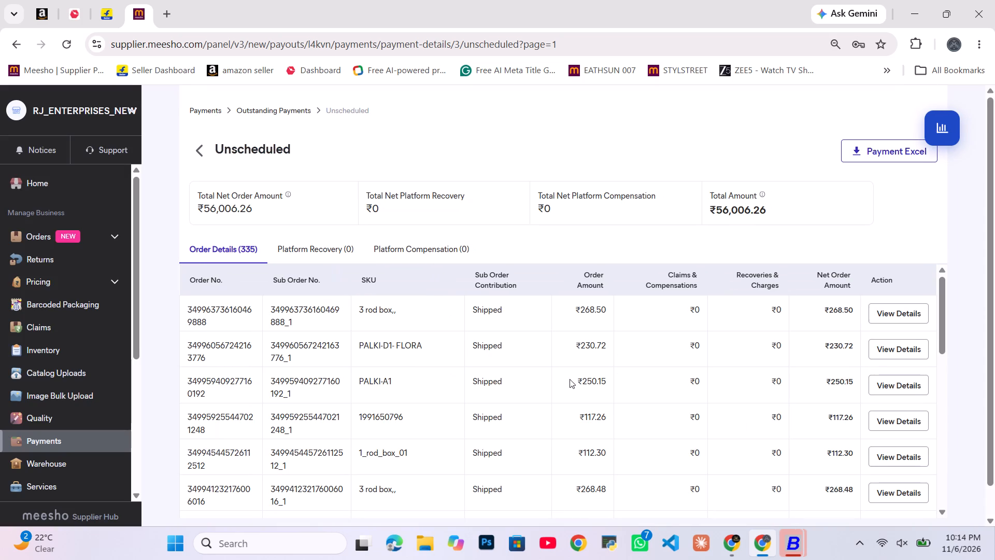
{"action": "left_click", "coordinate": [53, 230]}
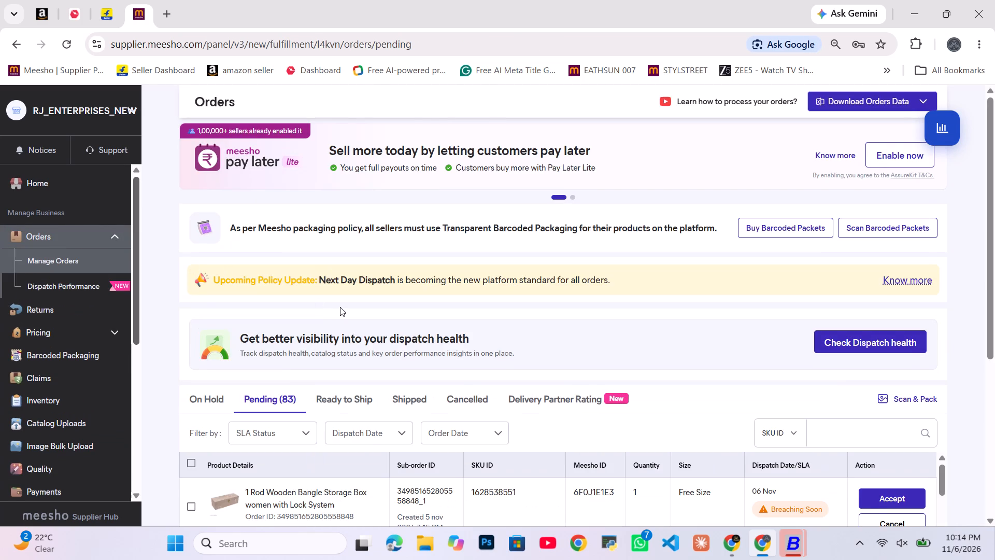
Switch to Busy and check the balance sheet's Secured Loans group and the Raja Shadi Exp monthly summary.
{"action": "key", "text": "alt+Tab"}
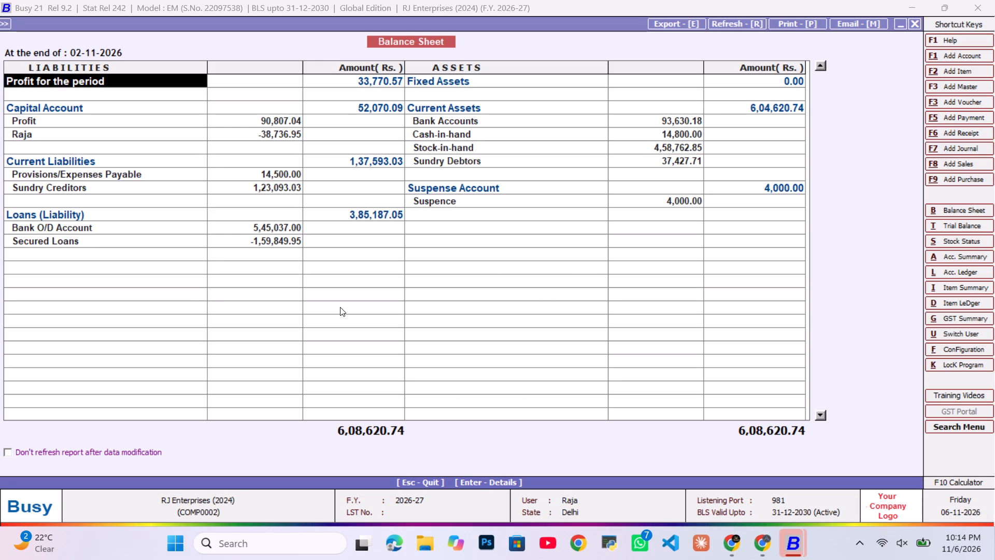
{"action": "key", "text": "Down"}
{"action": "key", "text": "Down"}
{"action": "key", "text": "Down"}
{"action": "key", "text": "Down"}
{"action": "key", "text": "Down"}
{"action": "key", "text": "Down"}
{"action": "key", "text": "Down"}
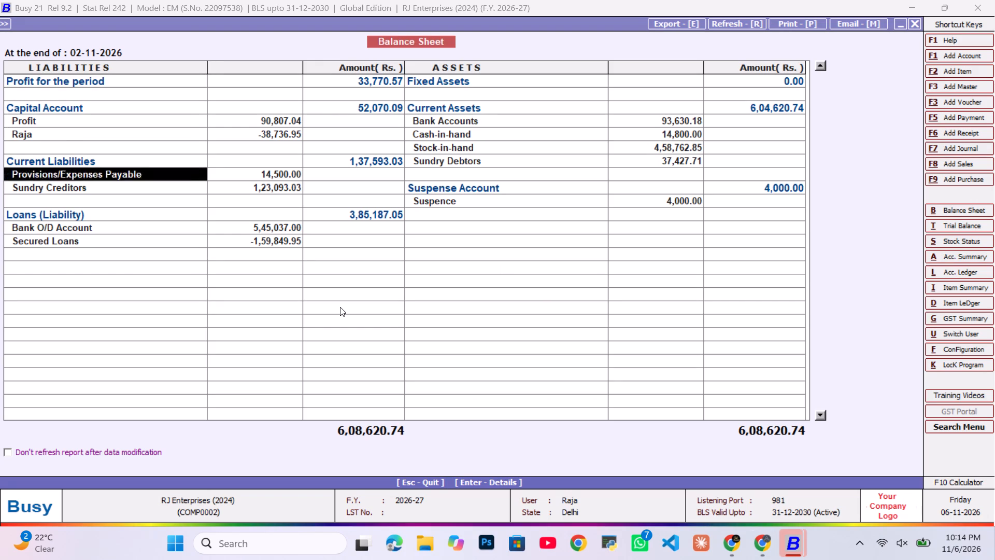
{"action": "key", "text": "Down"}
{"action": "key", "text": "Down"}
{"action": "key", "text": "Down"}
{"action": "key", "text": "Down"}
{"action": "key", "text": "Down"}
{"action": "key", "text": "Return"}
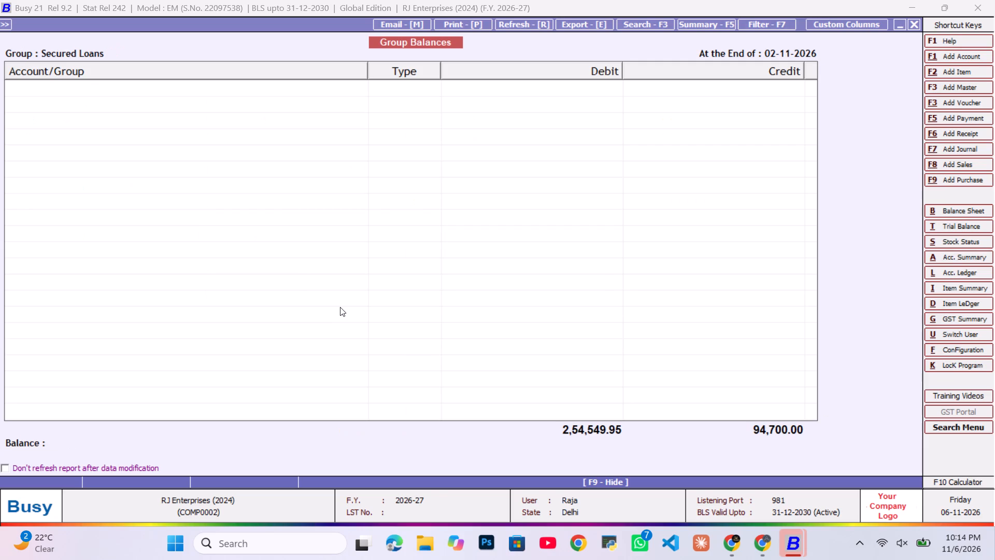
{"action": "key", "text": "Down"}
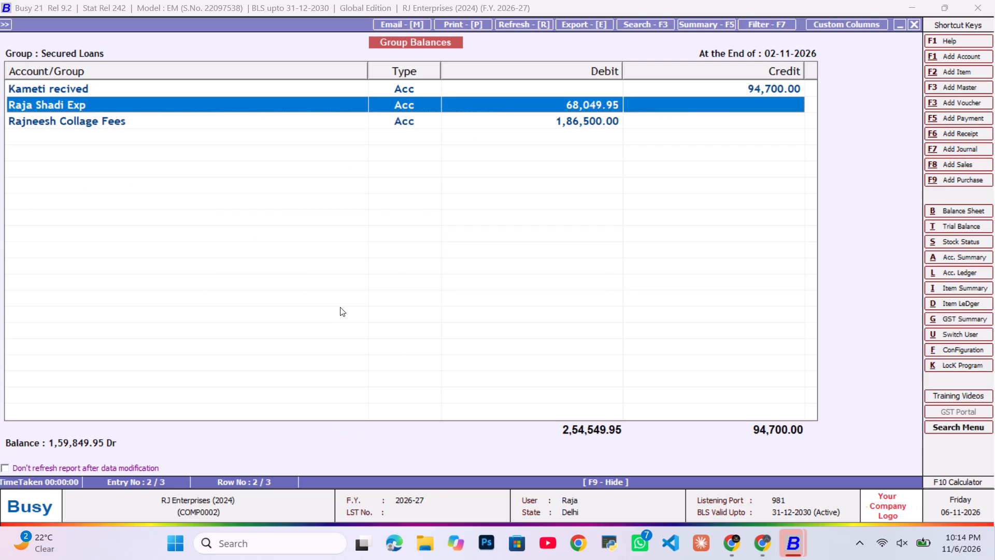
{"action": "key", "text": "Return"}
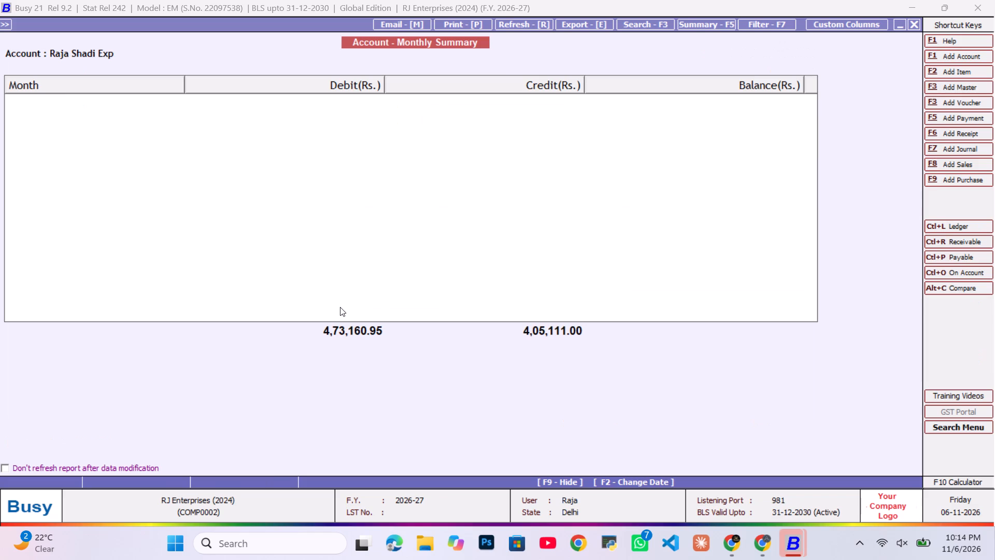
{"action": "key", "text": "Escape"}
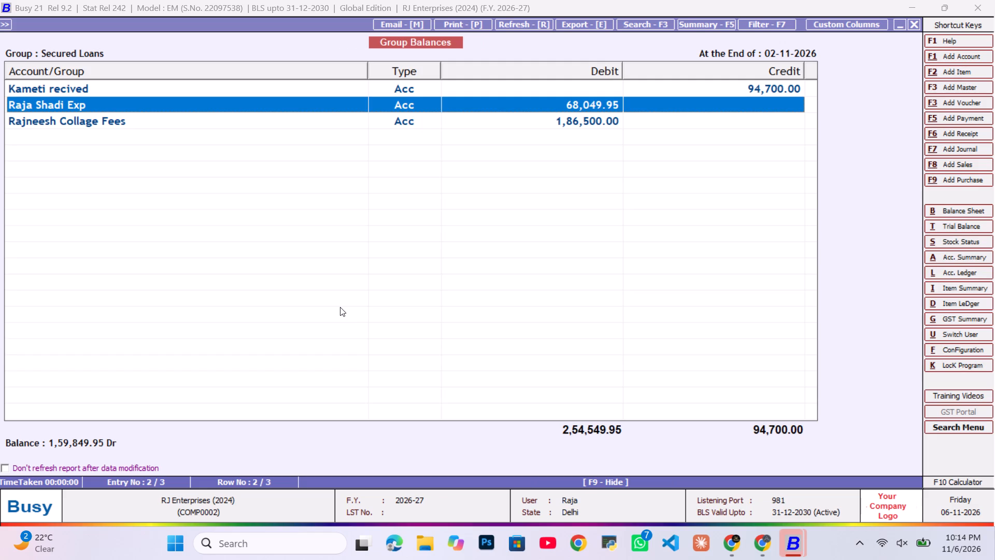
{"action": "key", "text": "alt+l"}
{"action": "type", "text": "was"}
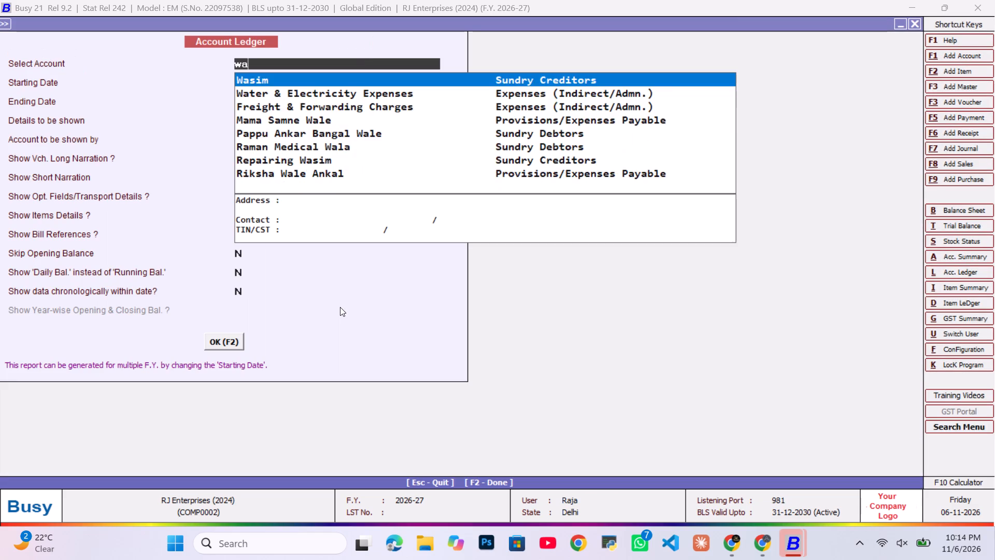
{"action": "key", "text": "Return"}
{"action": "key", "text": "Tab"}
{"action": "key", "text": "F2"}
{"action": "key", "text": "End"}
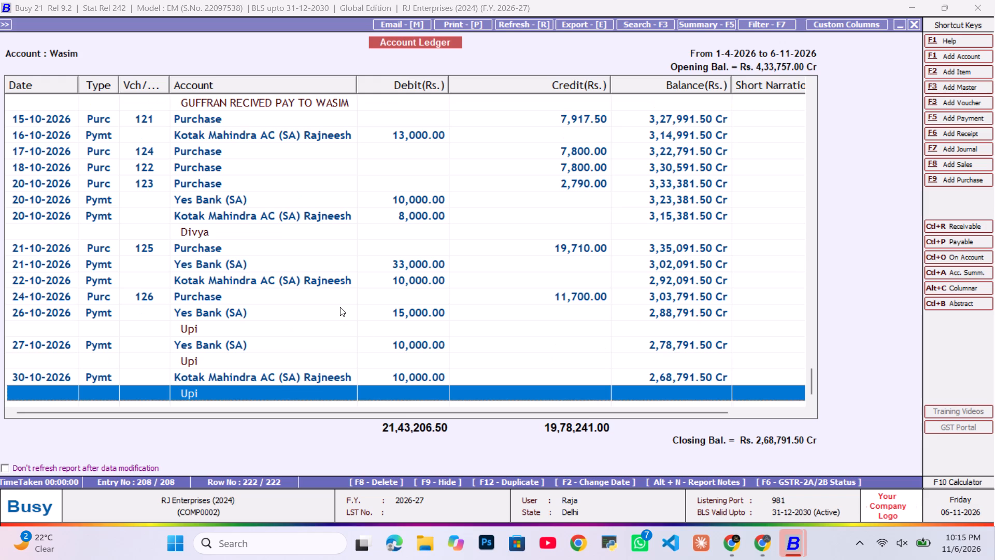
Check the last entries in the Dad account ledger and go back to Wasim's ledger.
{"action": "key", "text": "alt+l"}
{"action": "type", "text": "dad"}
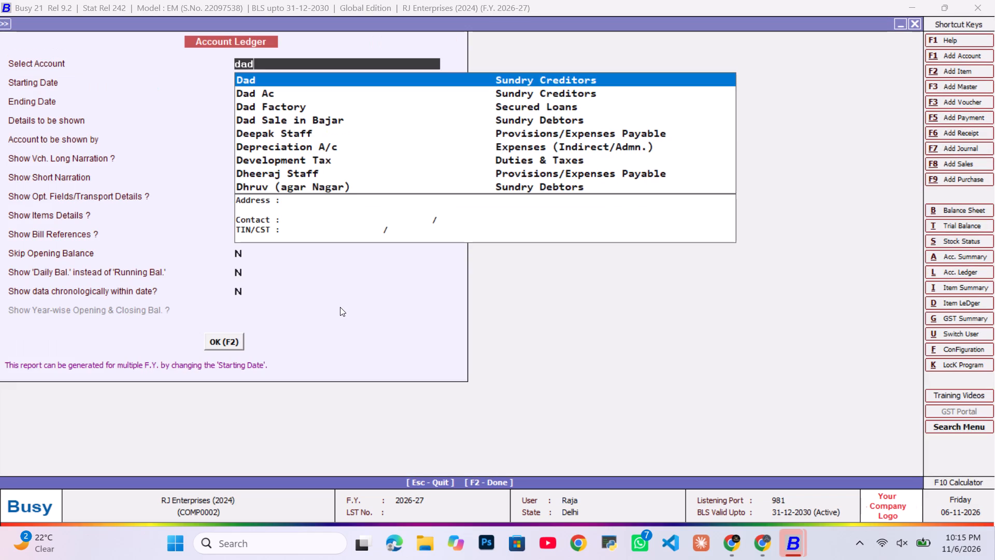
{"action": "key", "text": "Return"}
{"action": "key", "text": "Tab"}
{"action": "key", "text": "F2"}
{"action": "key", "text": "End"}
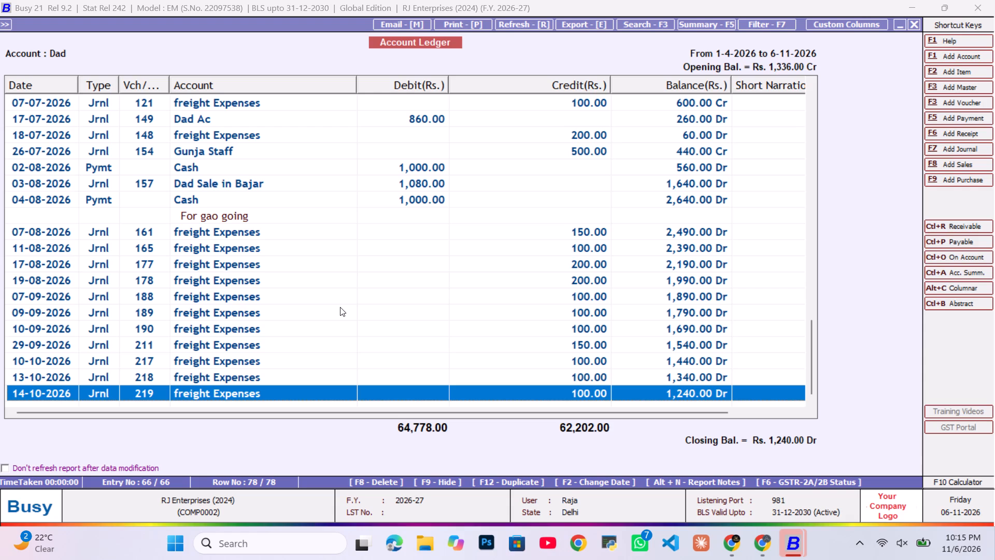
{"action": "key", "text": "Escape"}
{"action": "key", "text": "Escape"}
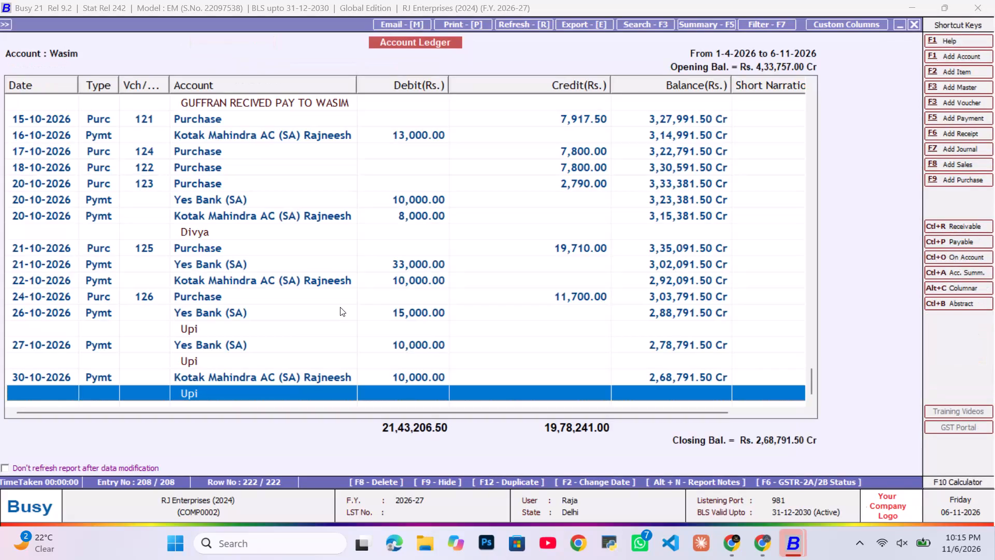
Find the most recent purchase entry in Wasim's ledger.
{"action": "key", "text": "Up"}
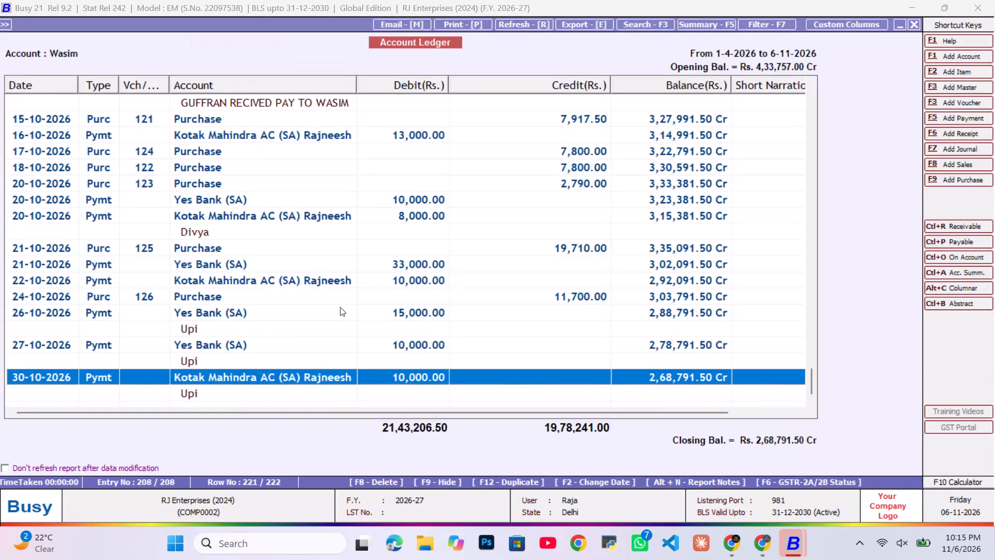
{"action": "key", "text": "Up"}
{"action": "key", "text": "Up"}
{"action": "key", "text": "Up"}
{"action": "key", "text": "Up"}
{"action": "key", "text": "Up"}
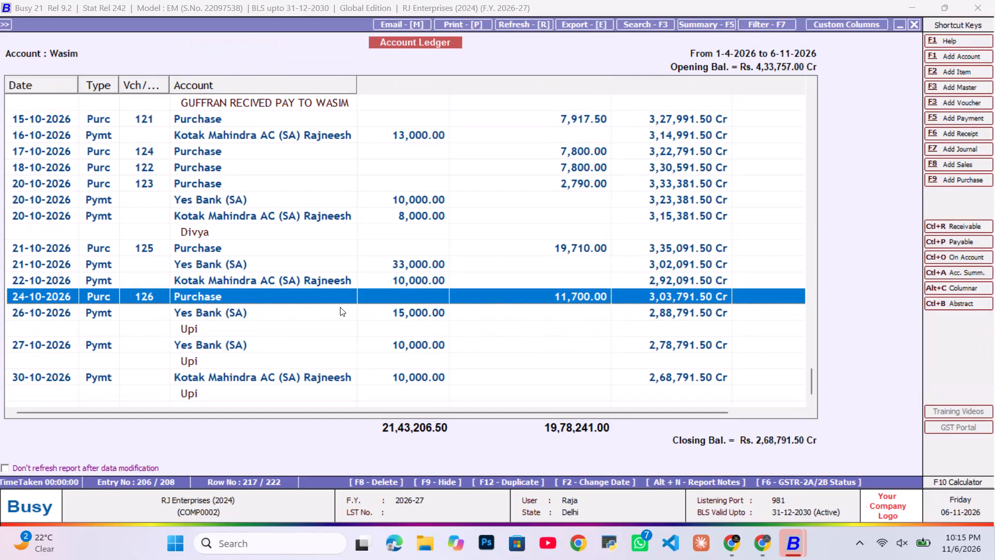
Start a Main-series purchase voucher dated 27-10-2026 with Wasim as the party and no narration.
{"action": "key", "text": "alt+F9"}
{"action": "key", "text": "Return"}
{"action": "key", "text": "Tab"}
{"action": "type", "text": "27"}
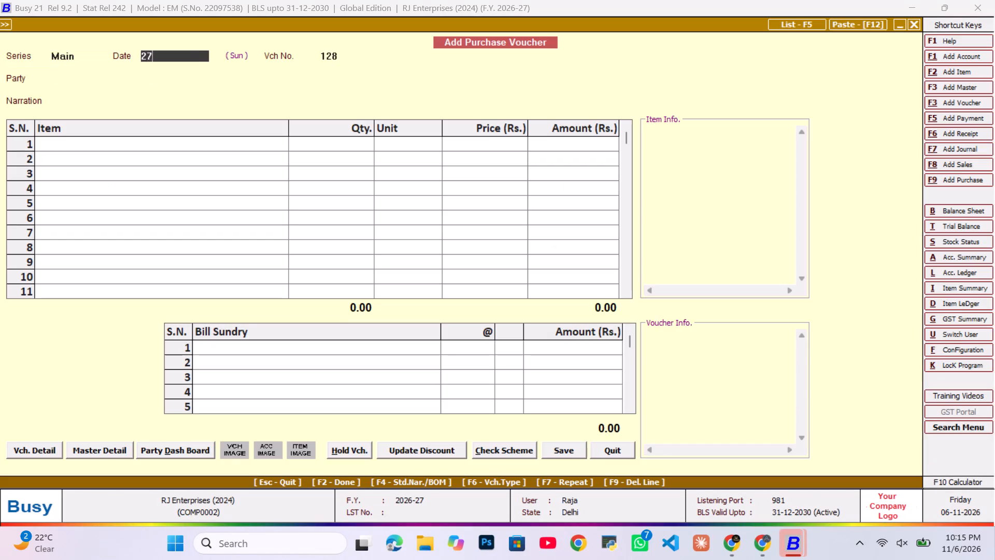
{"action": "key", "text": "Return"}
{"action": "key", "text": "Tab"}
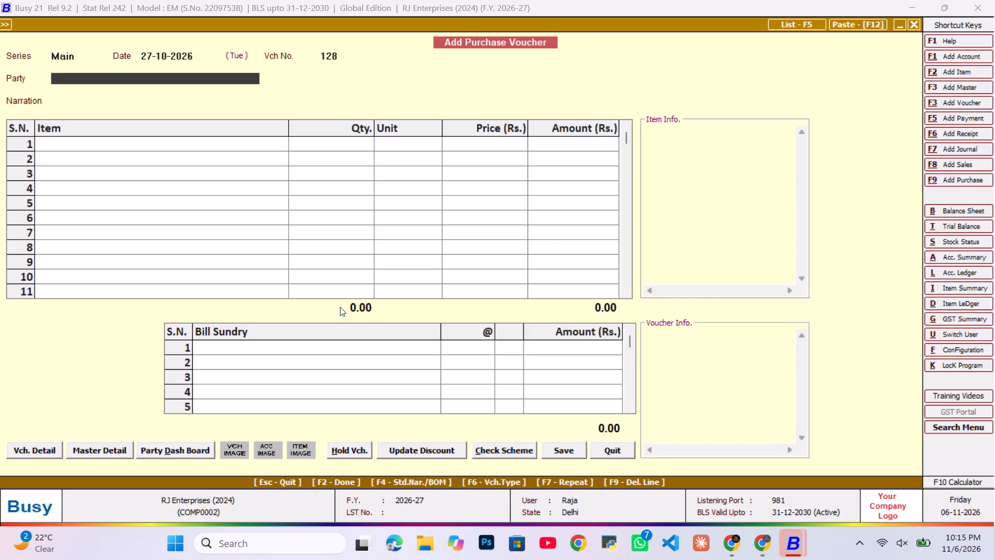
{"action": "type", "text": "wa"}
{"action": "key", "text": "Return"}
{"action": "key", "text": "Tab"}
{"action": "key", "text": "Return"}
{"action": "key", "text": "Tab"}
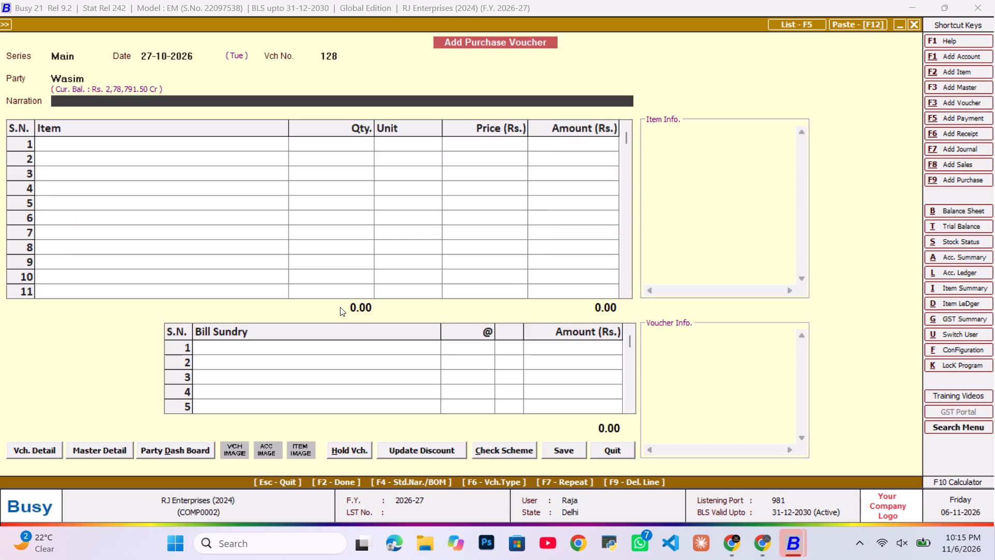
Add 60 pcs of 1 Rod Bangal Box at 65.00 on the voucher's first item line.
{"action": "key", "text": "1"}
{"action": "key", "text": "1"}
{"action": "key", "text": "Return"}
{"action": "key", "text": "Return"}
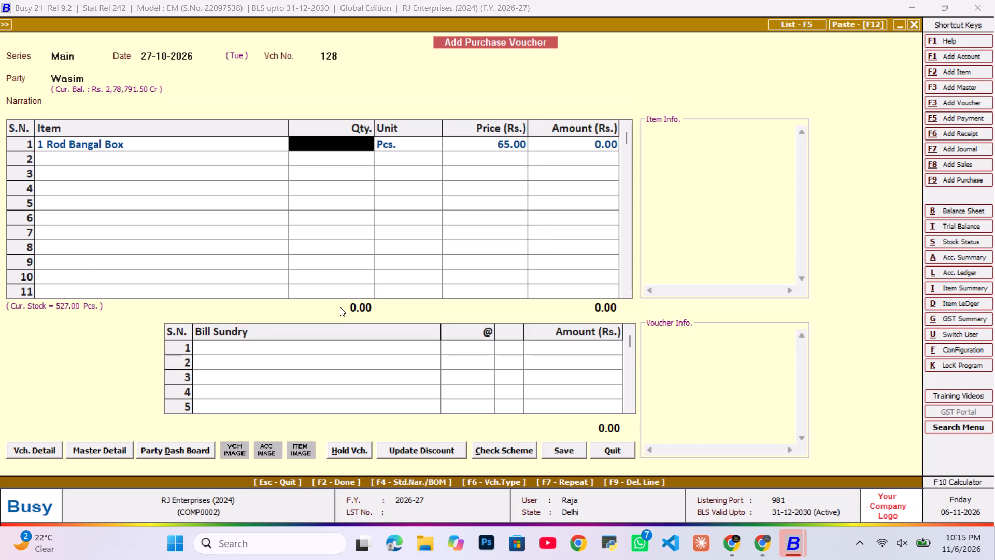
{"action": "type", "text": "60"}
{"action": "key", "text": "Return"}
{"action": "key", "text": "Return"}
{"action": "key", "text": "Return"}
{"action": "key", "text": "Return"}
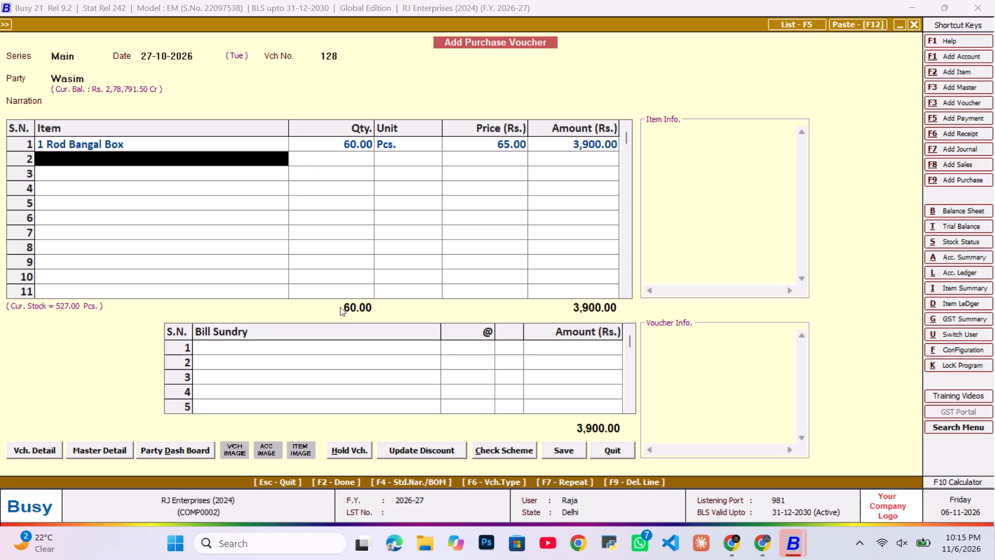
Add 114 pcs of Palki Normal at 155.00 on the second item line and save the purchase voucher.
{"action": "type", "text": "pal"}
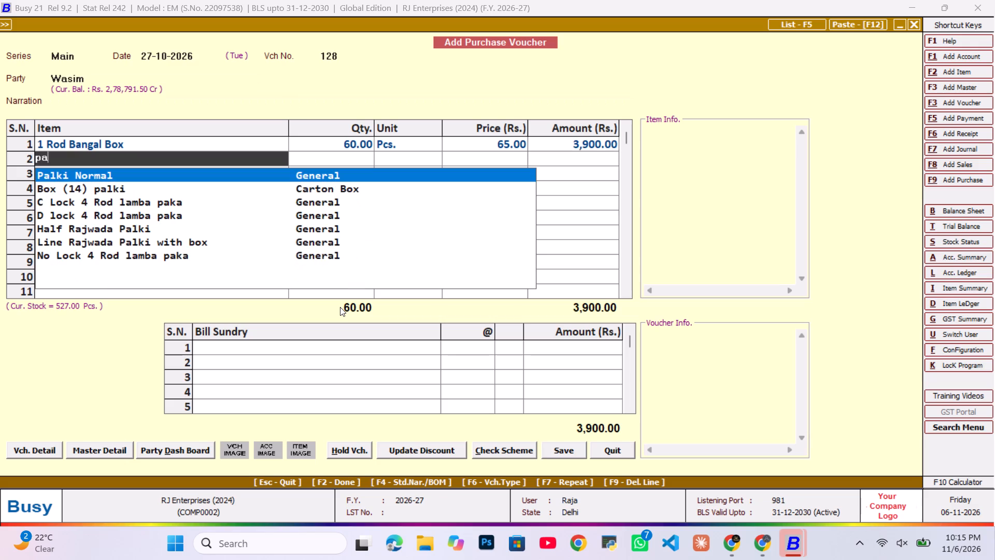
{"action": "key", "text": "Return"}
{"action": "key", "text": "Return"}
{"action": "type", "text": "115"}
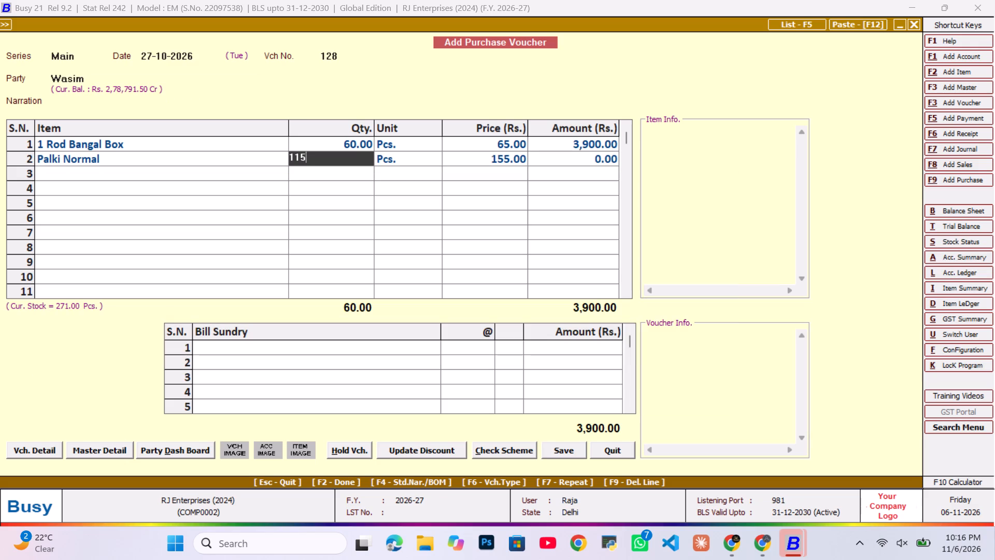
{"action": "key", "text": "BackSpace"}
{"action": "key", "text": "4"}
{"action": "key", "text": "Return"}
{"action": "key", "text": "Return"}
{"action": "key", "text": "Return"}
{"action": "key", "text": "Return"}
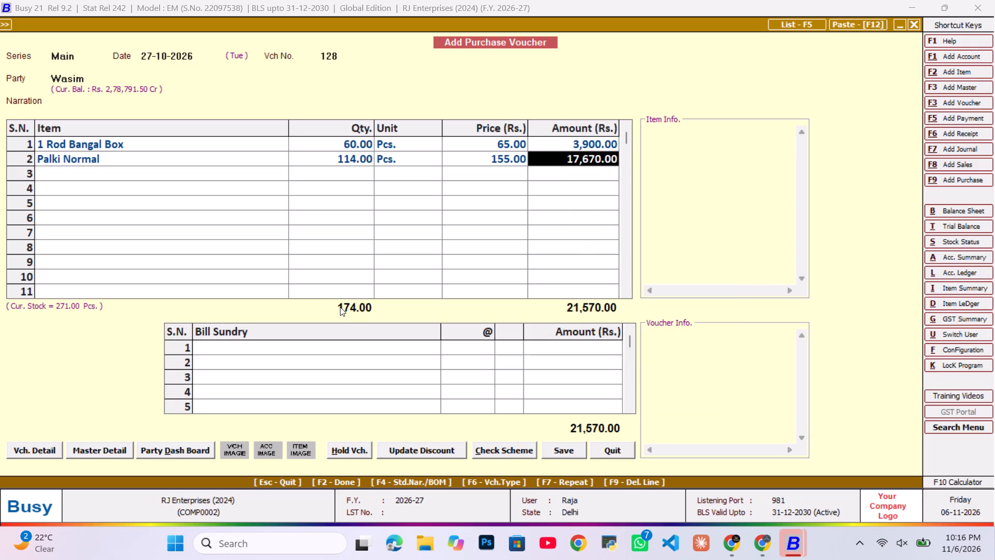
{"action": "key", "text": "F2"}
{"action": "key", "text": "Tab"}
{"action": "key", "text": "F2"}
{"action": "key", "text": "Return"}
{"action": "key", "text": "End"}
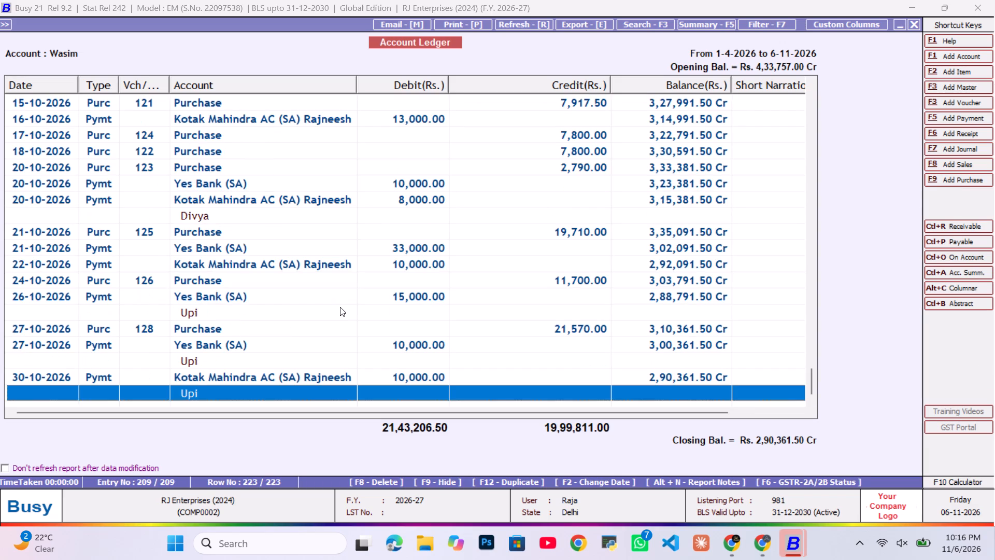
Start a Main-series journal voucher dated 30-11-2026 and debit freight Expenses with 100.
{"action": "key", "text": "alt+F7"}
{"action": "key", "text": "Return"}
{"action": "key", "text": "Tab"}
{"action": "type", "text": "30"}
{"action": "key", "text": "Return"}
{"action": "key", "text": "Tab"}
{"action": "key", "text": "Return"}
{"action": "type", "text": "fre"}
{"action": "key", "text": "Down"}
{"action": "key", "text": "Return"}
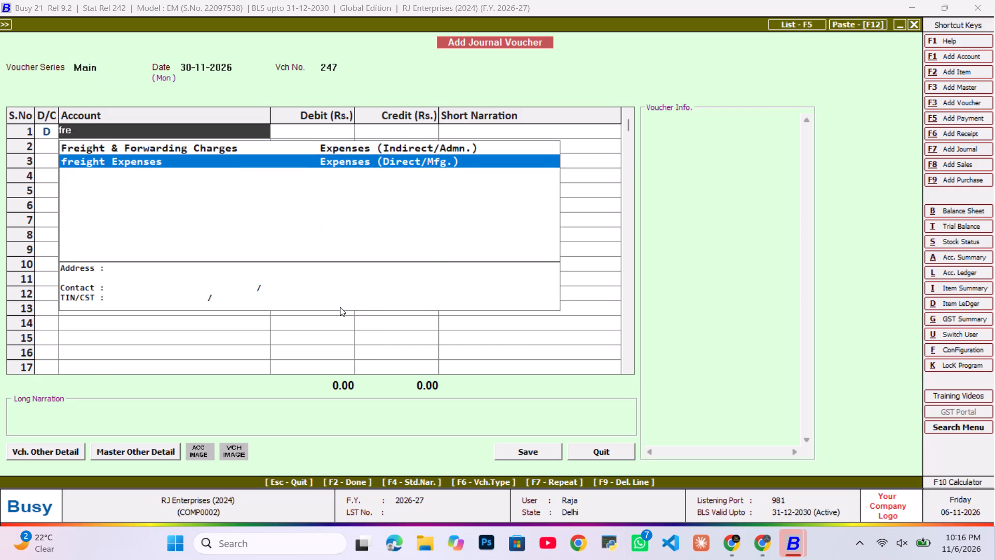
{"action": "type", "text": "100"}
{"action": "key", "text": "Return"}
{"action": "key", "text": "Return"}
{"action": "key", "text": "Return"}
Credit Dad Ac on the journal voucher's second line and save the voucher.
{"action": "type", "text": "da"}
{"action": "key", "text": "Return"}
{"action": "key", "text": "Return"}
{"action": "key", "text": "Return"}
{"action": "key", "text": "Tab"}
{"action": "key", "text": "Return"}
{"action": "key", "text": "Tab"}
{"action": "key", "text": "Tab"}
{"action": "key", "text": "Return"}
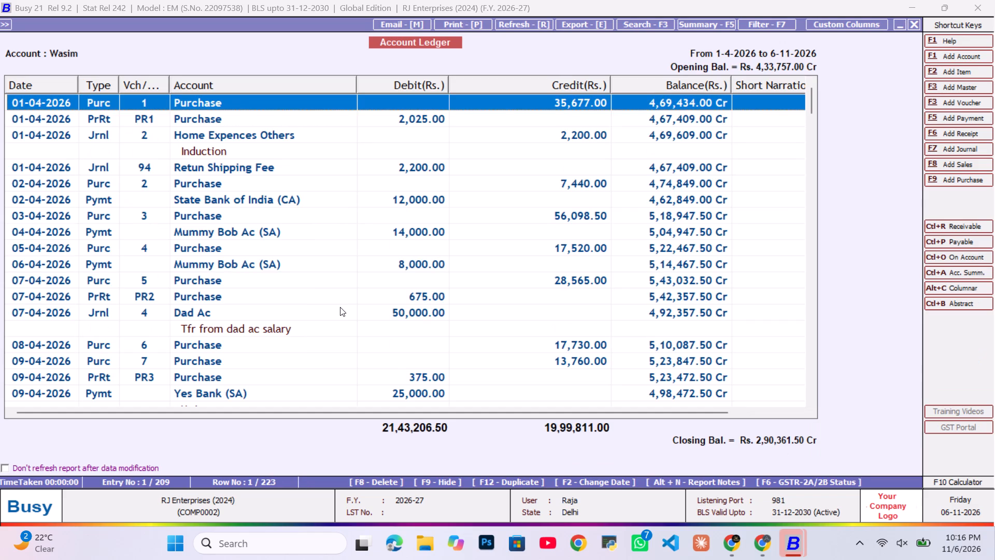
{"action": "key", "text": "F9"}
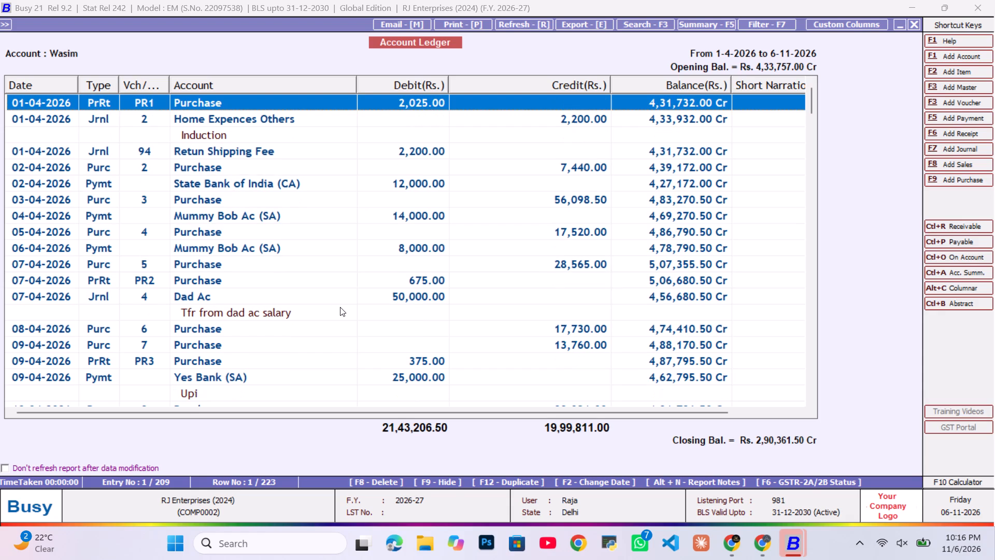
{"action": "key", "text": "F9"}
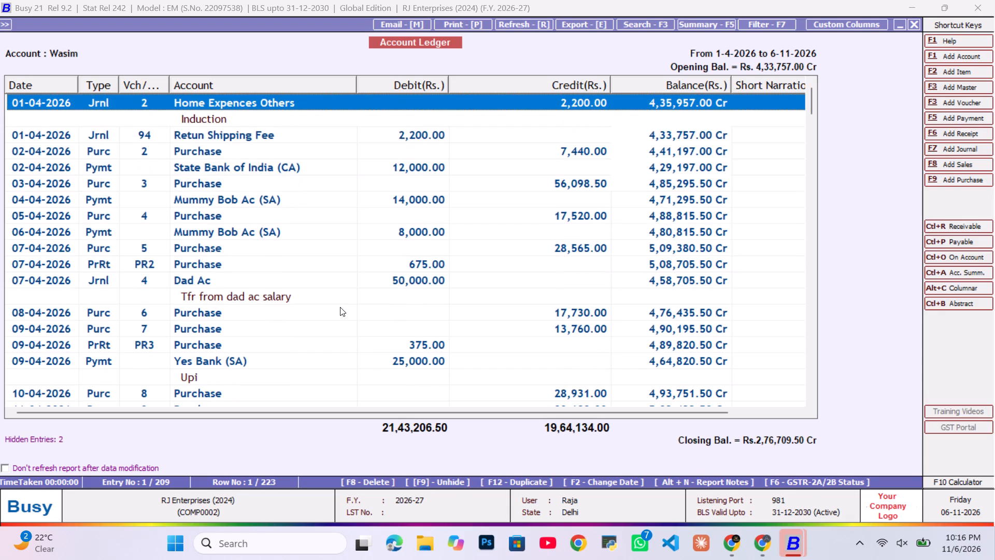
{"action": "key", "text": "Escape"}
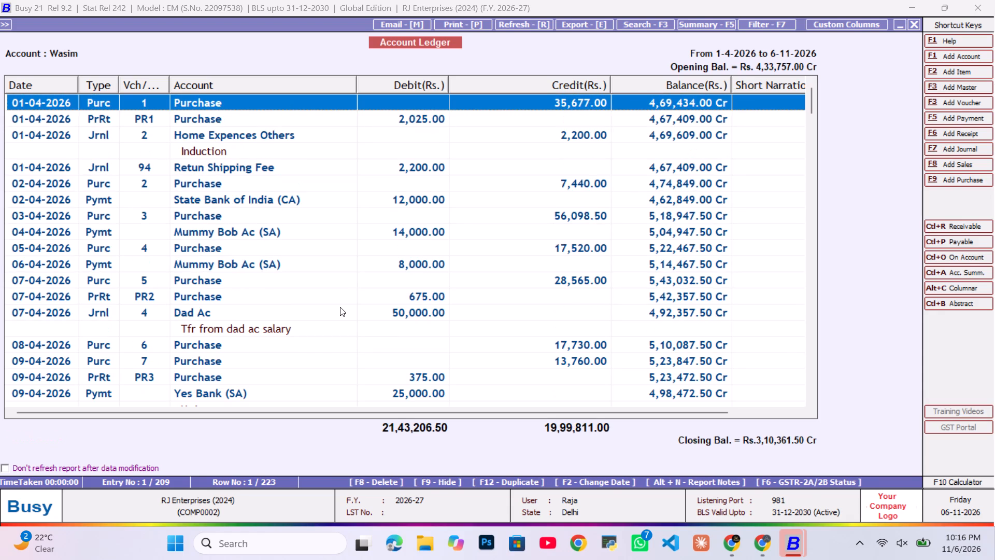
Reopen Wasim's 27-10-2026 purchase voucher and add 15 pcs of Muddler at 65.00 on the third item line.
{"action": "key", "text": "End"}
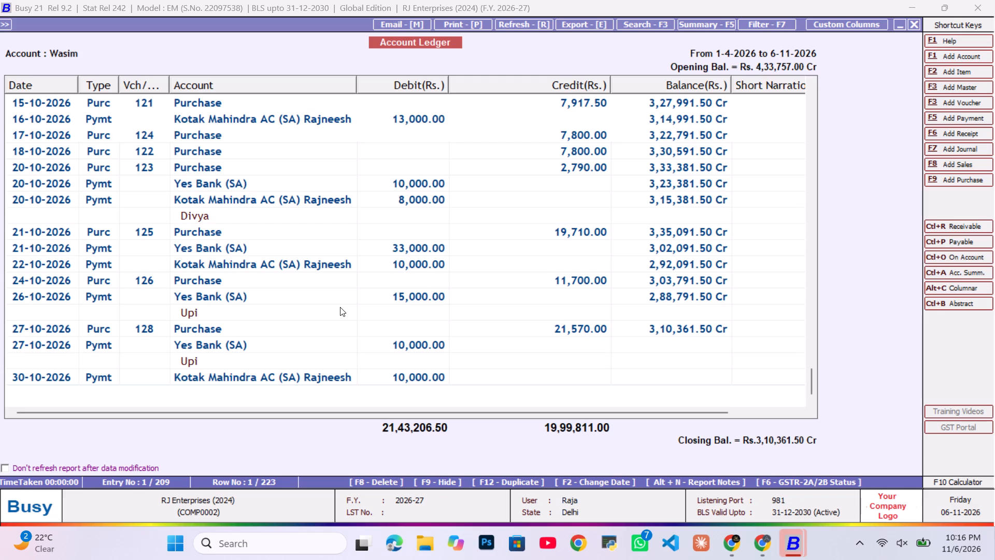
{"action": "key", "text": "Up"}
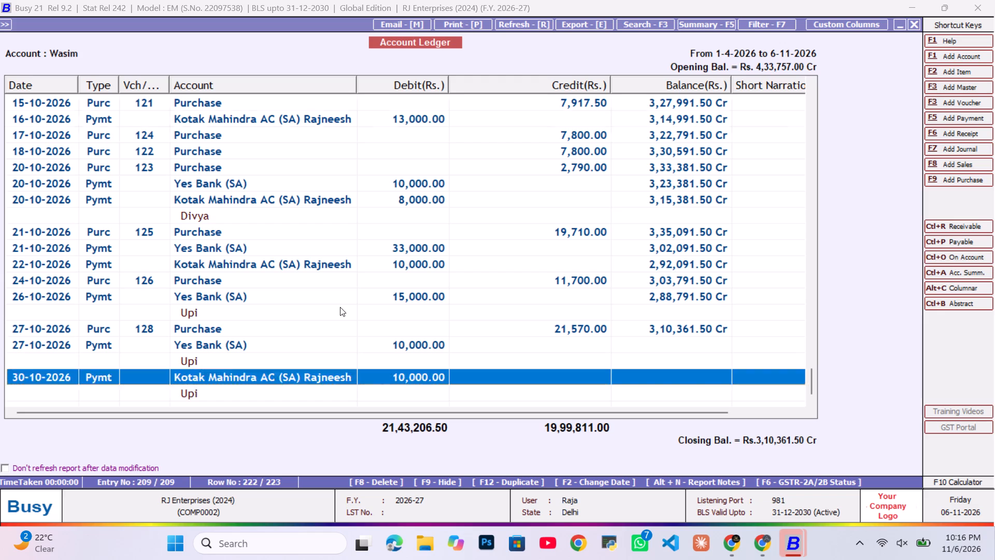
{"action": "key", "text": "Up"}
{"action": "key", "text": "Up"}
{"action": "key", "text": "Up"}
{"action": "key", "text": "Return"}
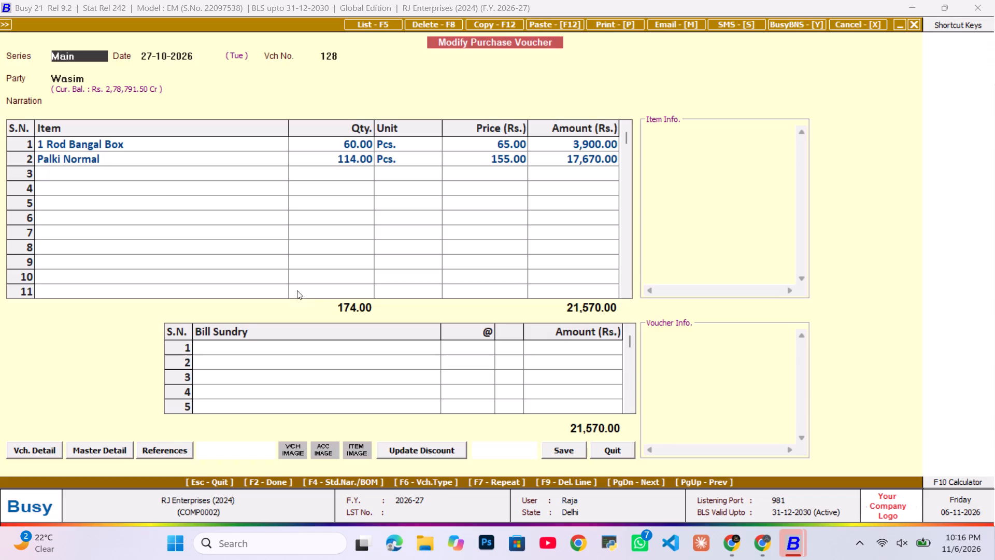
{"action": "left_click", "coordinate": [162, 180]}
{"action": "type", "text": "mud"}
{"action": "key", "text": "Return"}
{"action": "key", "text": "Return"}
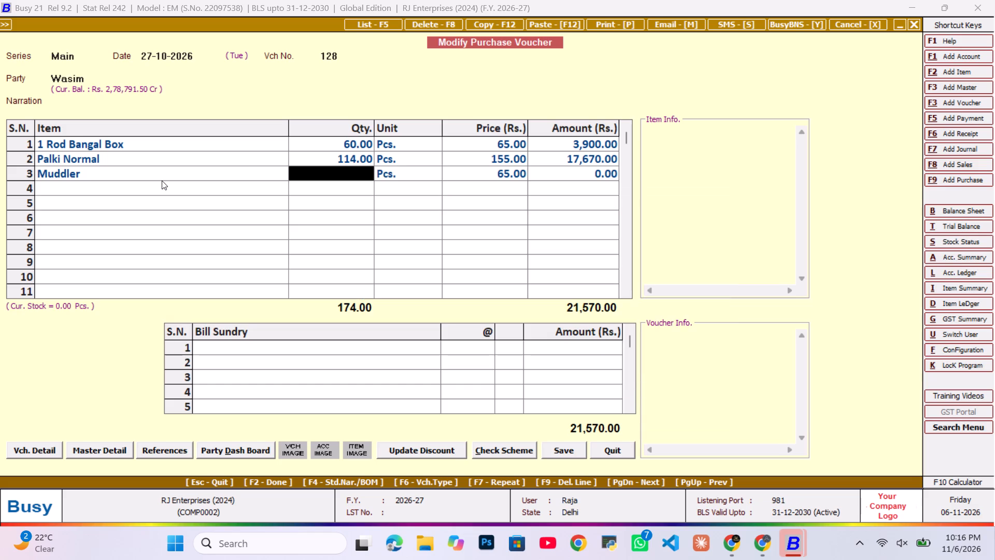
{"action": "type", "text": "15"}
{"action": "key", "text": "Return"}
{"action": "key", "text": "Return"}
{"action": "key", "text": "Return"}
{"action": "key", "text": "Return"}
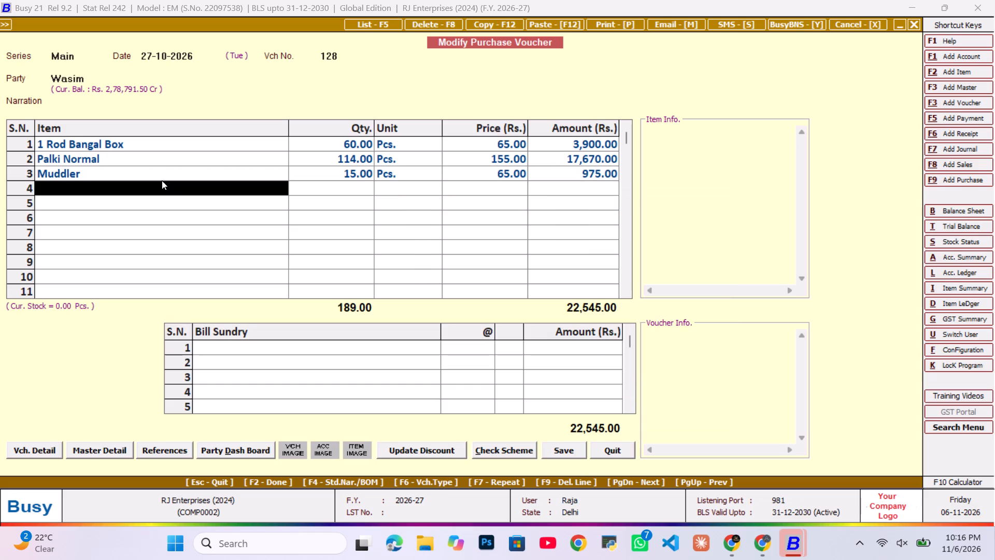
Add 30 pcs of Hipe Flask at 112.00 on the fourth item line and save the modified voucher.
{"action": "type", "text": "hip"}
{"action": "key", "text": "Return"}
{"action": "key", "text": "Return"}
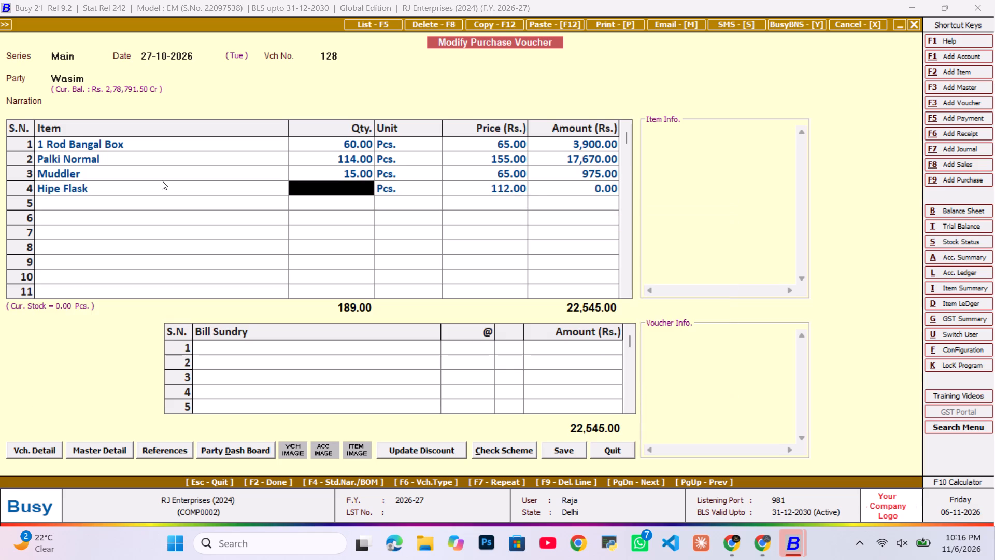
{"action": "type", "text": "30"}
{"action": "key", "text": "Return"}
{"action": "key", "text": "Return"}
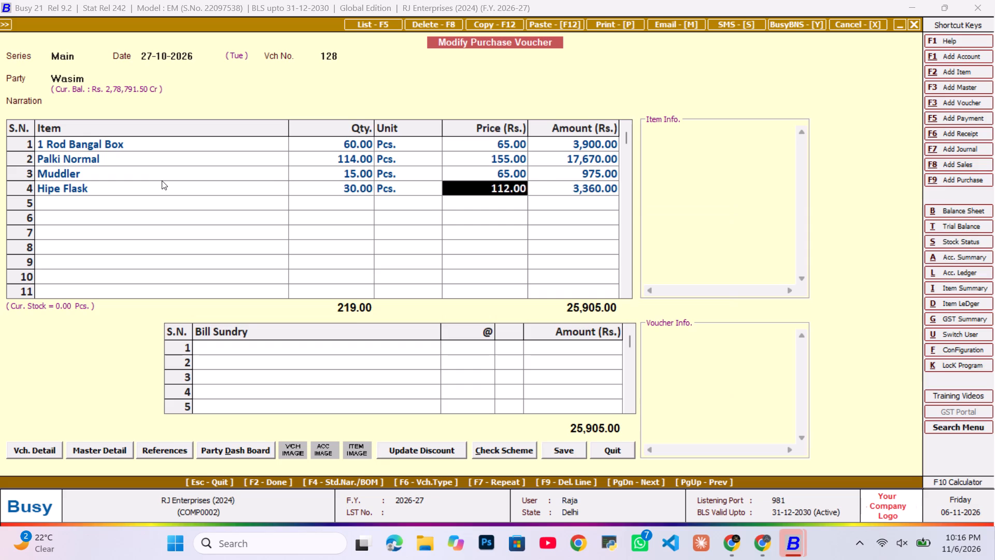
{"action": "key", "text": "Return"}
{"action": "key", "text": "Return"}
{"action": "key", "text": "F2"}
{"action": "key", "text": "Tab"}
{"action": "key", "text": "F2"}
{"action": "key", "text": "Return"}
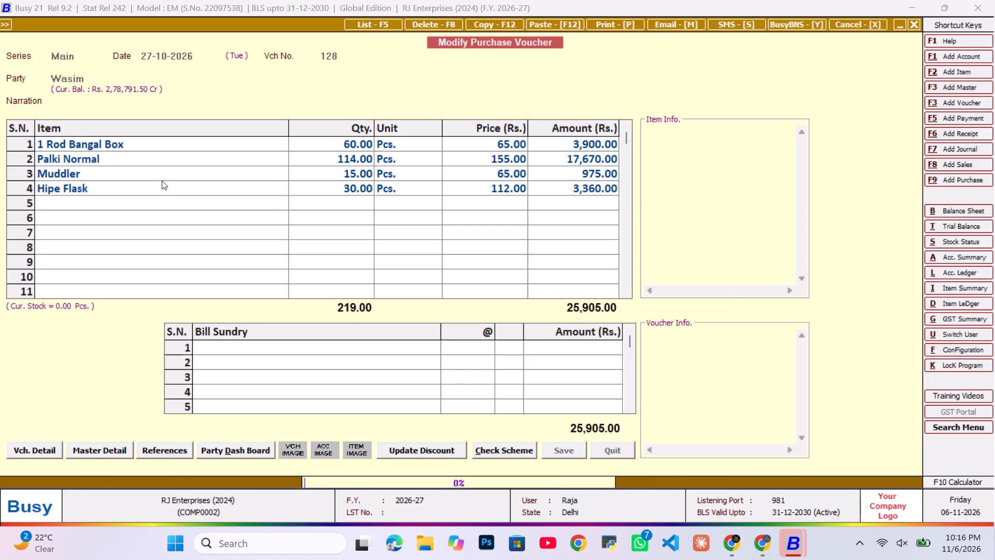
{"action": "key", "text": "End"}
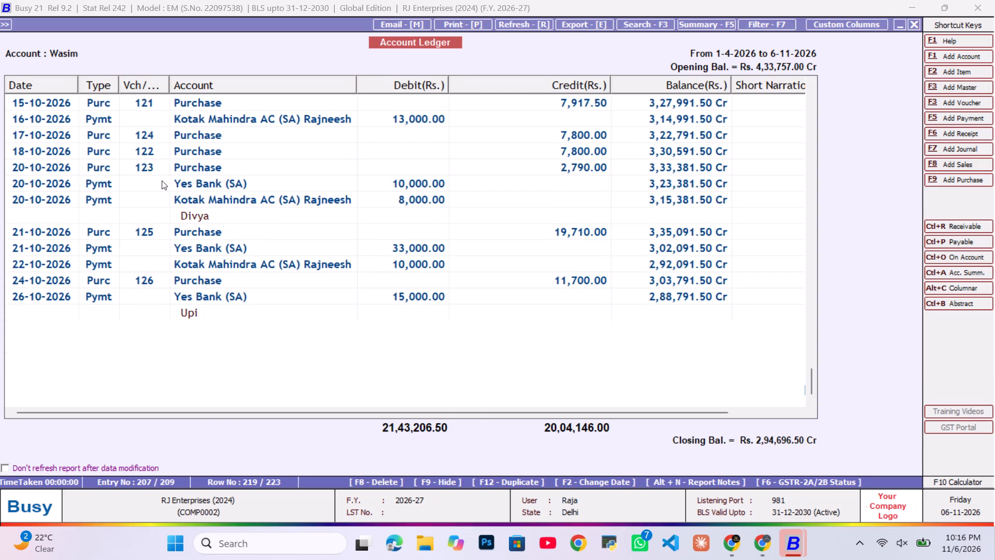
{"action": "key", "text": "End"}
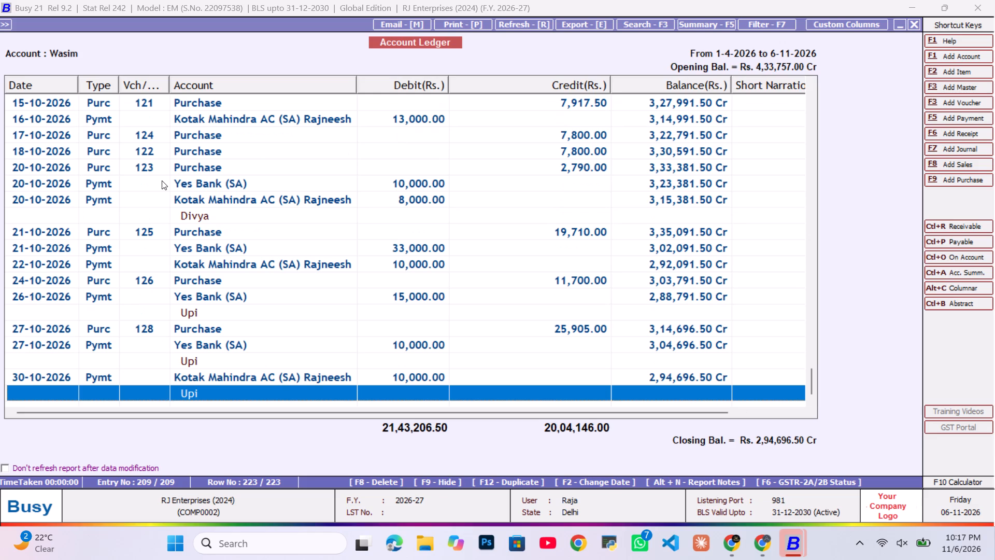
Start a Main-series purchase voucher dated 26-10-2026 with Wasim as the party and no narration.
{"action": "key", "text": "alt+F9"}
{"action": "key", "text": "Return"}
{"action": "key", "text": "Tab"}
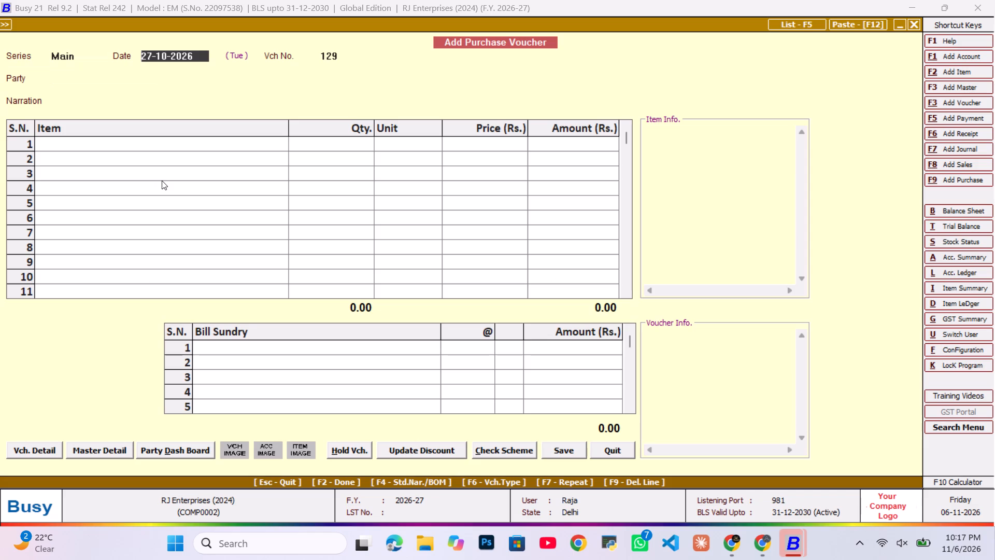
{"action": "type", "text": "26"}
{"action": "key", "text": "Return"}
{"action": "key", "text": "Tab"}
{"action": "type", "text": "was"}
{"action": "key", "text": "Return"}
{"action": "key", "text": "Tab"}
{"action": "key", "text": "Return"}
{"action": "key", "text": "Tab"}
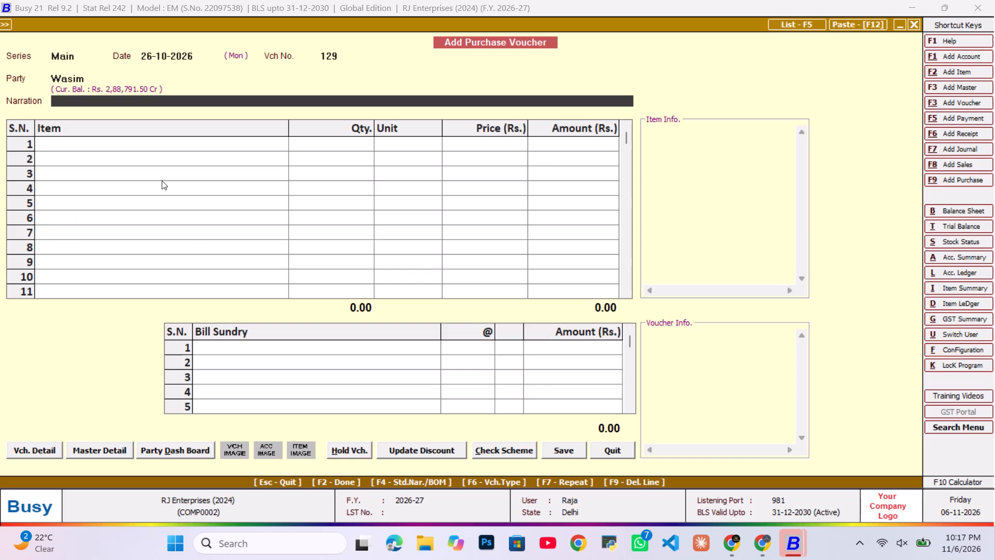
Add 544 pcs of Box (7) 1 rod at 7.50 on the first item line and save the purchase voucher.
{"action": "key", "text": "7"}
{"action": "key", "text": "7"}
{"action": "key", "text": "Return"}
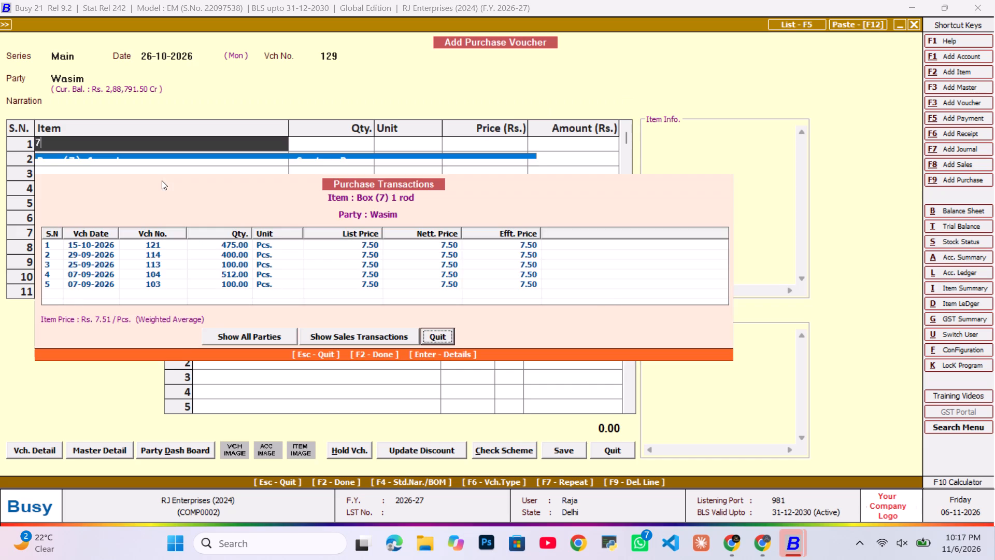
{"action": "key", "text": "Return"}
{"action": "type", "text": "544"}
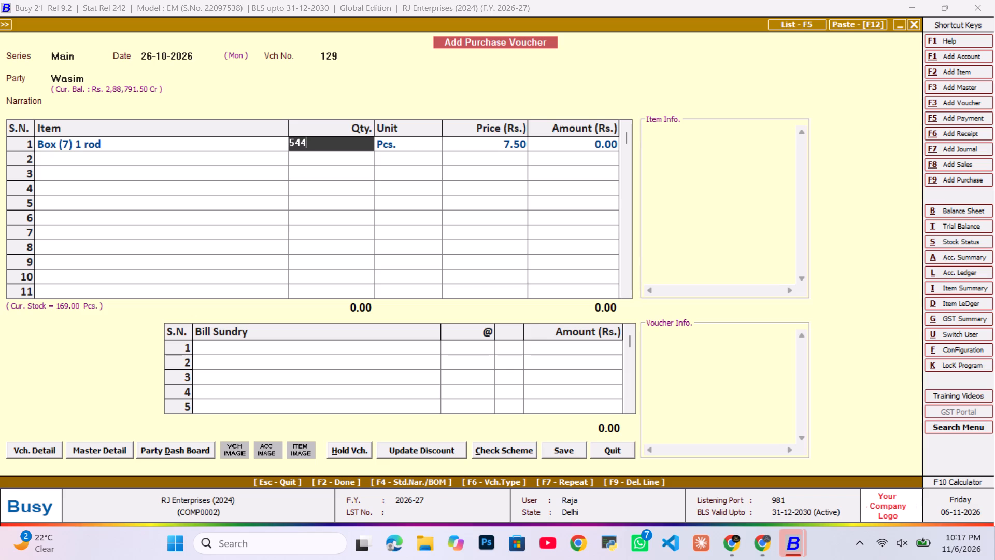
{"action": "key", "text": "Return"}
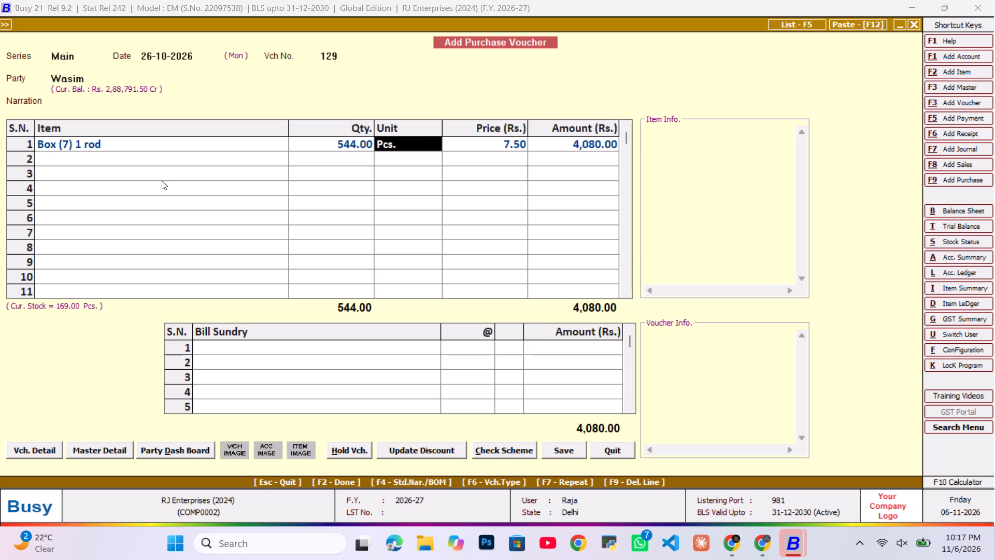
{"action": "key", "text": "Return"}
{"action": "key", "text": "Return"}
{"action": "key", "text": "Return"}
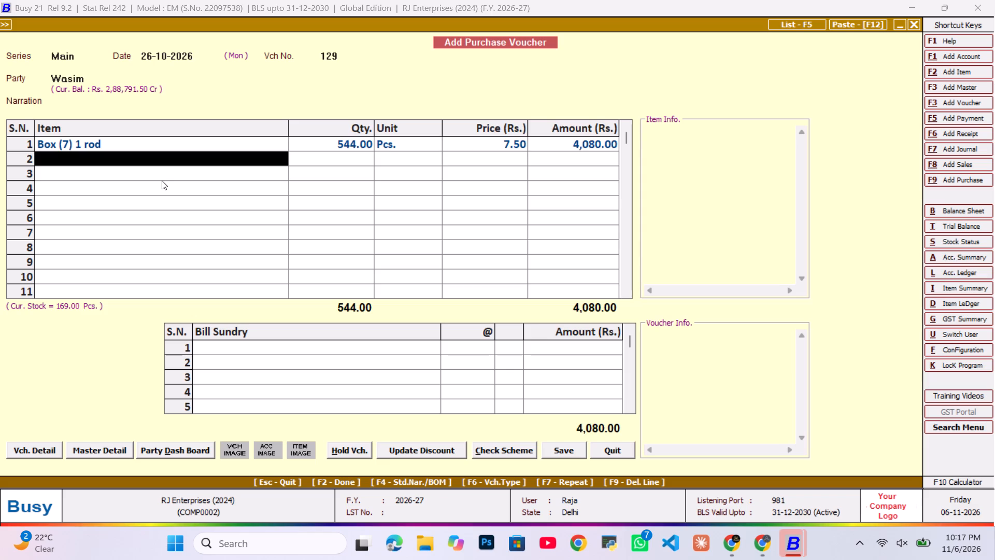
{"action": "key", "text": "F2"}
{"action": "key", "text": "Tab"}
{"action": "key", "text": "F2"}
{"action": "key", "text": "Return"}
Review the latest entries in Wasim's ledger and check the contents of the 26-10-2026 purchase voucher.
{"action": "key", "text": "End"}
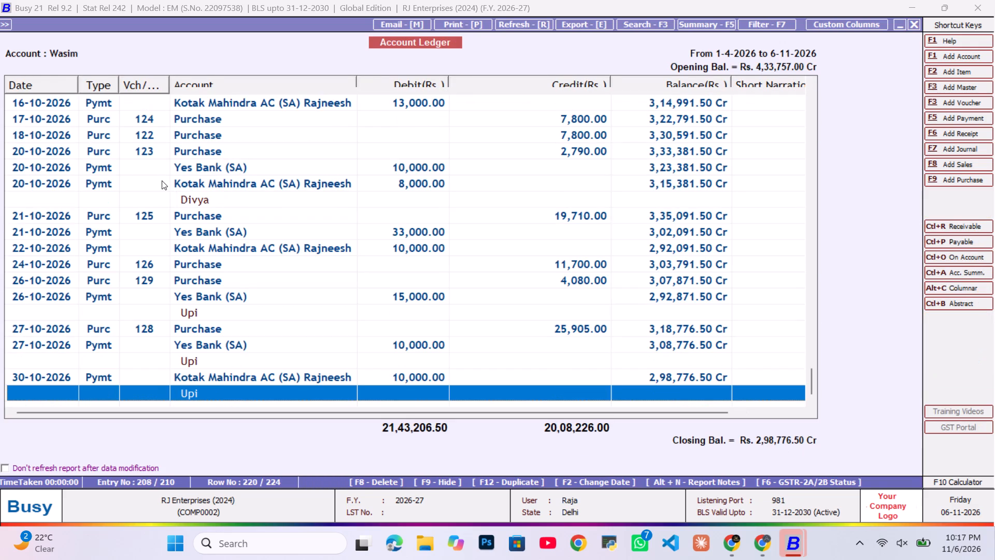
{"action": "key", "text": "Up"}
{"action": "key", "text": "Up"}
{"action": "key", "text": "Up"}
{"action": "key", "text": "Up"}
{"action": "key", "text": "Up"}
{"action": "key", "text": "Up"}
{"action": "key", "text": "Up"}
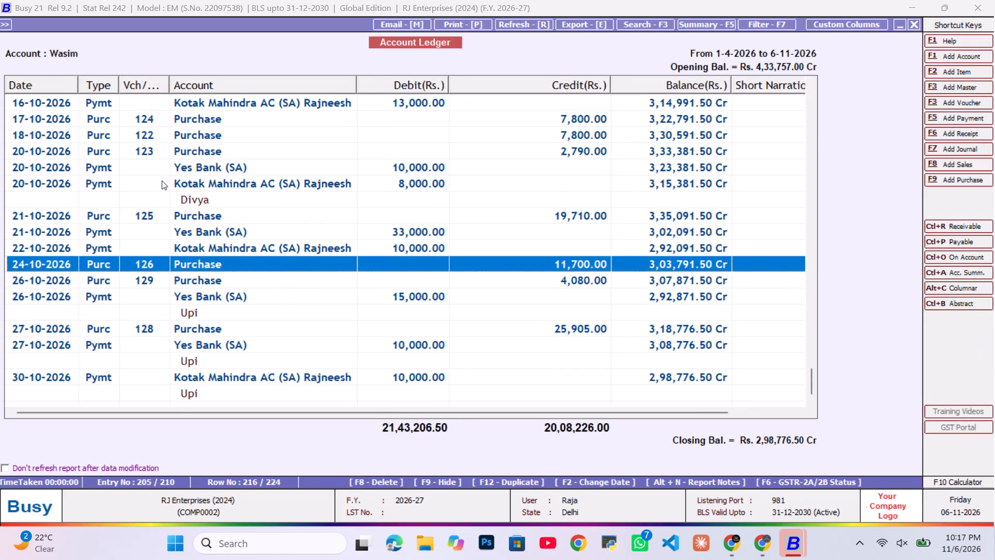
{"action": "key", "text": "Down"}
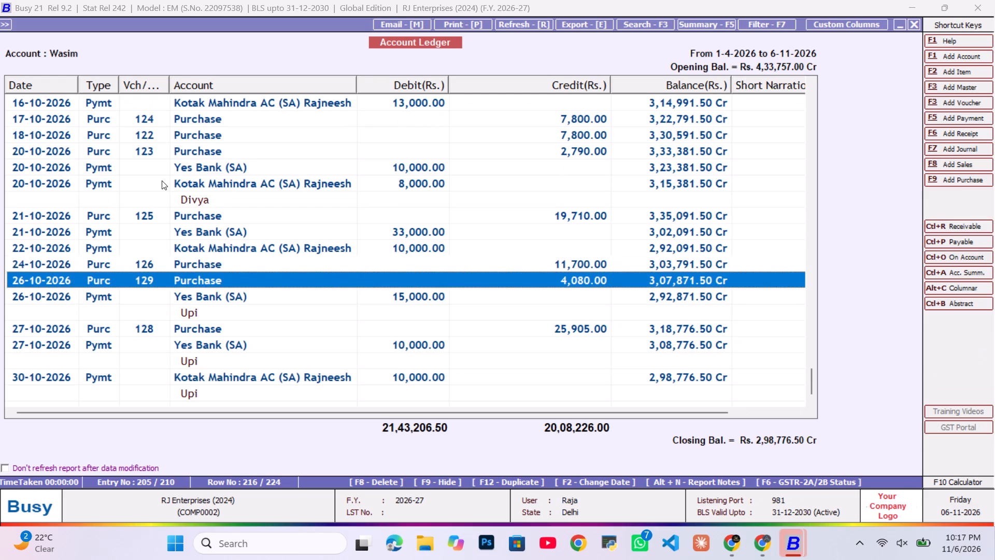
{"action": "key", "text": "Down"}
{"action": "key", "text": "Up"}
{"action": "key", "text": "Up"}
{"action": "key", "text": "Down"}
{"action": "key", "text": "Return"}
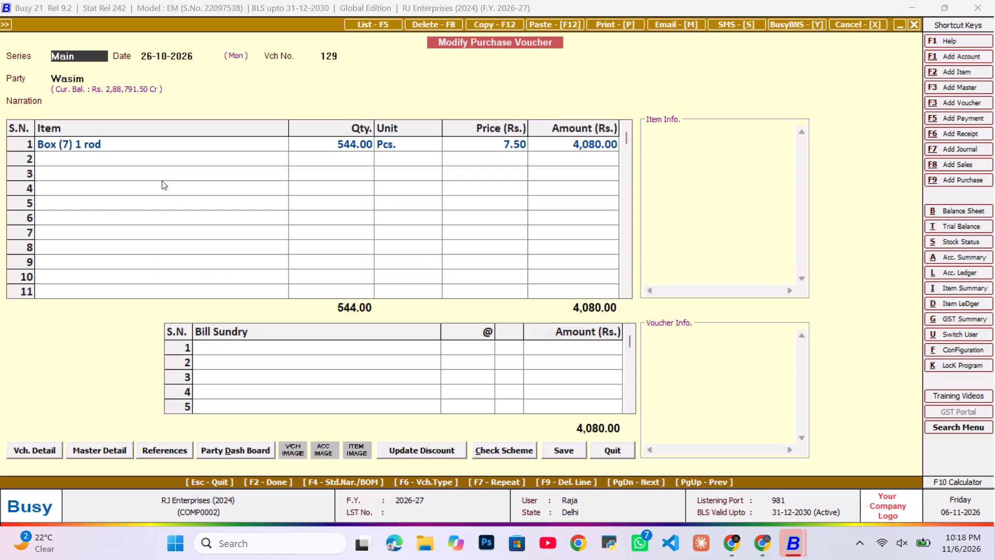
{"action": "key", "text": "Escape"}
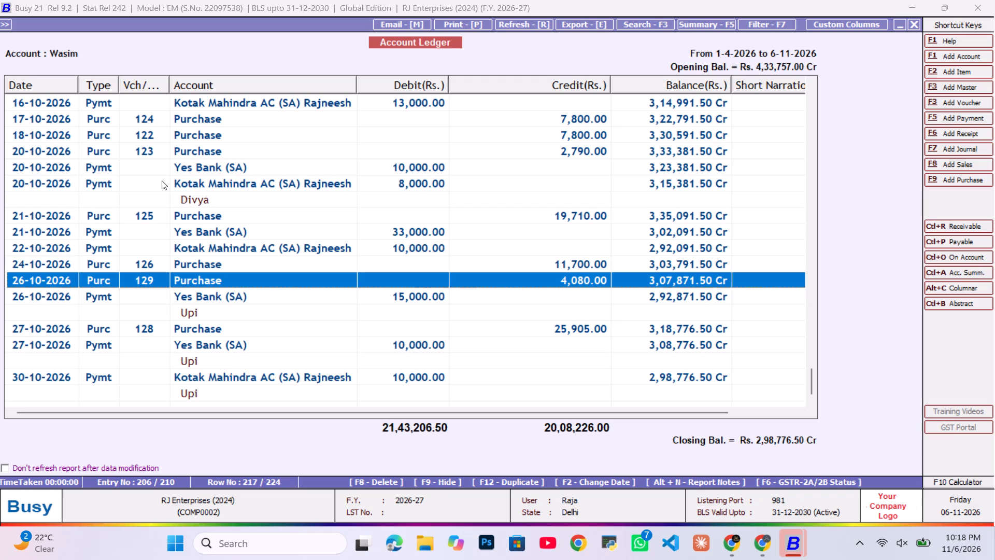
Start a Main-series journal voucher dated 26-11-2026.
{"action": "key", "text": "alt+F7"}
{"action": "key", "text": "Return"}
{"action": "key", "text": "Tab"}
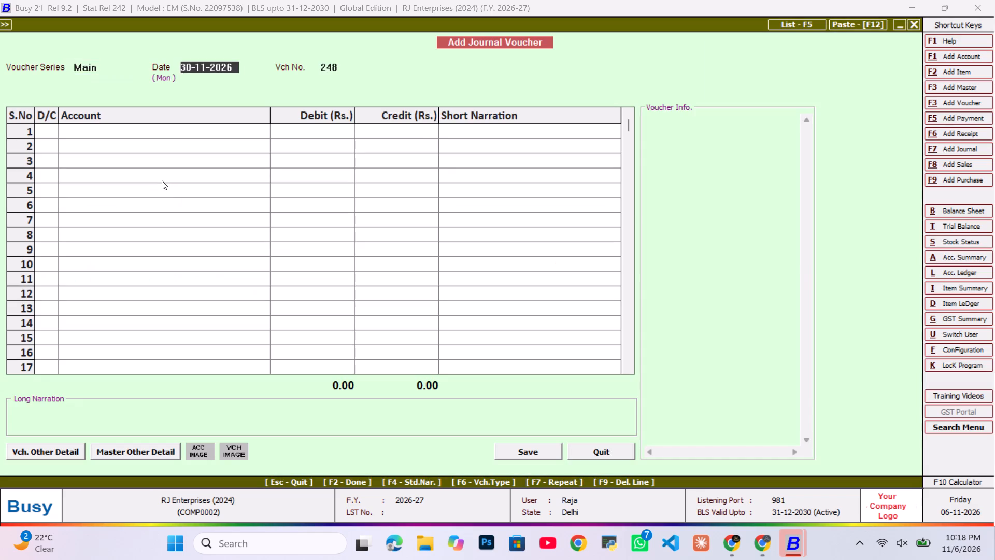
{"action": "type", "text": "26"}
{"action": "key", "text": "Return"}
{"action": "key", "text": "Tab"}
{"action": "key", "text": "Return"}
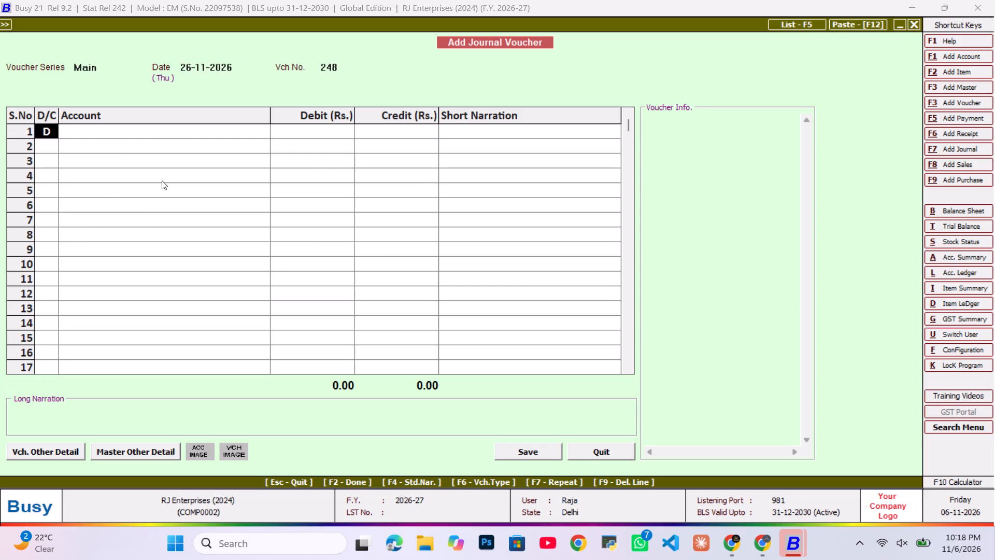
Debit freight Expenses 100.00 on the first line of the journal voucher.
{"action": "type", "text": "fre"}
{"action": "key", "text": "Down"}
{"action": "key", "text": "Return"}
{"action": "key", "text": "Return"}
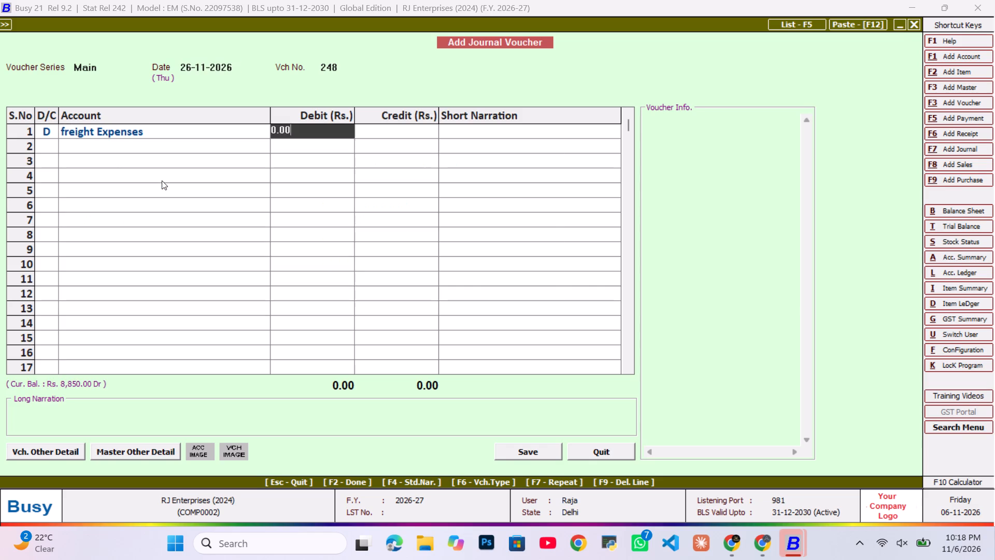
{"action": "type", "text": "100"}
{"action": "key", "text": "Return"}
{"action": "key", "text": "Return"}
{"action": "key", "text": "Return"}
Credit the Dad account with the balancing 100.00, save the journal voucher and return to the latest entries in Wasim's ledger.
{"action": "type", "text": "da"}
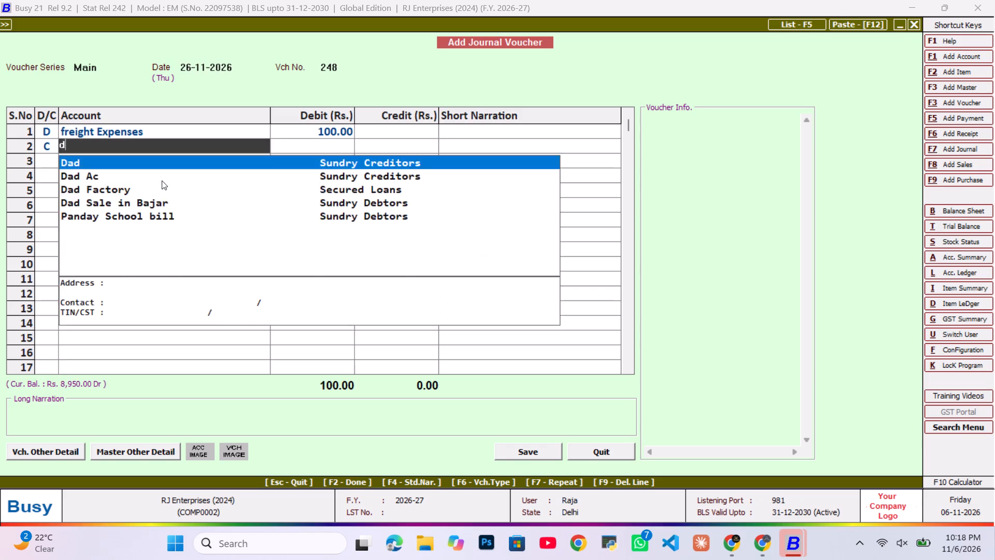
{"action": "key", "text": "Return"}
{"action": "key", "text": "Return"}
{"action": "key", "text": "Return"}
{"action": "key", "text": "Tab"}
{"action": "key", "text": "Return"}
{"action": "key", "text": "Tab"}
{"action": "key", "text": "Tab"}
{"action": "key", "text": "Return"}
{"action": "key", "text": "Home"}
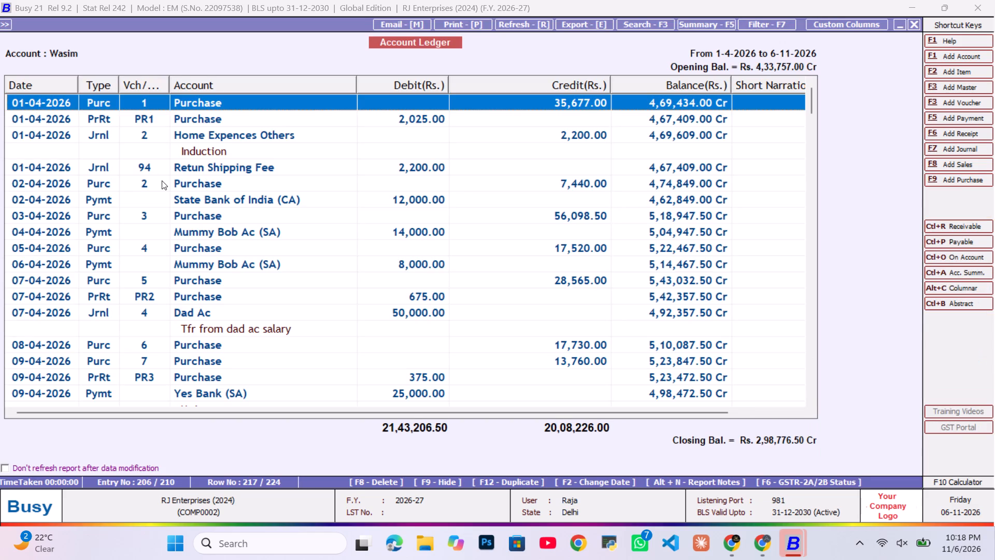
{"action": "key", "text": "Home"}
{"action": "key", "text": "End"}
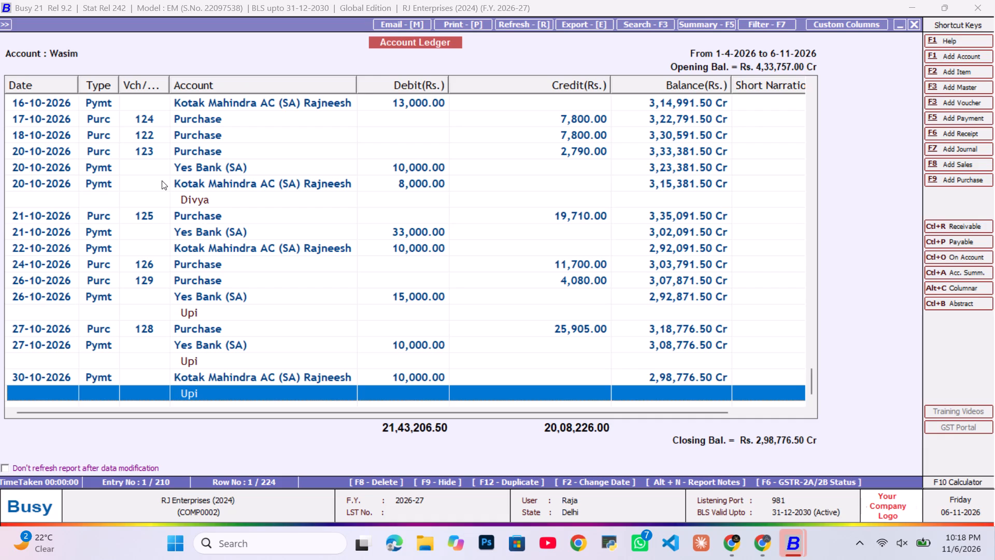
Start a Main-series purchase voucher dated 29-10-2026 with Wasim as the party and no narration.
{"action": "key", "text": "alt+F9"}
{"action": "key", "text": "Return"}
{"action": "key", "text": "Tab"}
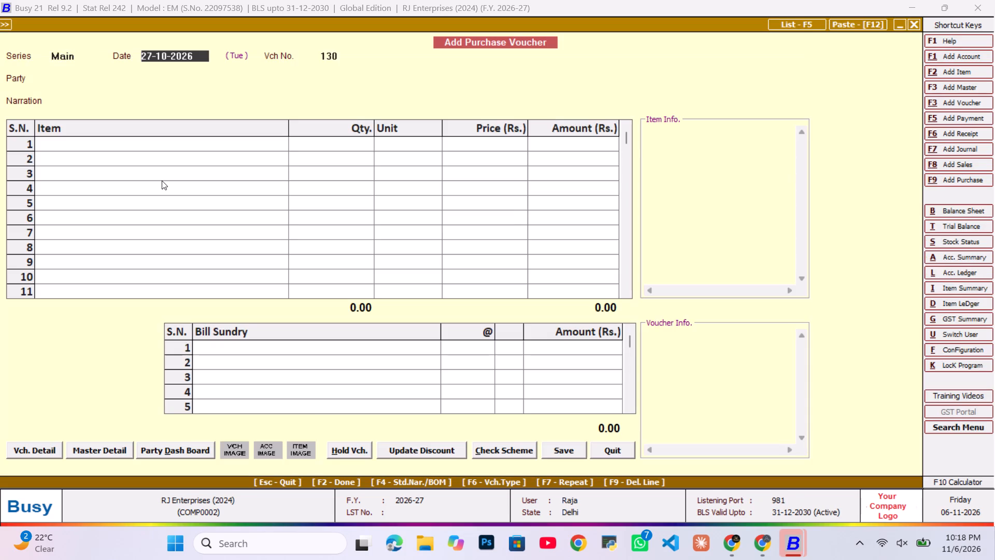
{"action": "type", "text": "29-10"}
{"action": "key", "text": "Return"}
{"action": "key", "text": "Tab"}
{"action": "type", "text": "was"}
{"action": "key", "text": "Return"}
{"action": "key", "text": "Tab"}
{"action": "key", "text": "Return"}
{"action": "key", "text": "Tab"}
Add 180 pcs of 1 Rod Bangal Box at 65.00 on the first item line and save the purchase voucher.
{"action": "key", "text": "1"}
{"action": "key", "text": "1"}
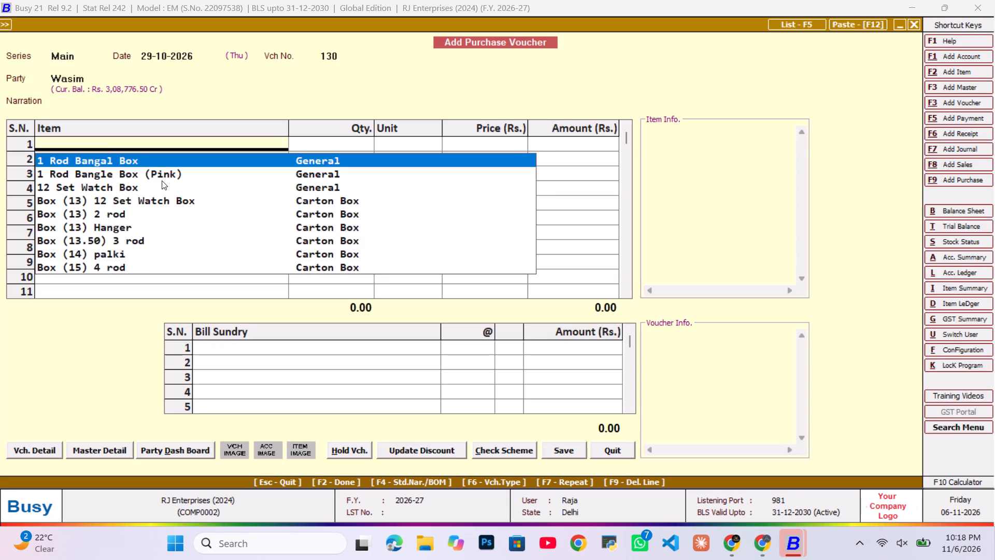
{"action": "key", "text": "Return"}
{"action": "key", "text": "Return"}
{"action": "type", "text": "180"}
{"action": "key", "text": "Return"}
{"action": "key", "text": "Return"}
{"action": "key", "text": "Return"}
{"action": "key", "text": "Return"}
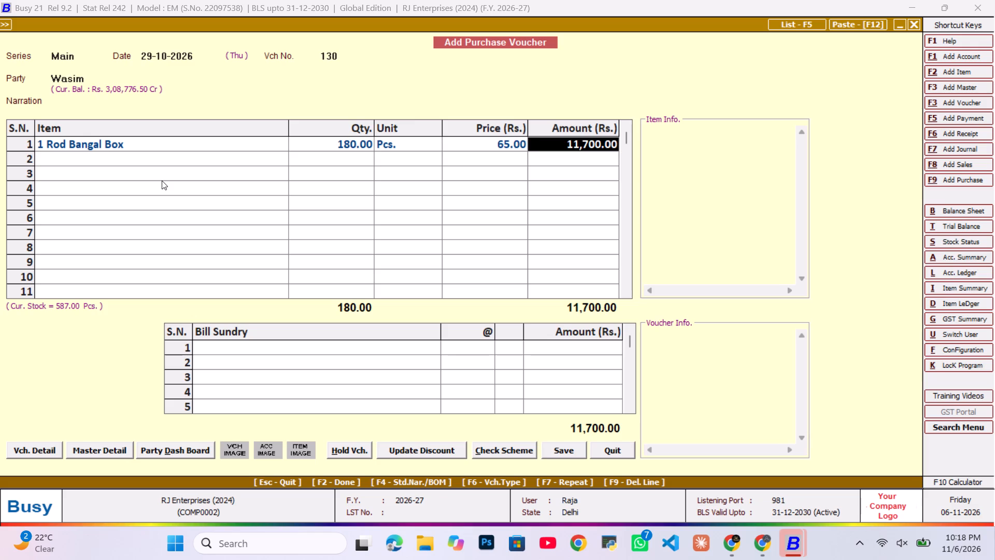
{"action": "key", "text": "F2"}
{"action": "key", "text": "Tab"}
{"action": "key", "text": "F2"}
{"action": "key", "text": "Return"}
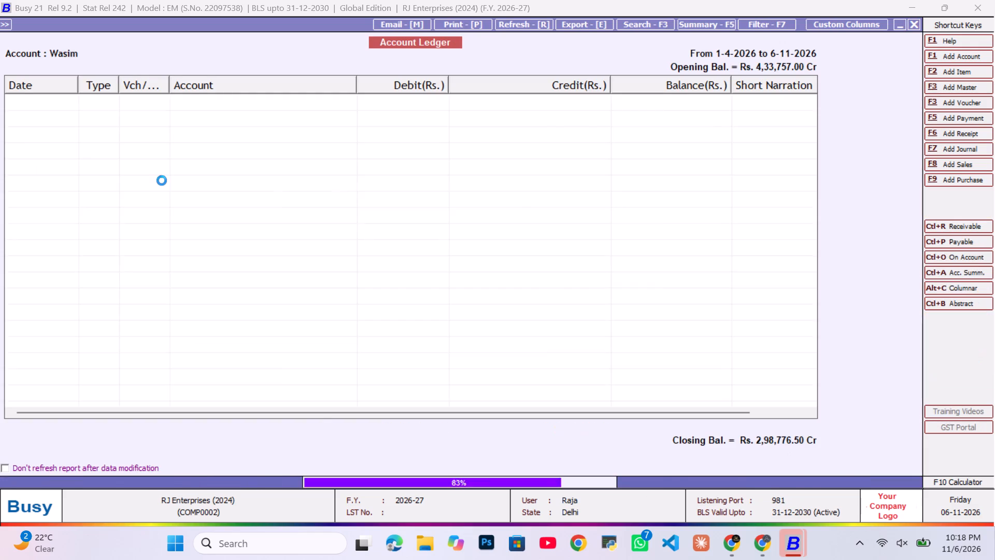
{"action": "key", "text": "End"}
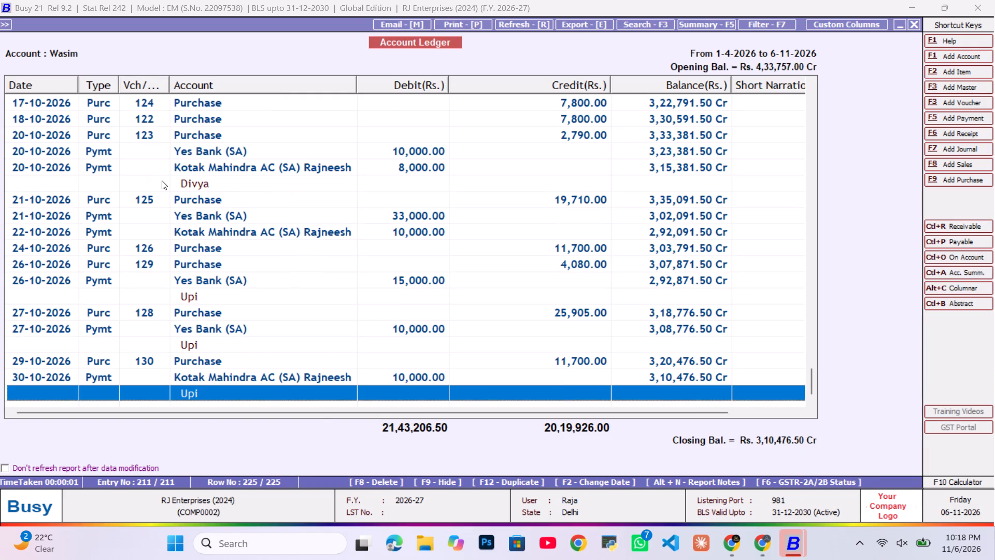
Start a Main-series journal voucher with freight Expenses on the first debit line and date it 29-10-2026.
{"action": "key", "text": "alt+F7"}
{"action": "key", "text": "Return"}
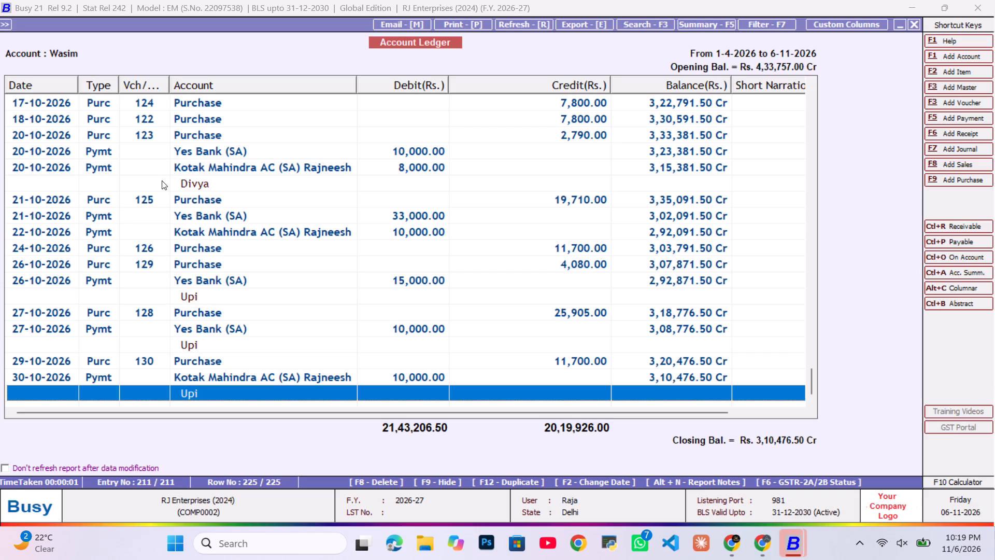
{"action": "key", "text": "Tab"}
{"action": "key", "text": "Return"}
{"action": "key", "text": "Tab"}
{"action": "key", "text": "Return"}
{"action": "type", "text": "fre"}
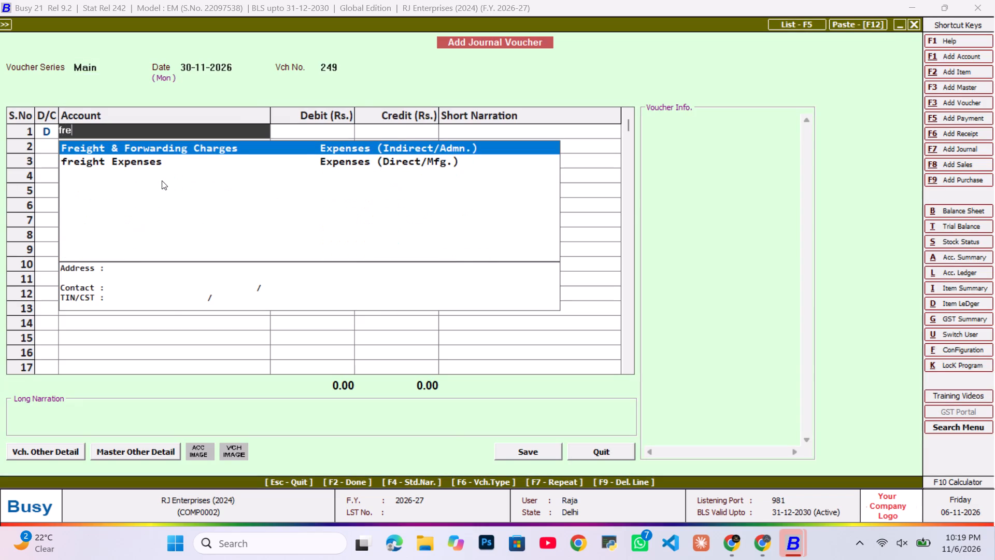
{"action": "key", "text": "Down"}
{"action": "key", "text": "Return"}
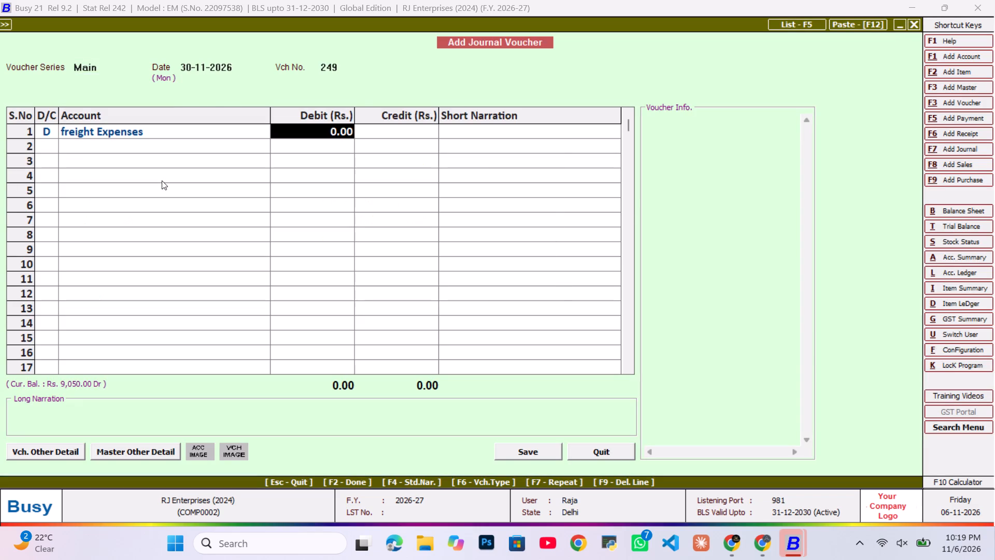
{"action": "key", "text": "BackSpace"}
{"action": "key", "text": "shift+Tab"}
{"action": "type", "text": "29-10"}
{"action": "key", "text": "Return"}
{"action": "key", "text": "Tab"}
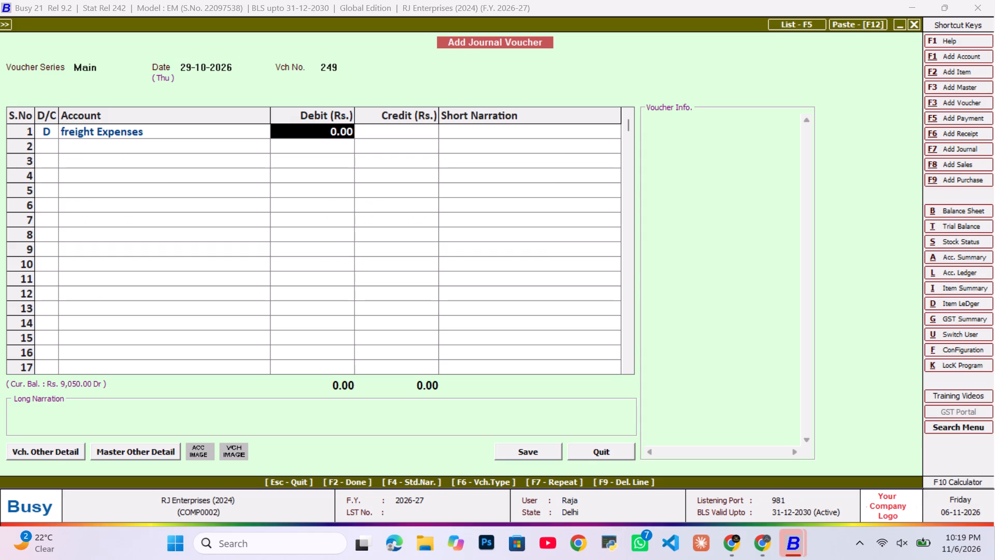
Debit freight Expenses 100.00, credit the Dad account with the balancing amount and save the journal voucher.
{"action": "type", "text": "100"}
{"action": "key", "text": "Return"}
{"action": "key", "text": "Return"}
{"action": "key", "text": "Return"}
{"action": "type", "text": "da"}
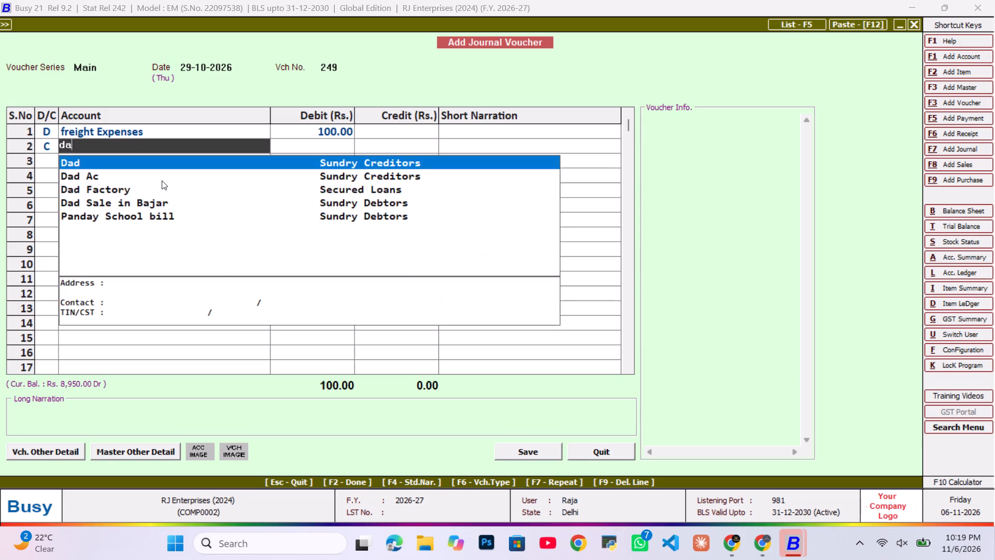
{"action": "key", "text": "Return"}
{"action": "key", "text": "Return"}
{"action": "key", "text": "Return"}
{"action": "key", "text": "Tab"}
{"action": "key", "text": "Return"}
{"action": "key", "text": "Tab"}
{"action": "key", "text": "Tab"}
{"action": "key", "text": "Return"}
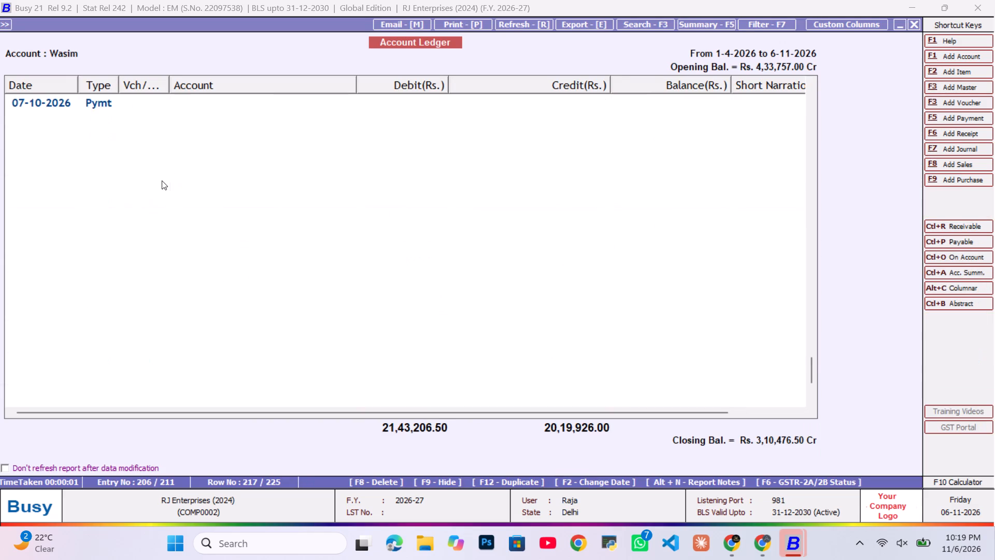
{"action": "key", "text": "End"}
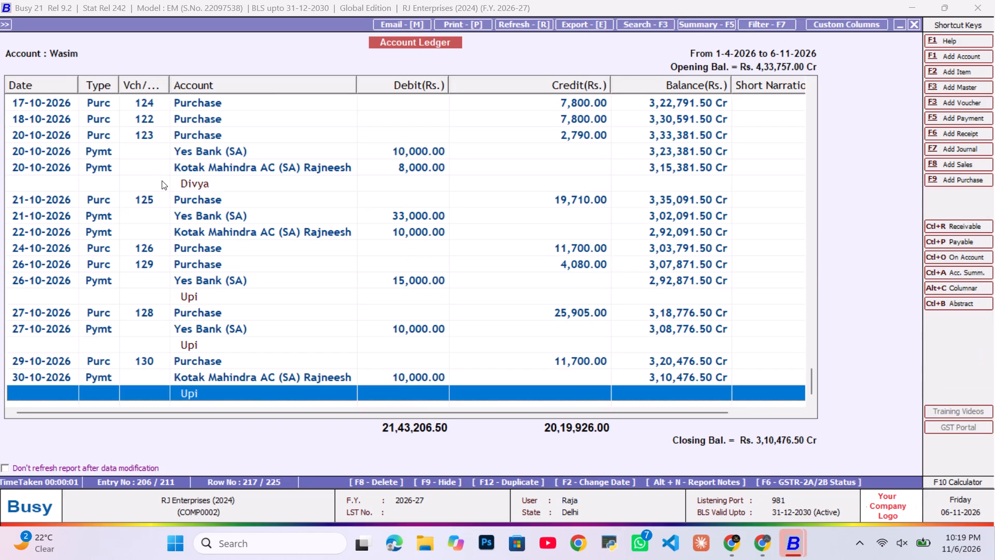
Start a Main-series purchase voucher dated 31-10-2026 with Wasim as the party and no narration.
{"action": "key", "text": "alt+F9"}
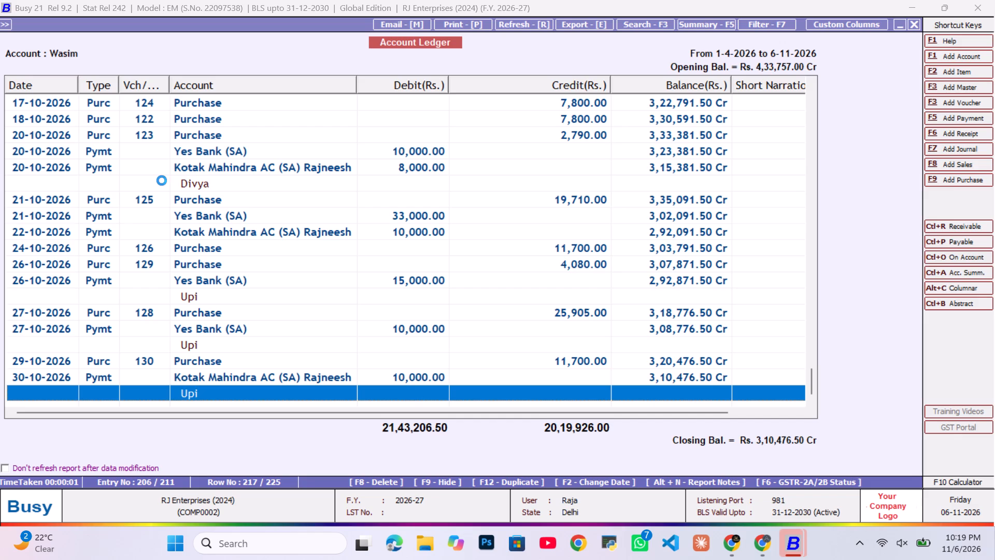
{"action": "key", "text": "Return"}
{"action": "key", "text": "Tab"}
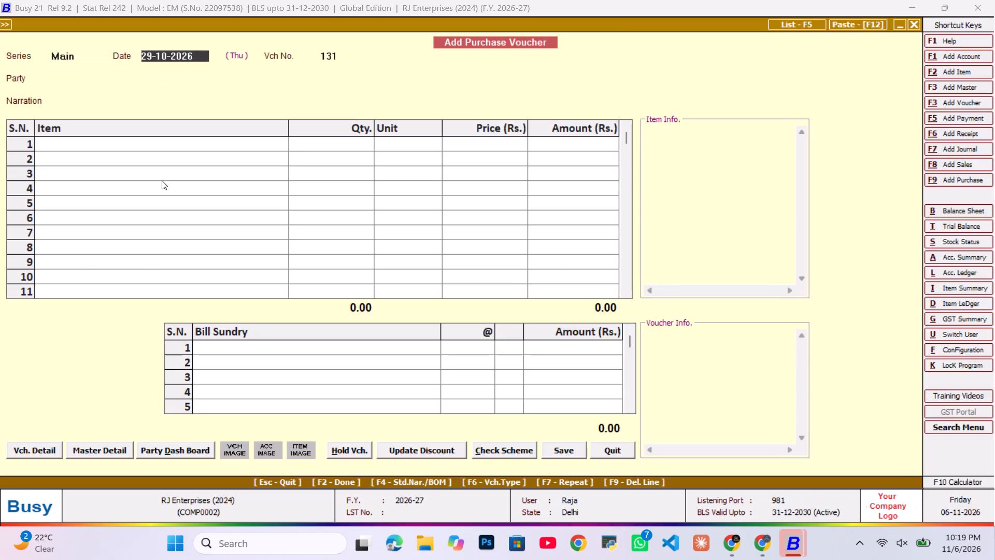
{"action": "type", "text": "31"}
{"action": "key", "text": "Return"}
{"action": "key", "text": "Tab"}
{"action": "type", "text": "was"}
{"action": "key", "text": "Return"}
{"action": "key", "text": "Tab"}
{"action": "key", "text": "Return"}
{"action": "key", "text": "Tab"}
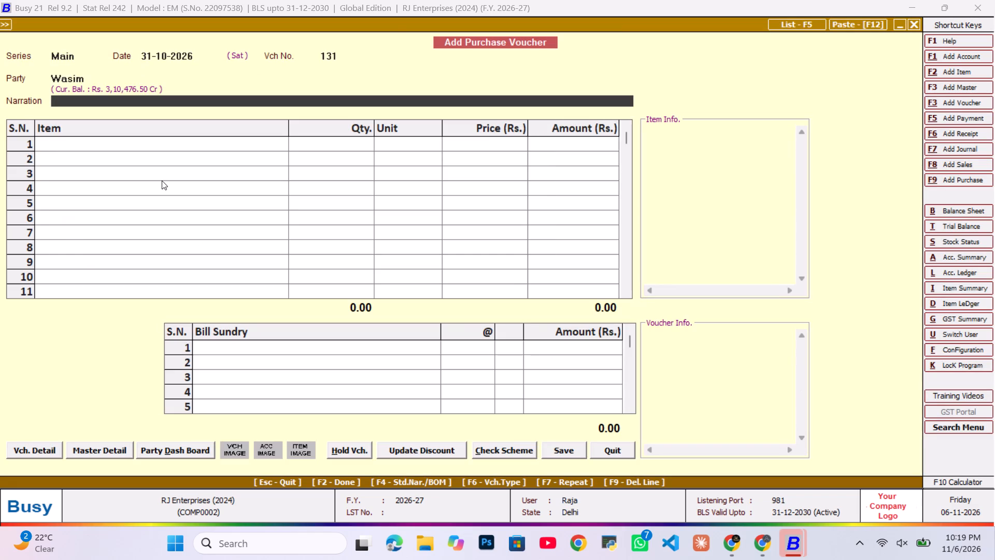
Add 125 pcs of Palki Normal at 155.00 on the first item line and save the purchase voucher.
{"action": "type", "text": "pals"}
{"action": "key", "text": "Return"}
{"action": "key", "text": "Return"}
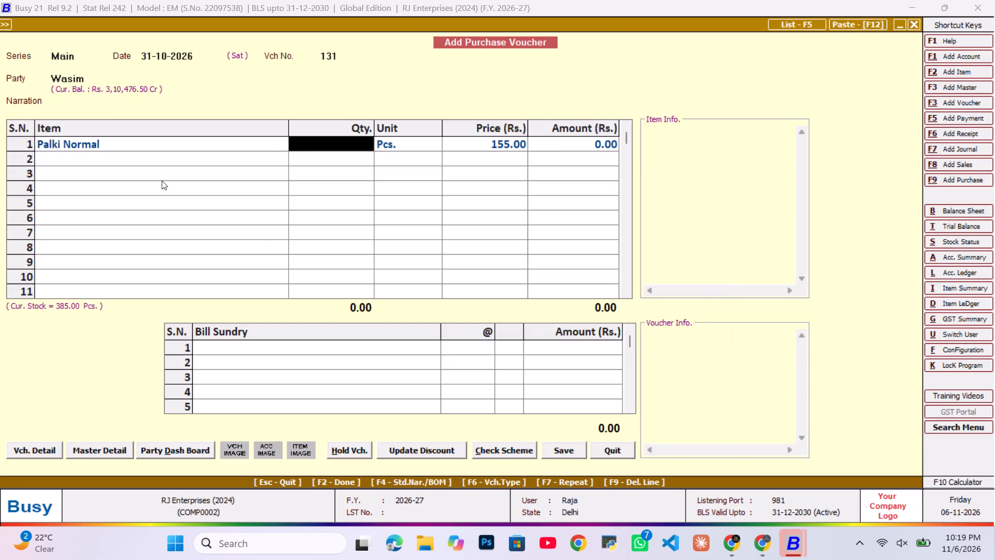
{"action": "key", "text": "1"}
{"action": "key", "text": "1"}
{"action": "type", "text": "25"}
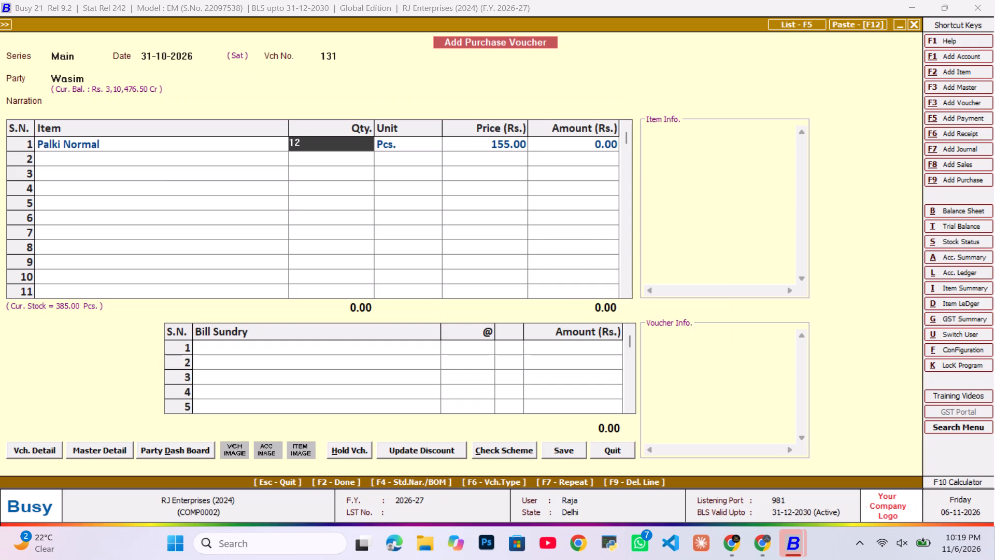
{"action": "key", "text": "Return"}
{"action": "key", "text": "Return"}
{"action": "key", "text": "Return"}
{"action": "key", "text": "Return"}
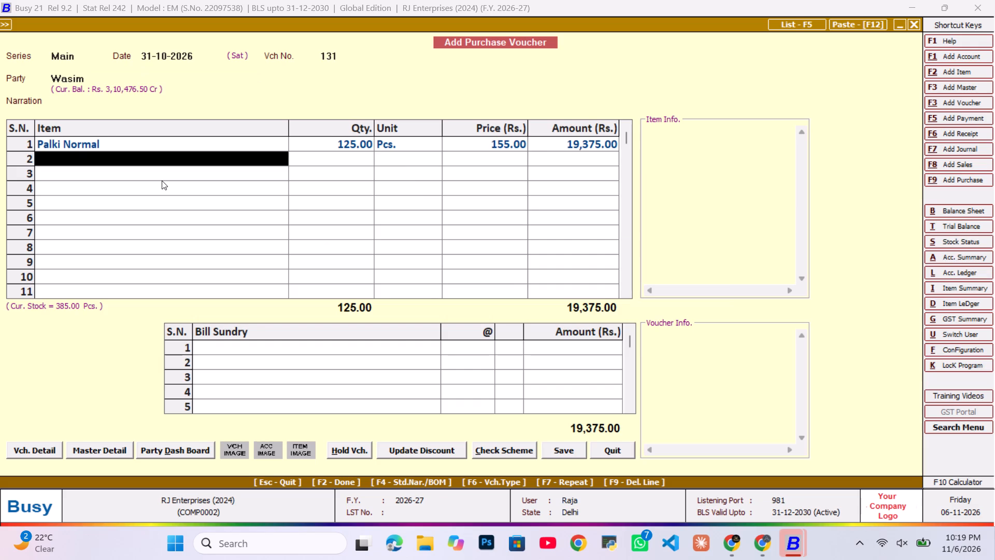
{"action": "key", "text": "F2"}
{"action": "key", "text": "Tab"}
{"action": "key", "text": "F2"}
{"action": "key", "text": "Return"}
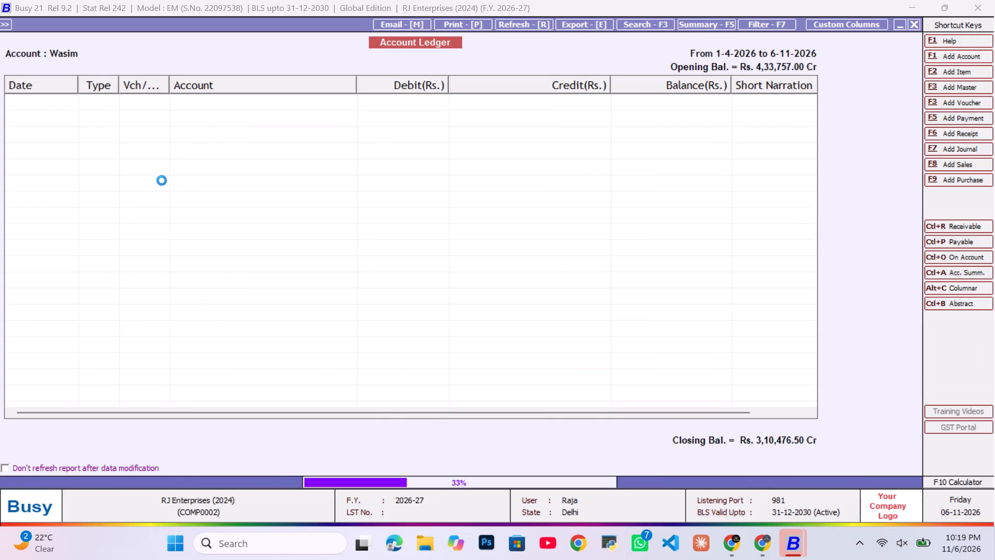
{"action": "key", "text": "End"}
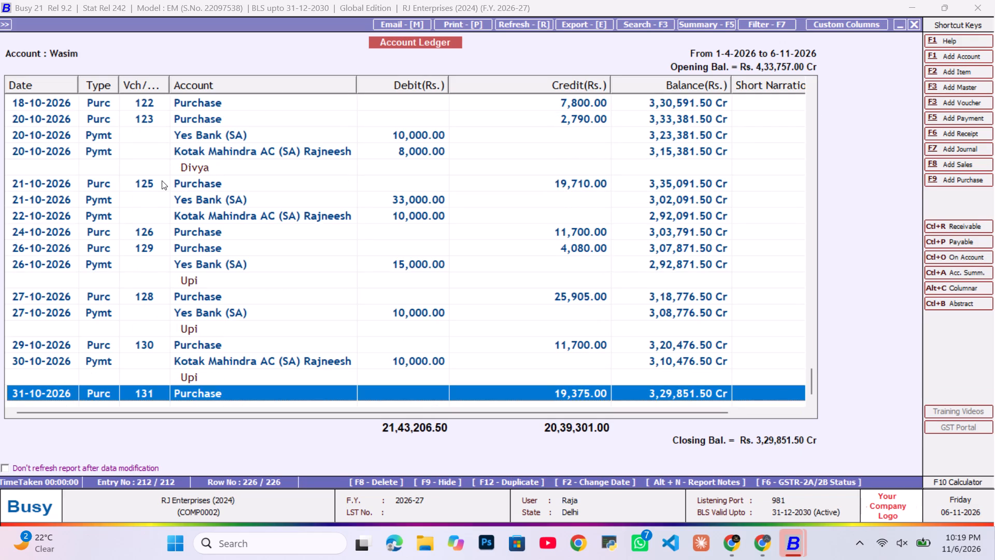
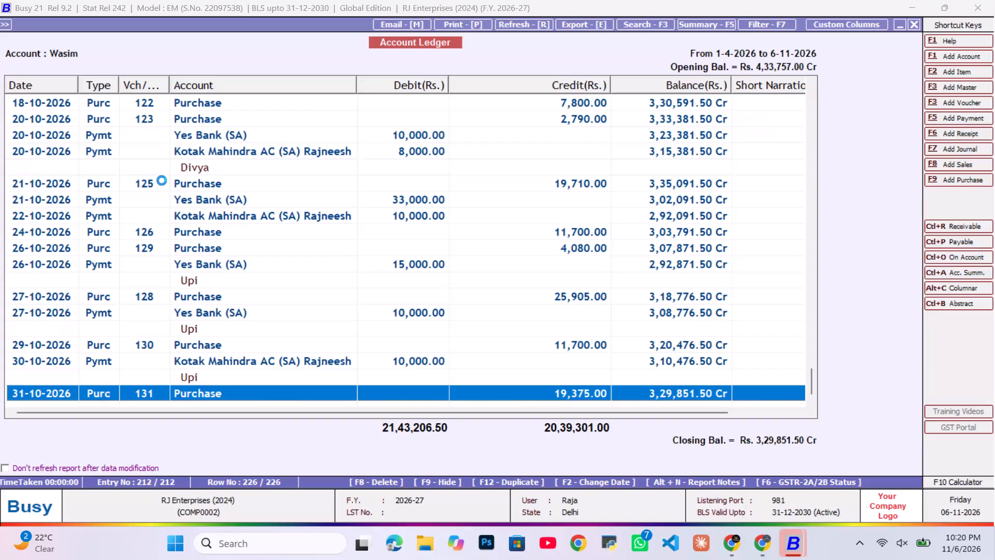
Start a Main-series purchase voucher dated 03-11-2026 with Wasim as the party and no narration.
{"action": "key", "text": "Return"}
{"action": "key", "text": "Tab"}
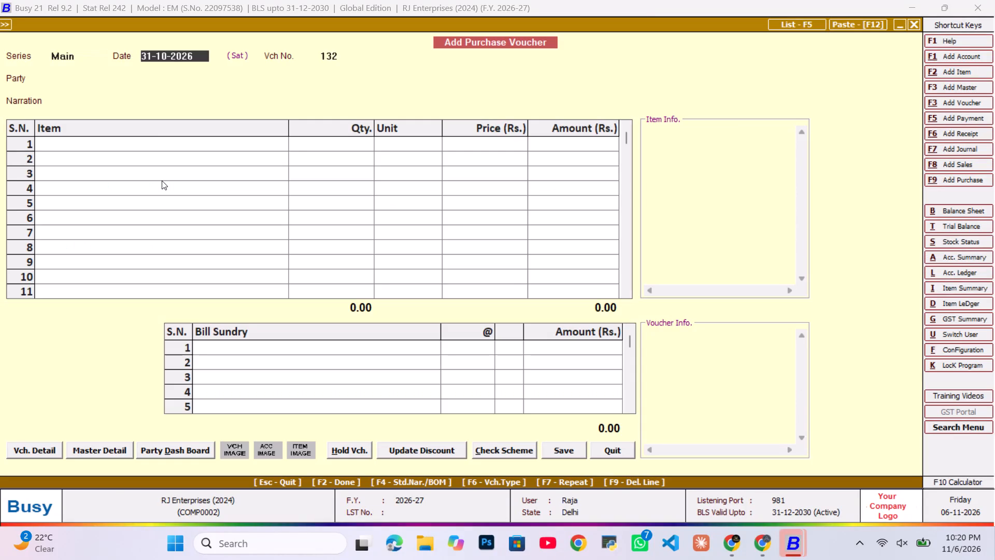
{"action": "type", "text": "3-10"}
{"action": "key", "text": "BackSpace"}
{"action": "key", "text": "1"}
{"action": "key", "text": "Return"}
{"action": "key", "text": "Tab"}
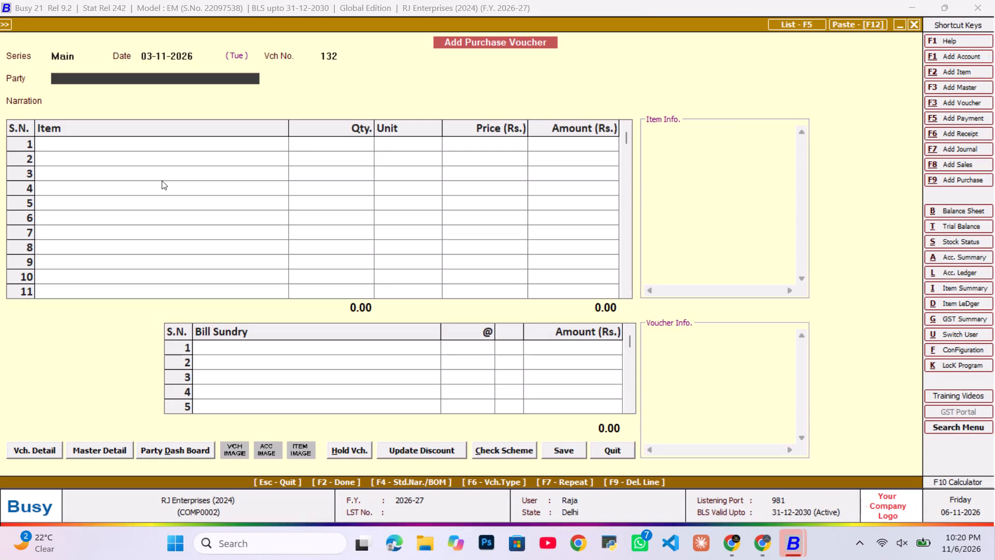
{"action": "type", "text": "was"}
{"action": "key", "text": "Return"}
{"action": "key", "text": "Tab"}
{"action": "key", "text": "Return"}
{"action": "key", "text": "Tab"}
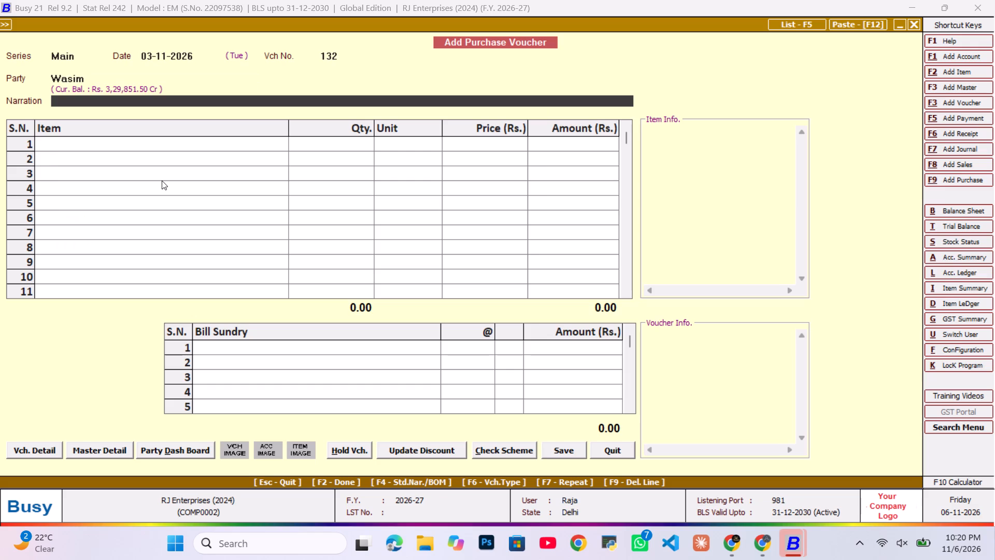
Add 60 pcs of 1 Rod Bangal Box at 65.00 on the first item line and save the purchase voucher.
{"action": "key", "text": "1"}
{"action": "key", "text": "1"}
{"action": "key", "text": "Return"}
{"action": "key", "text": "Return"}
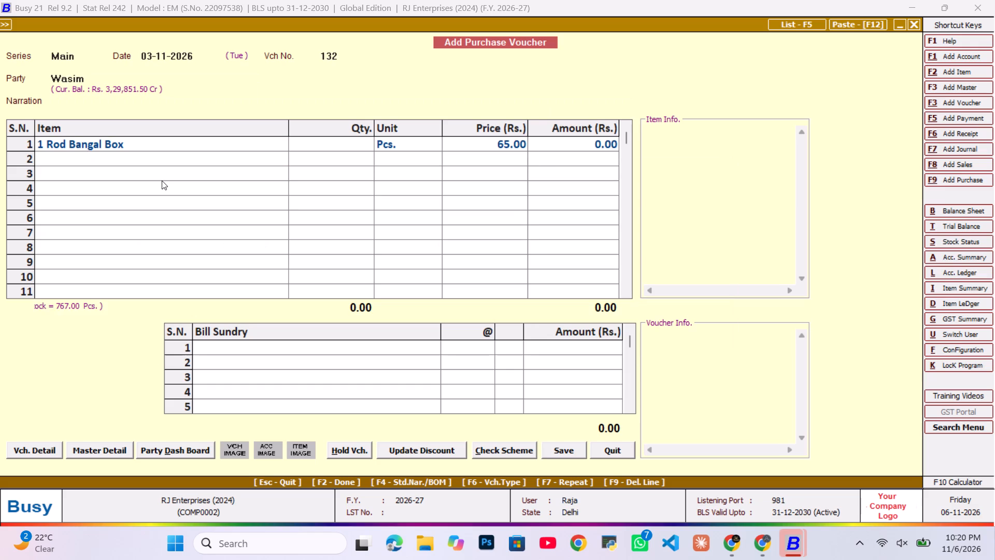
{"action": "type", "text": "60"}
{"action": "key", "text": "Return"}
{"action": "key", "text": "Return"}
{"action": "key", "text": "Return"}
{"action": "key", "text": "Return"}
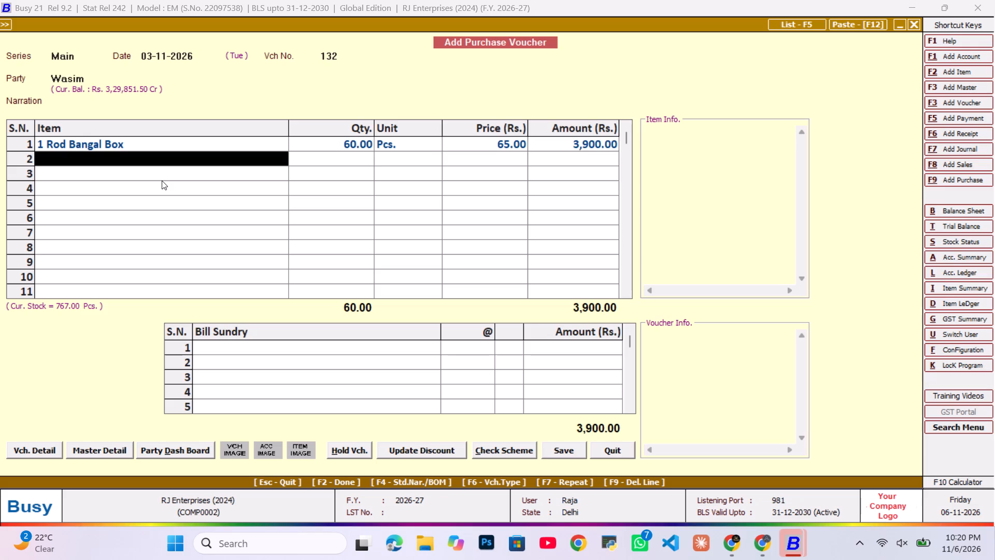
{"action": "key", "text": "F2"}
{"action": "key", "text": "Tab"}
{"action": "key", "text": "F2"}
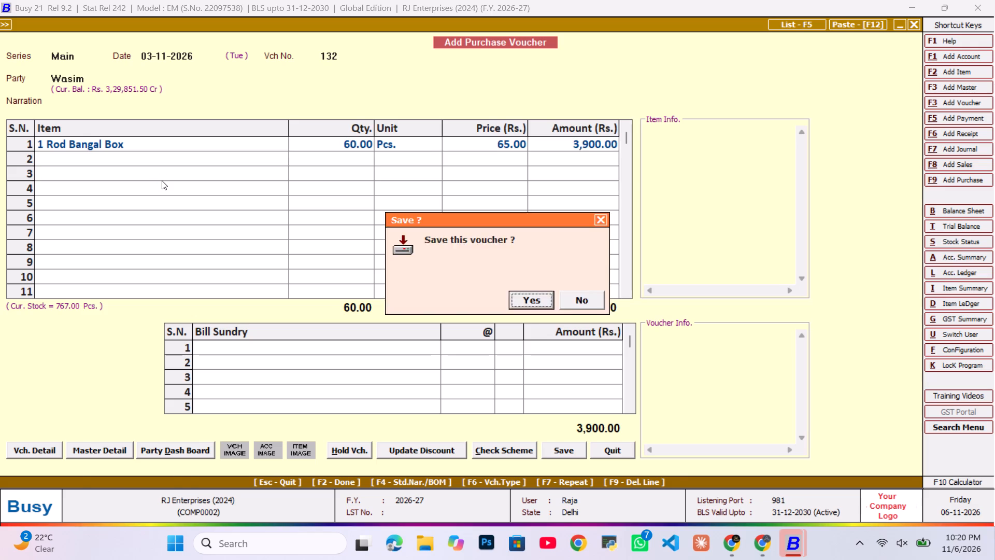
{"action": "key", "text": "Return"}
{"action": "key", "text": "End"}
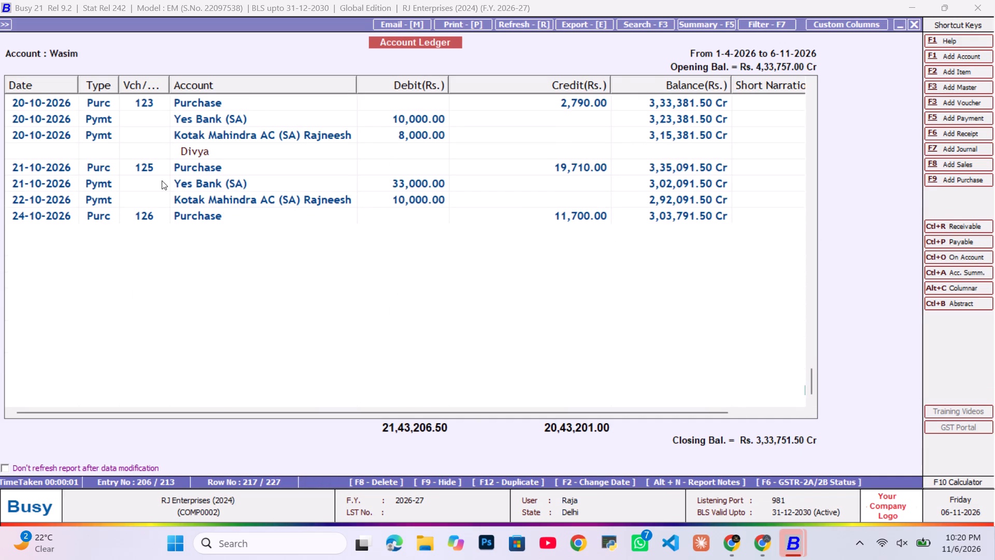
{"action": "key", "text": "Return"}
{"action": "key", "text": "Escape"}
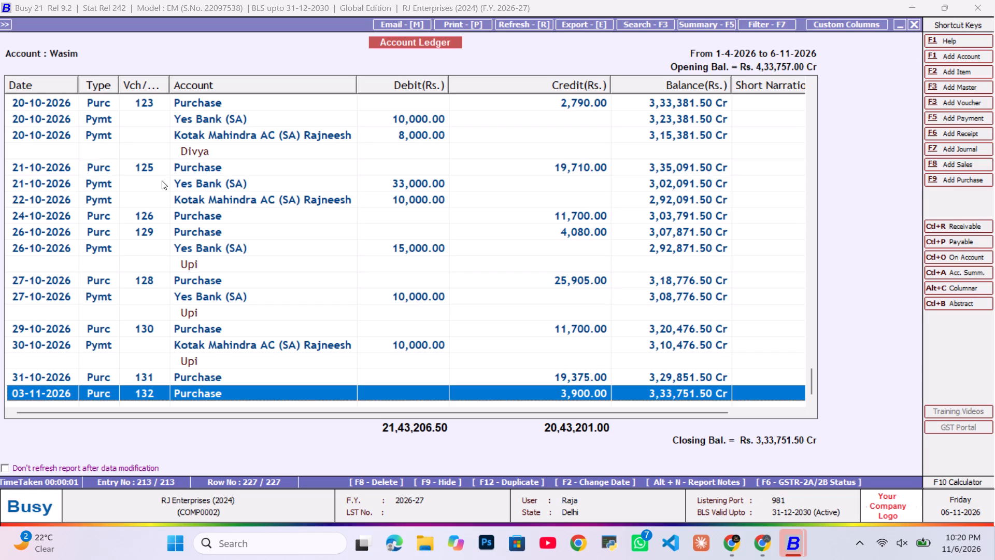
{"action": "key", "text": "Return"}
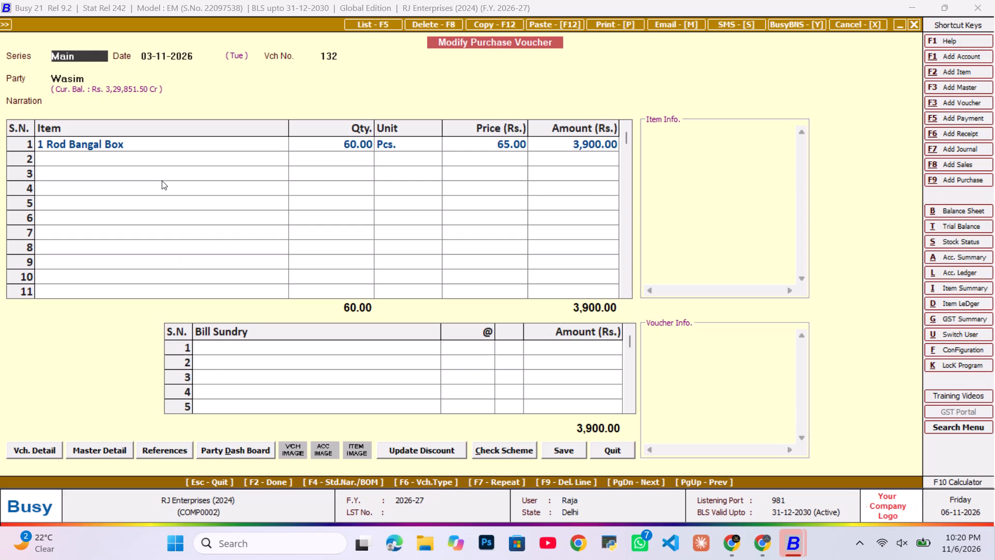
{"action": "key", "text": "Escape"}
Start a Main-series purchase voucher dated 04-11-2026 with Wasim as the party and no narration.
{"action": "key", "text": "alt+F9"}
{"action": "key", "text": "Return"}
{"action": "key", "text": "Tab"}
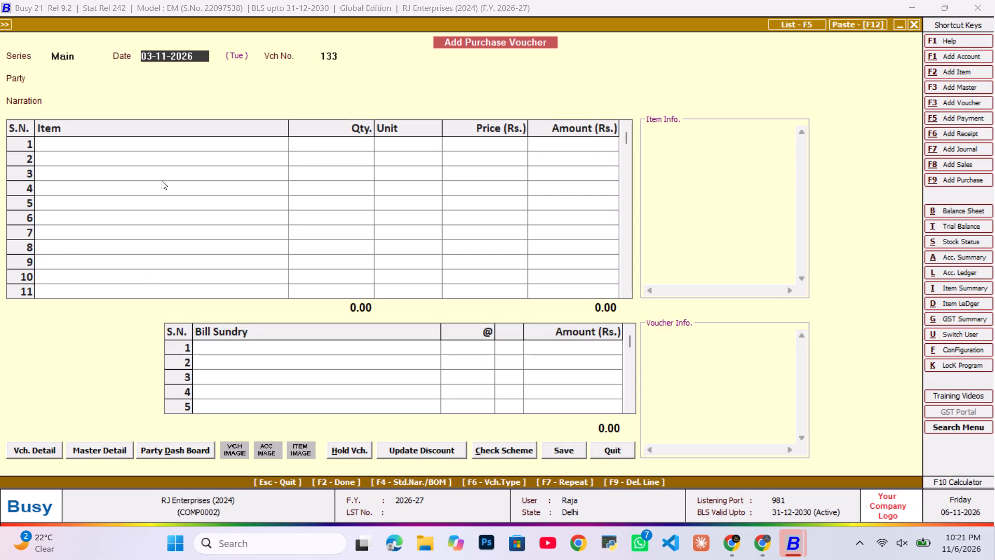
{"action": "key", "text": "4"}
{"action": "key", "text": "Return"}
{"action": "key", "text": "Tab"}
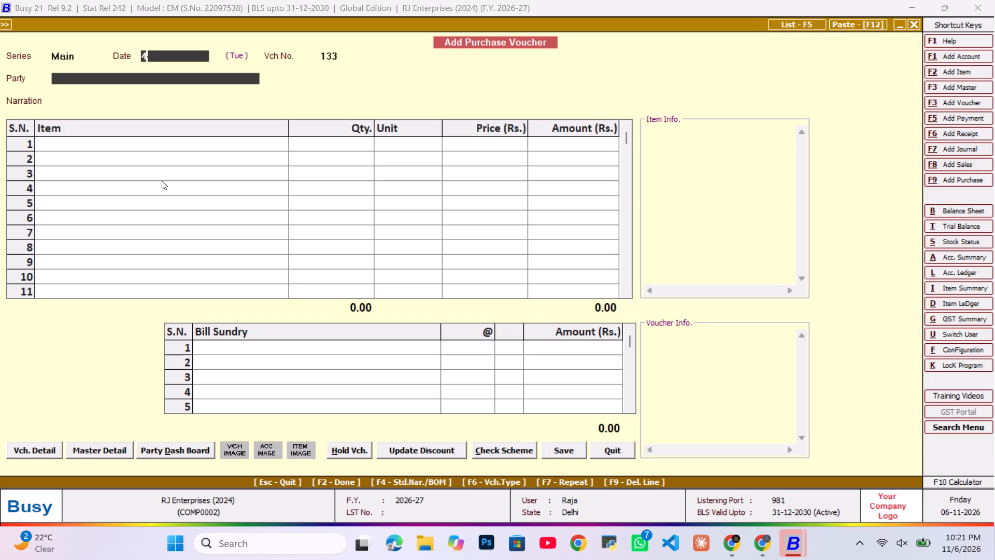
{"action": "type", "text": "was"}
{"action": "key", "text": "Return"}
{"action": "key", "text": "Tab"}
{"action": "key", "text": "Return"}
{"action": "key", "text": "Tab"}
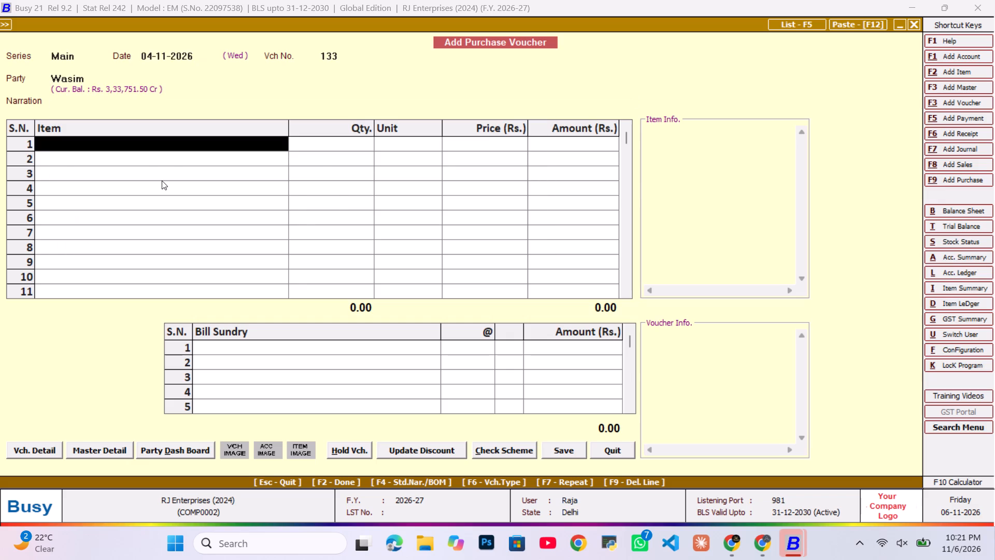
Add 120 pcs of 1 Rod Bangal Box at 65.00 on the first item line of the purchase voucher.
{"action": "key", "text": "1"}
{"action": "key", "text": "1"}
{"action": "key", "text": "Return"}
{"action": "key", "text": "Return"}
{"action": "type", "text": "120"}
{"action": "key", "text": "Return"}
{"action": "key", "text": "Return"}
{"action": "key", "text": "Return"}
{"action": "key", "text": "Return"}
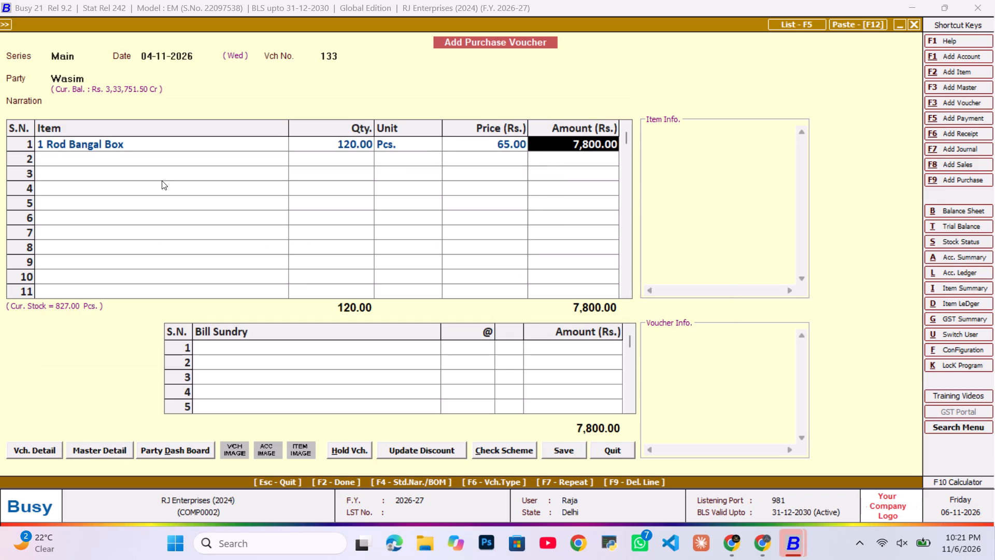
Add 12 pcs of 3 Rod C lock (Pink) at 148.00 on the second item line and save the purchase voucher.
{"action": "type", "text": "pin"}
{"action": "key", "text": "Down"}
{"action": "key", "text": "Down"}
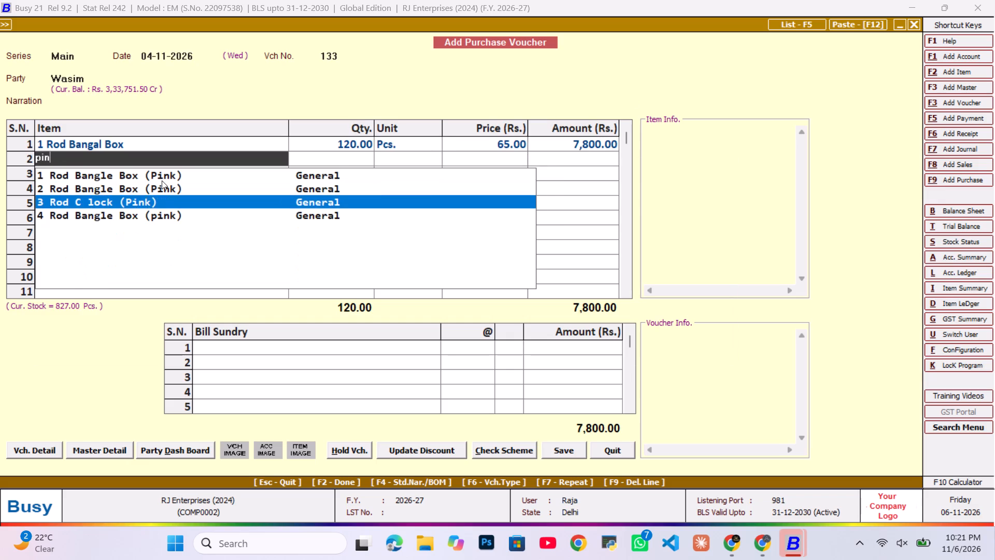
{"action": "key", "text": "Return"}
{"action": "key", "text": "Return"}
{"action": "type", "text": "12"}
{"action": "key", "text": "Return"}
{"action": "key", "text": "Return"}
{"action": "key", "text": "Return"}
{"action": "key", "text": "Return"}
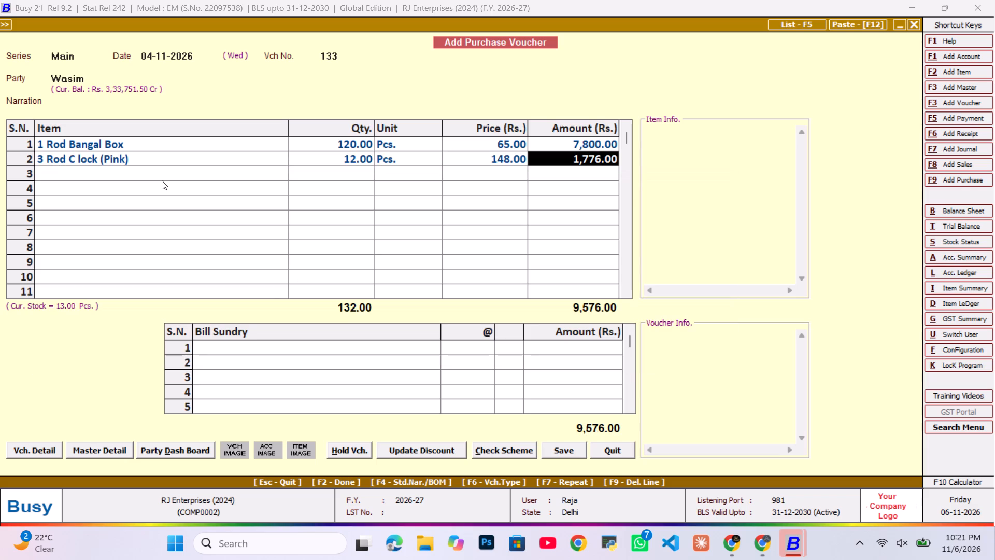
{"action": "key", "text": "F2"}
{"action": "key", "text": "Tab"}
{"action": "key", "text": "F2"}
{"action": "key", "text": "Return"}
{"action": "key", "text": "End"}
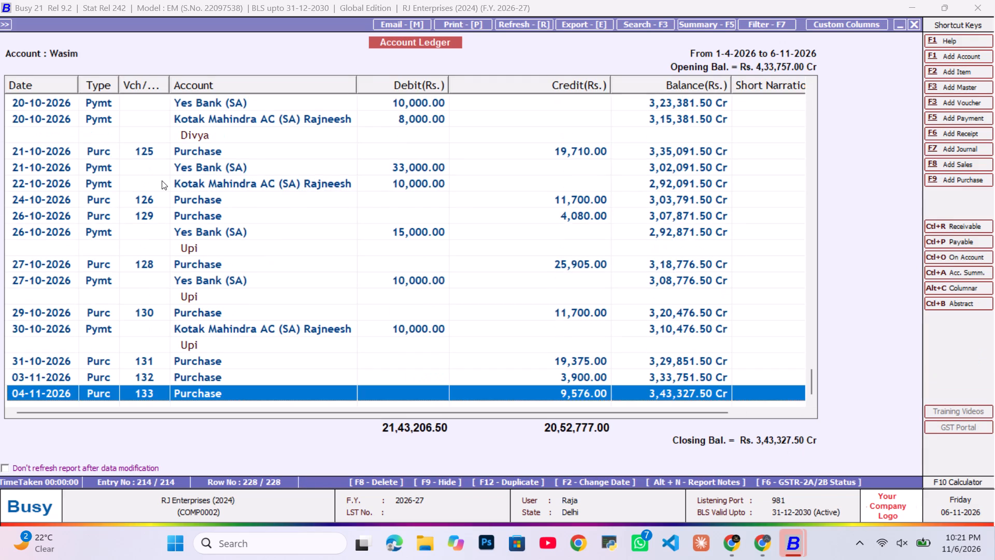
Start a Main-series journal voucher dated 04-11-2026 and debit freight Expenses 100.00 on the first line.
{"action": "key", "text": "alt+F7"}
{"action": "key", "text": "Return"}
{"action": "key", "text": "Tab"}
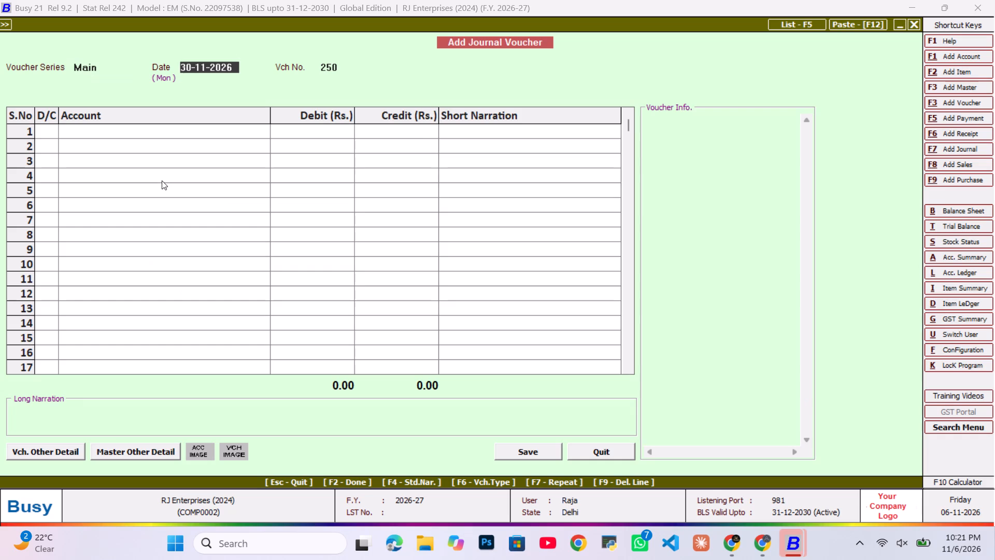
{"action": "key", "text": "4"}
{"action": "key", "text": "minus"}
{"action": "type", "text": "11"}
{"action": "key", "text": "Return"}
{"action": "key", "text": "Tab"}
{"action": "key", "text": "Return"}
{"action": "type", "text": "fre"}
{"action": "key", "text": "Down"}
{"action": "key", "text": "Return"}
{"action": "type", "text": "100"}
{"action": "key", "text": "Return"}
{"action": "key", "text": "Return"}
{"action": "key", "text": "Return"}
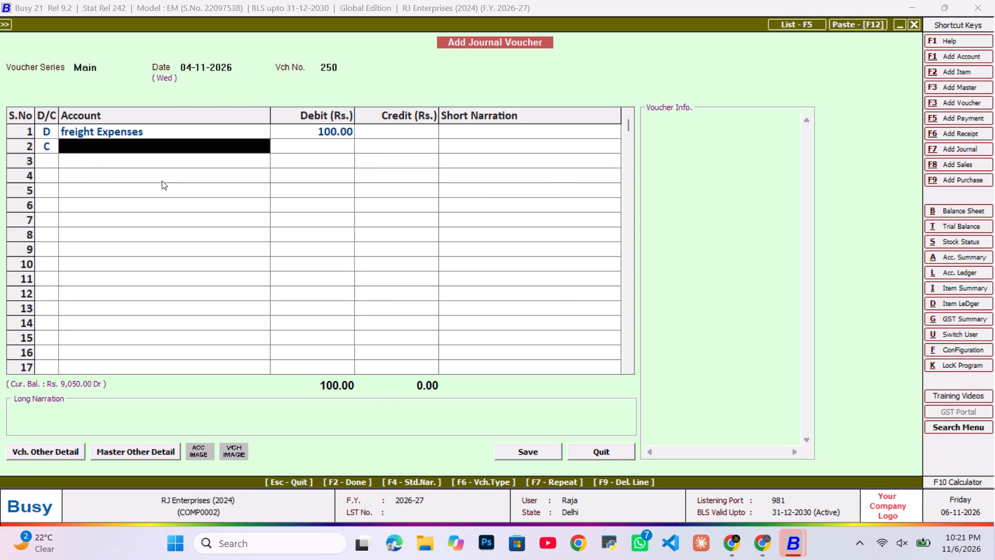
Credit the Dad account with the balancing amount on the second line and save the journal voucher.
{"action": "type", "text": "da"}
{"action": "key", "text": "Return"}
{"action": "key", "text": "Return"}
{"action": "key", "text": "Return"}
{"action": "key", "text": "Tab"}
{"action": "key", "text": "Return"}
{"action": "key", "text": "Tab"}
{"action": "key", "text": "Tab"}
{"action": "key", "text": "Return"}
{"action": "key", "text": "End"}
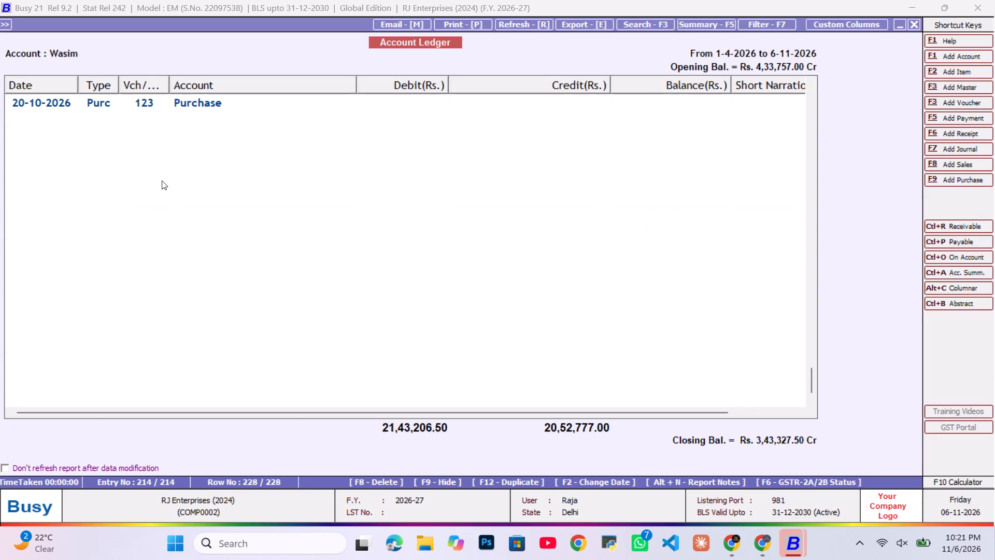
{"action": "key", "text": "End"}
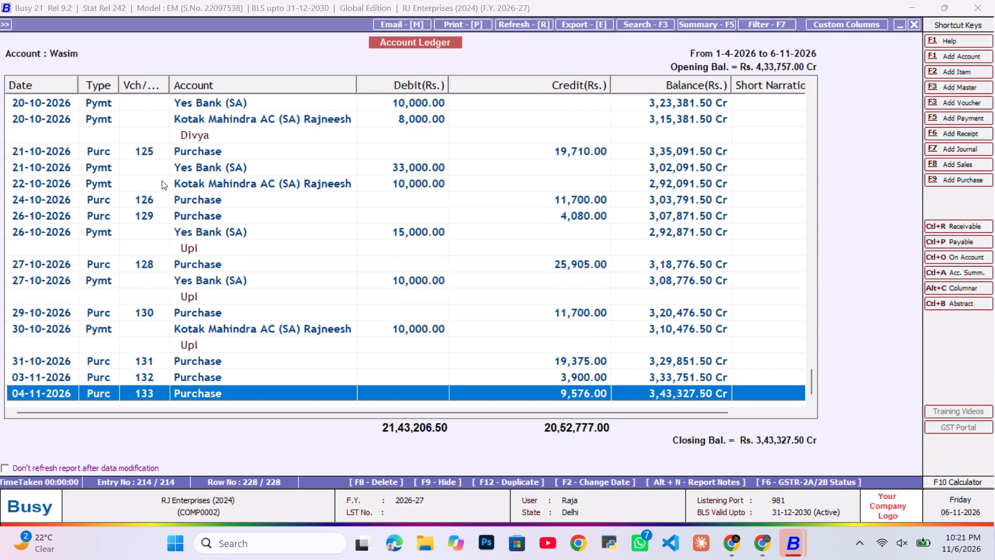
Start a Main-series purchase voucher dated 05-11-2026 with Wasim as the party and no narration.
{"action": "key", "text": "alt+F9"}
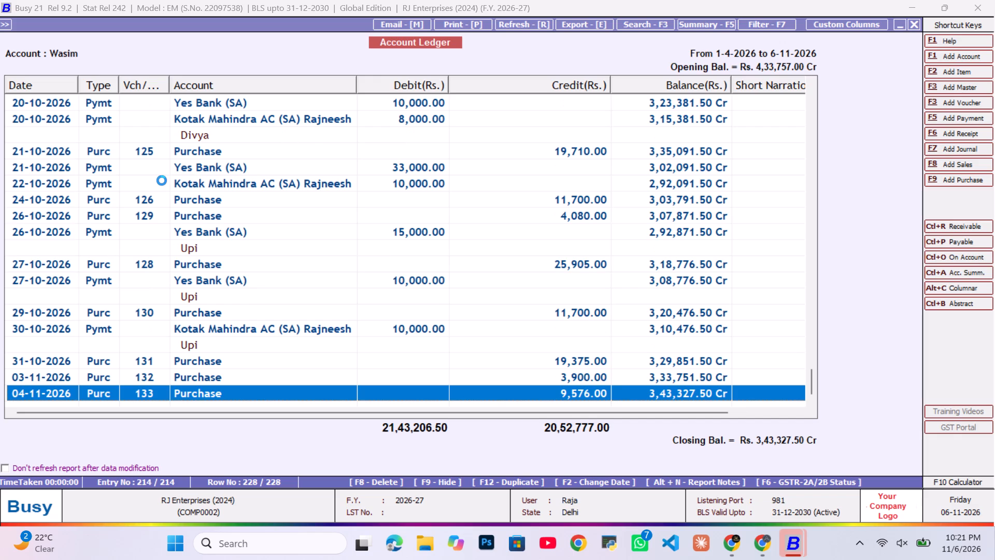
{"action": "key", "text": "Return"}
{"action": "key", "text": "Tab"}
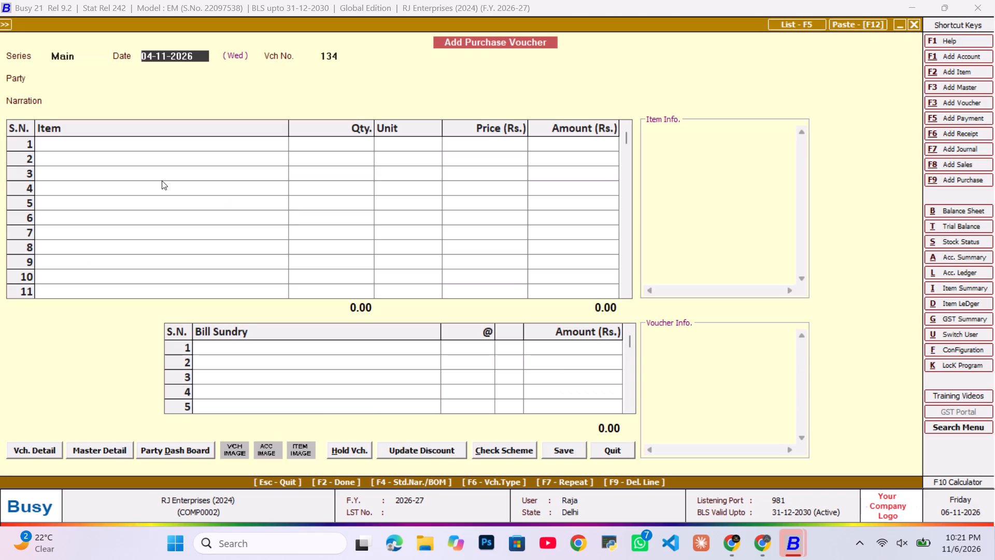
{"action": "type", "text": "5-11"}
{"action": "key", "text": "Return"}
{"action": "key", "text": "Tab"}
{"action": "type", "text": "was"}
{"action": "key", "text": "Return"}
{"action": "key", "text": "Tab"}
{"action": "key", "text": "Return"}
{"action": "key", "text": "Tab"}
Add 108 pcs of 1 Rod Bangal Box at 65.00 on the first item line of the purchase voucher.
{"action": "type", "text": "fr"}
{"action": "key", "text": "BackSpace"}
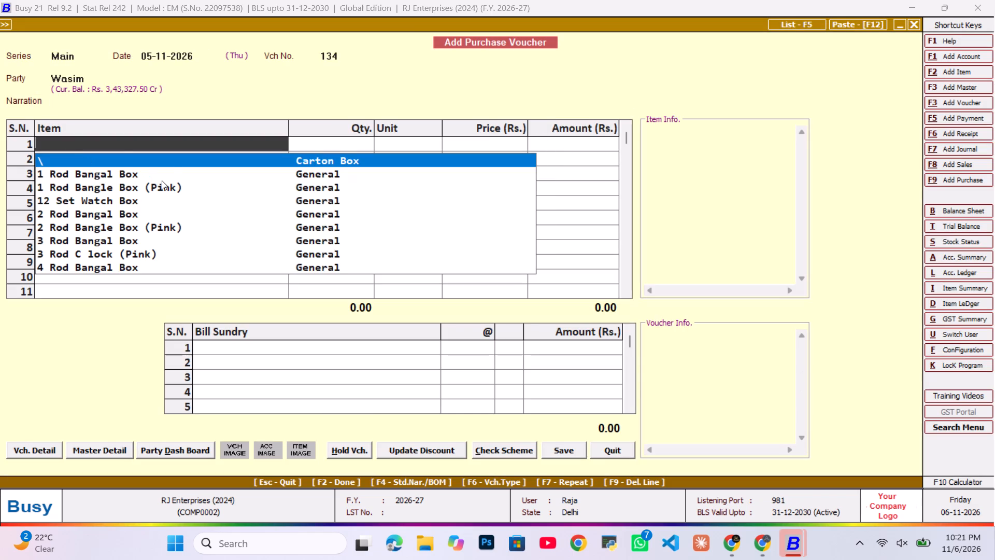
{"action": "key", "text": "1"}
{"action": "key", "text": "Return"}
{"action": "key", "text": "Return"}
{"action": "type", "text": "108"}
{"action": "key", "text": "Return"}
{"action": "key", "text": "Return"}
{"action": "key", "text": "Return"}
{"action": "key", "text": "Return"}
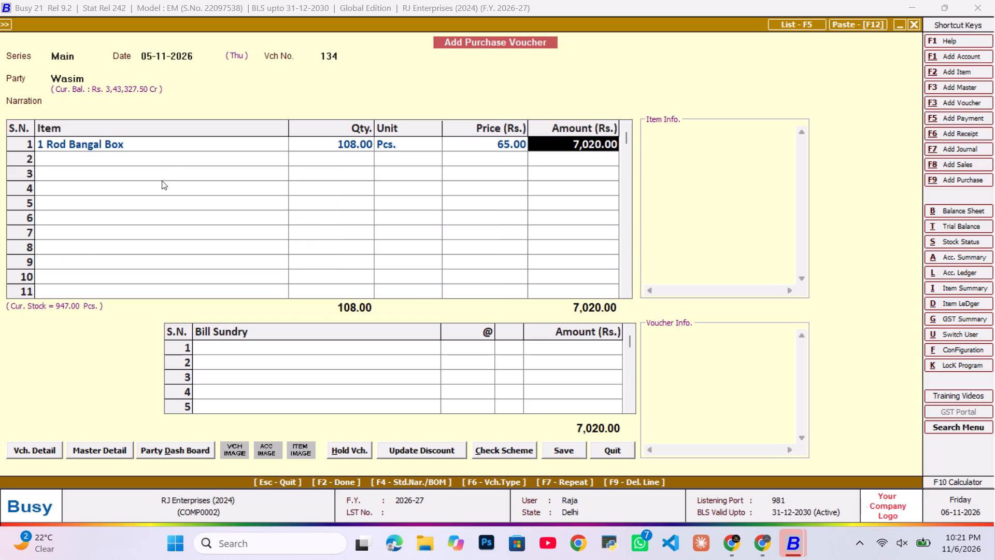
Add 14 pcs of 1 Rod Bangal Box at 65.00 on the second item line and save the purchase voucher.
{"action": "key", "text": "1"}
{"action": "key", "text": "1"}
{"action": "key", "text": "Return"}
{"action": "key", "text": "Return"}
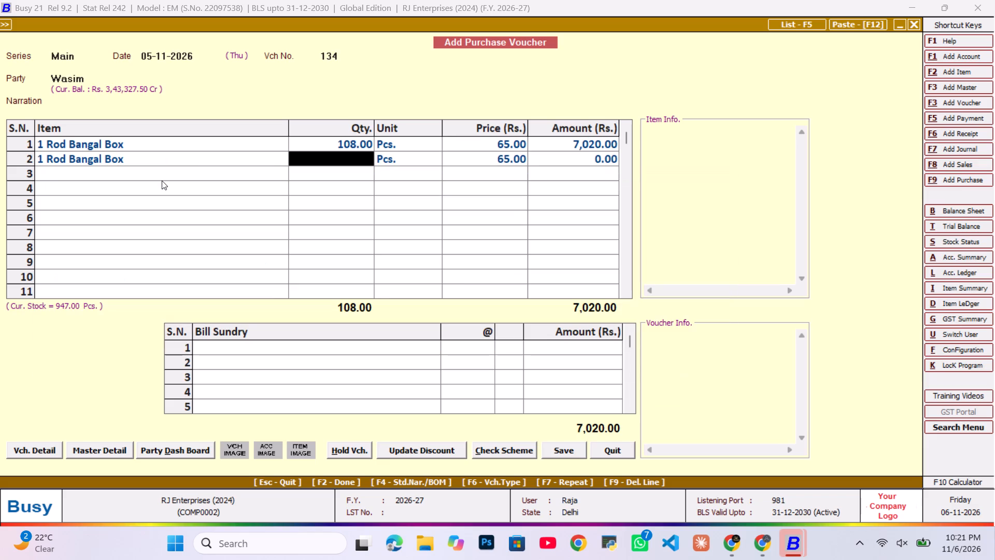
{"action": "type", "text": "14"}
{"action": "key", "text": "Return"}
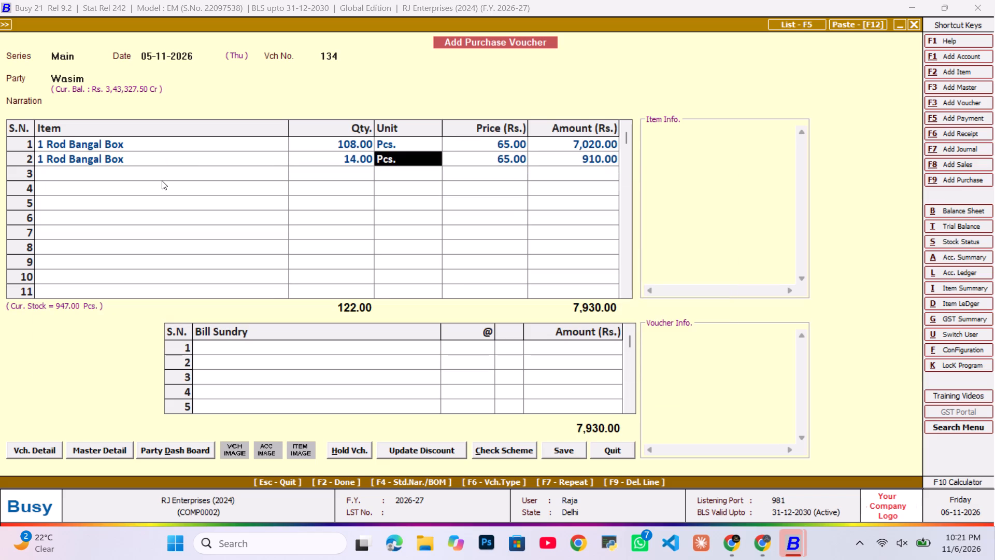
{"action": "key", "text": "Return"}
{"action": "key", "text": "Return"}
{"action": "key", "text": "Return"}
{"action": "key", "text": "F2"}
{"action": "key", "text": "Tab"}
{"action": "key", "text": "F2"}
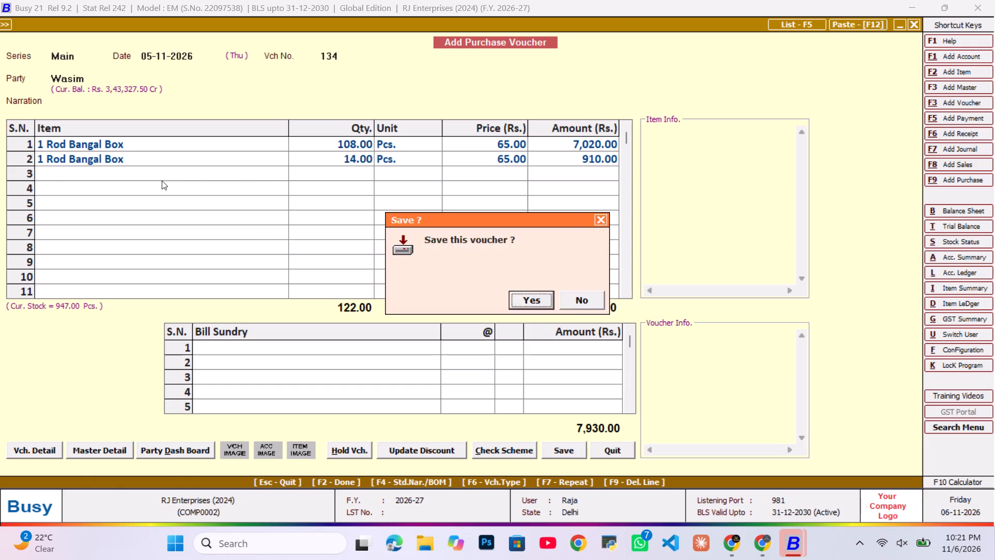
{"action": "key", "text": "Return"}
{"action": "key", "text": "End"}
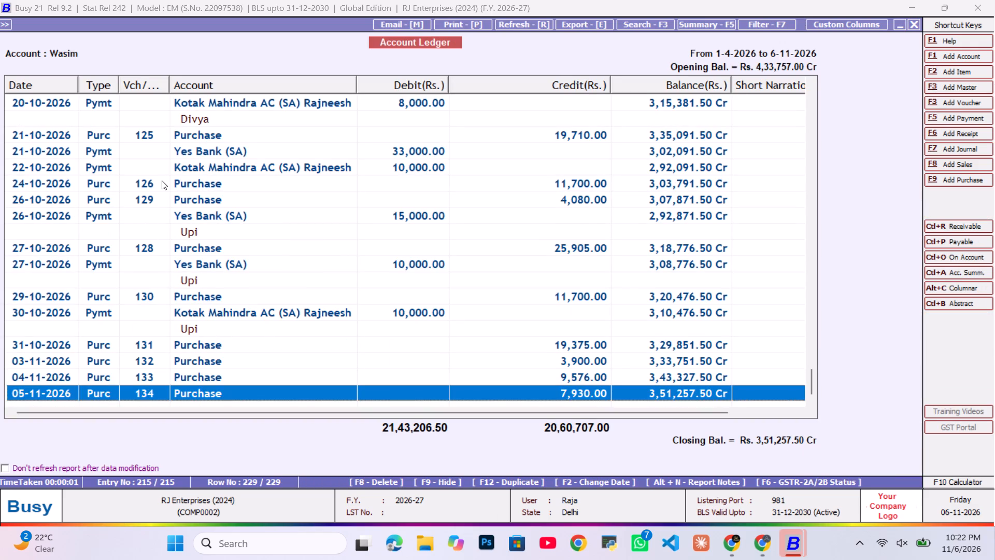
Start a Main-series journal voucher dated 05-11-2026 and debit freight Expenses with 100.00 on the first line.
{"action": "key", "text": "alt+F7"}
{"action": "key", "text": "Return"}
{"action": "key", "text": "Tab"}
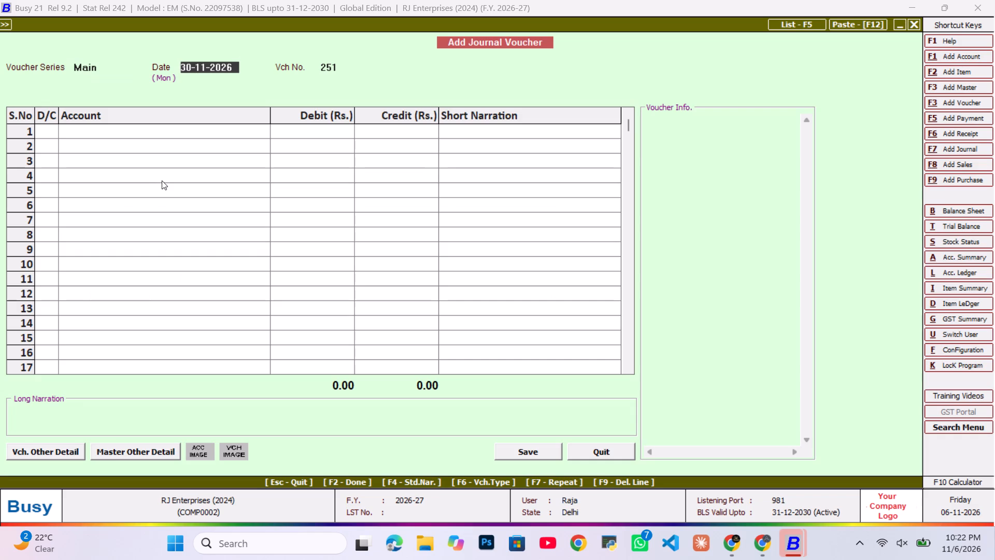
{"action": "key", "text": "5"}
{"action": "key", "text": "Return"}
{"action": "key", "text": "Tab"}
{"action": "key", "text": "Return"}
{"action": "type", "text": "fre"}
{"action": "key", "text": "Down"}
{"action": "key", "text": "Return"}
{"action": "type", "text": "100"}
{"action": "key", "text": "Return"}
{"action": "key", "text": "Return"}
{"action": "key", "text": "Return"}
Credit the Dad account with the balancing amount on the second line and save the 05-11-2026 journal voucher.
{"action": "type", "text": "da"}
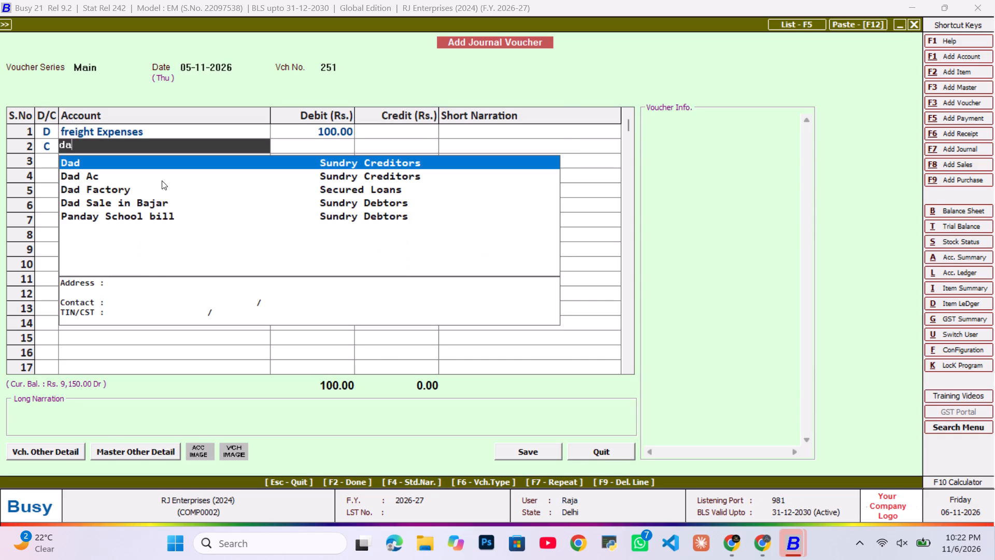
{"action": "key", "text": "Return"}
{"action": "key", "text": "Return"}
{"action": "key", "text": "Return"}
{"action": "key", "text": "Tab"}
{"action": "key", "text": "Return"}
{"action": "key", "text": "Tab"}
{"action": "key", "text": "Tab"}
{"action": "key", "text": "Return"}
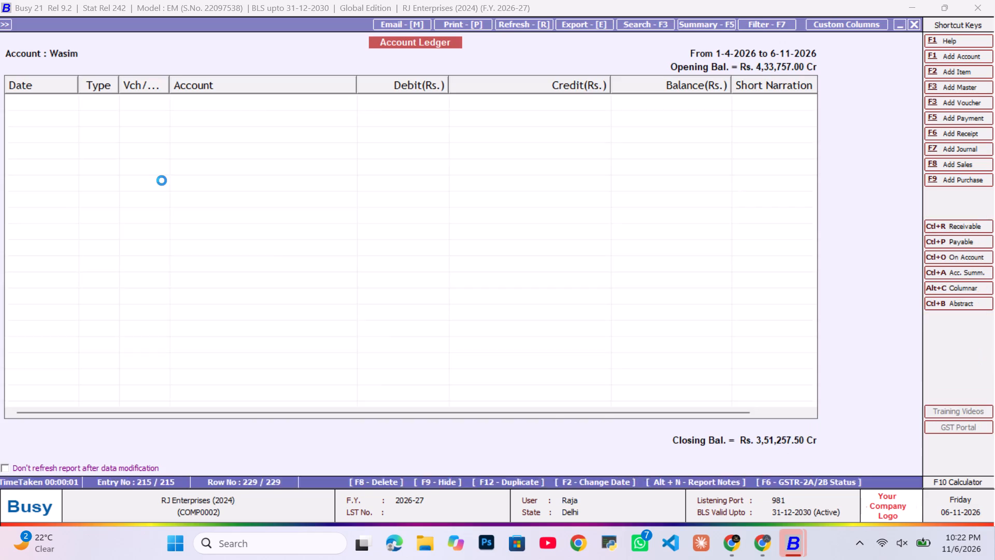
{"action": "key", "text": "End"}
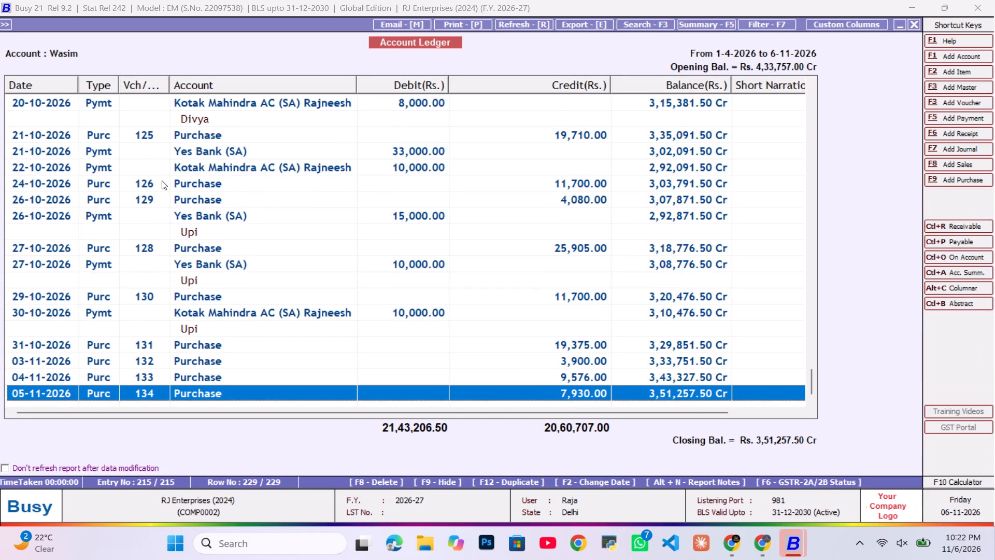
Start a Main-series purchase voucher dated 06-11-2026 with Wasim as the party and no narration.
{"action": "key", "text": "alt+F9"}
{"action": "key", "text": "Return"}
{"action": "key", "text": "Tab"}
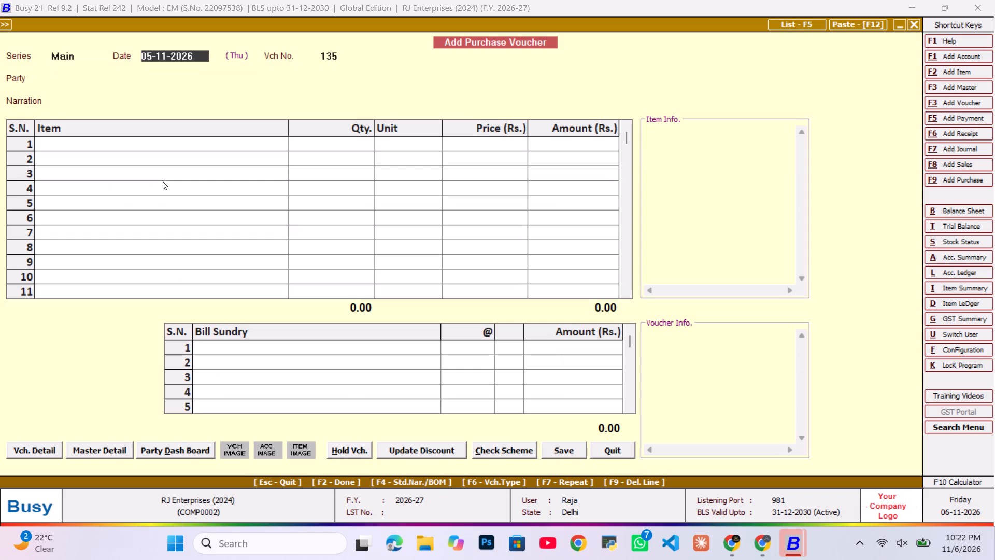
{"action": "key", "text": "6"}
{"action": "key", "text": "Return"}
{"action": "key", "text": "Tab"}
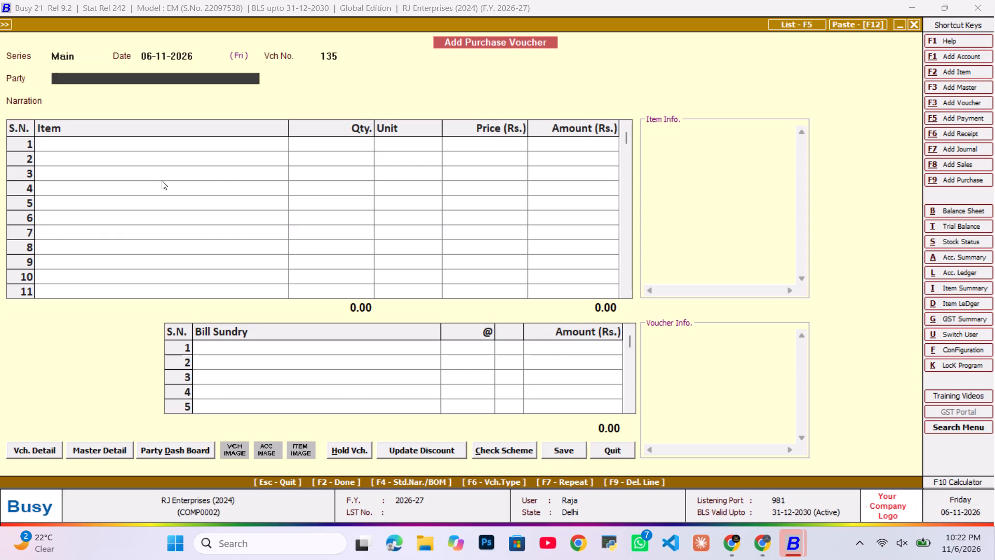
{"action": "type", "text": "was"}
{"action": "key", "text": "Return"}
{"action": "key", "text": "Tab"}
{"action": "key", "text": "Return"}
{"action": "key", "text": "Tab"}
Add 120 pcs of Palki Normal at 155.00 on the first item line and save the purchase voucher.
{"action": "type", "text": "palski"}
{"action": "key", "text": "Return"}
{"action": "key", "text": "Return"}
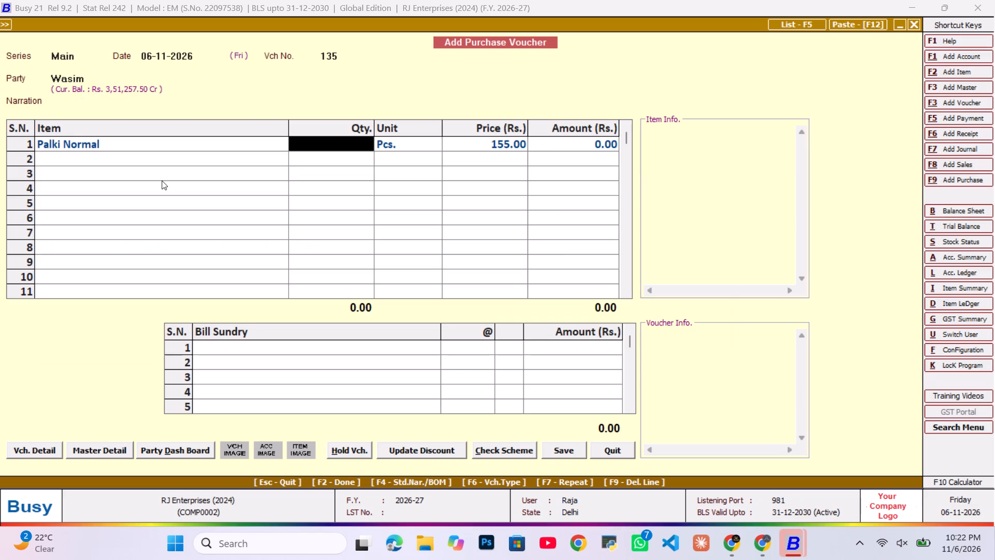
{"action": "type", "text": "120"}
{"action": "key", "text": "Return"}
{"action": "key", "text": "Return"}
{"action": "key", "text": "Return"}
{"action": "key", "text": "Return"}
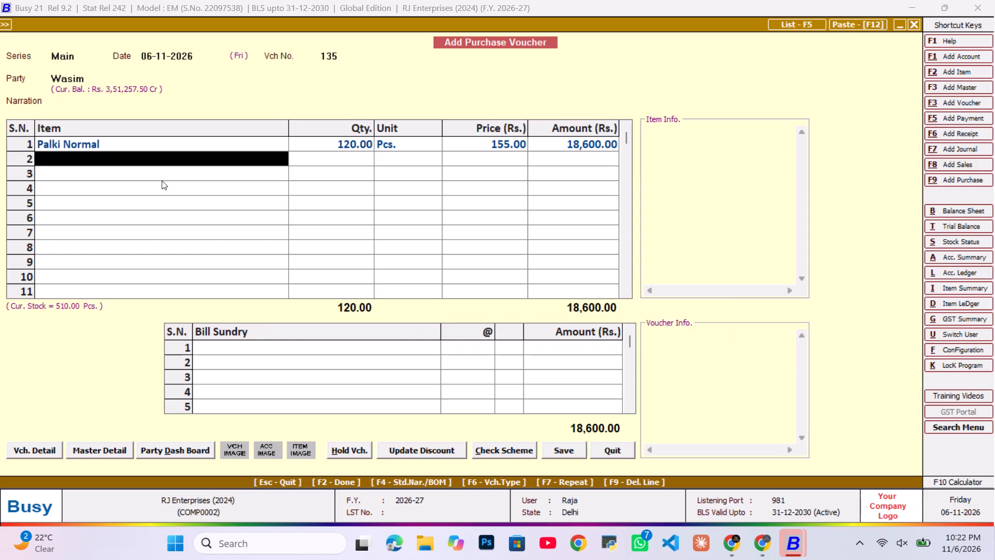
{"action": "key", "text": "F2"}
{"action": "key", "text": "Tab"}
{"action": "key", "text": "F2"}
{"action": "key", "text": "Return"}
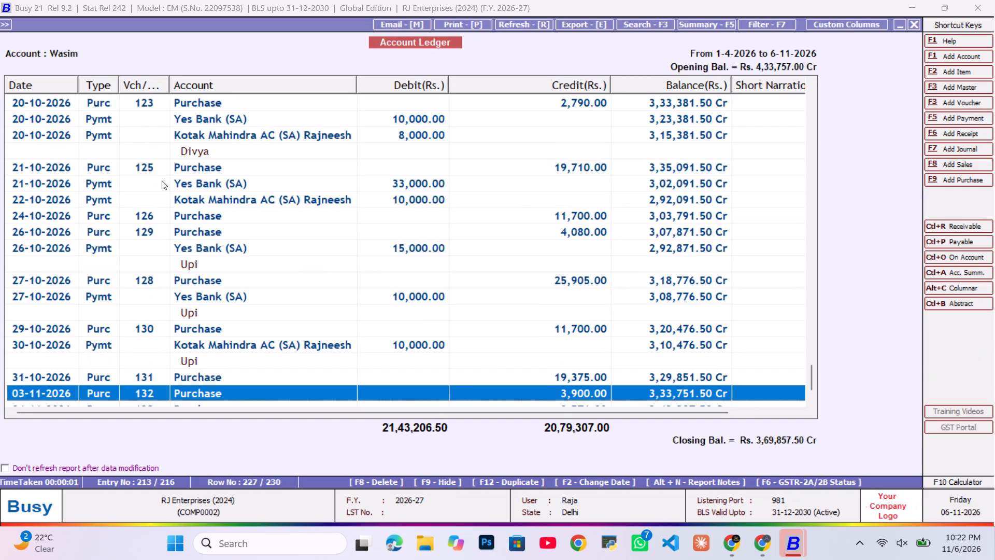
{"action": "key", "text": "End"}
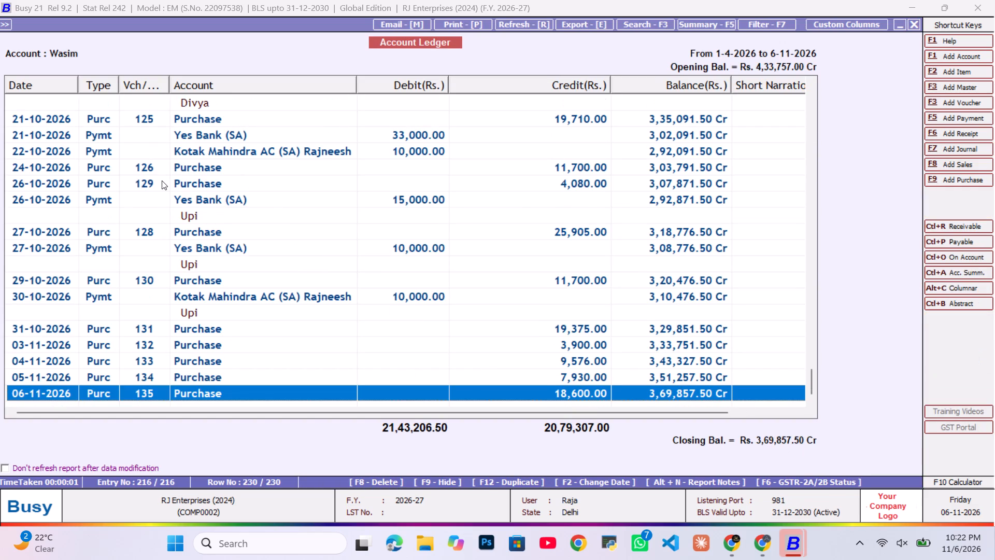
Start a Main-series journal voucher dated 06-11-2026 and debit freight Expenses with 100.00 on the first line.
{"action": "key", "text": "alt+F7"}
{"action": "key", "text": "Return"}
{"action": "key", "text": "Tab"}
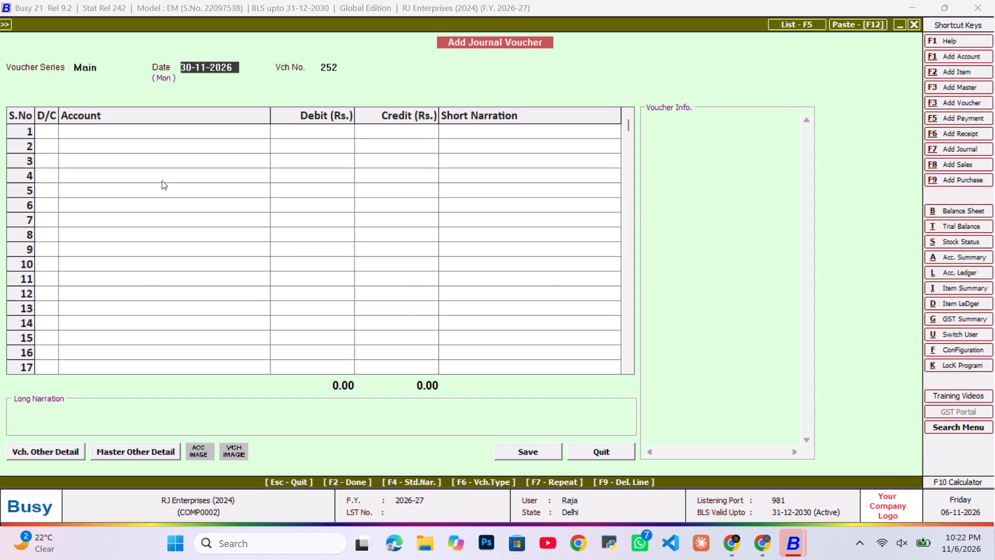
{"action": "type", "text": "6-11"}
{"action": "key", "text": "Return"}
{"action": "key", "text": "Tab"}
{"action": "key", "text": "Return"}
{"action": "type", "text": "fre"}
{"action": "key", "text": "Down"}
{"action": "key", "text": "Return"}
{"action": "key", "text": "Return"}
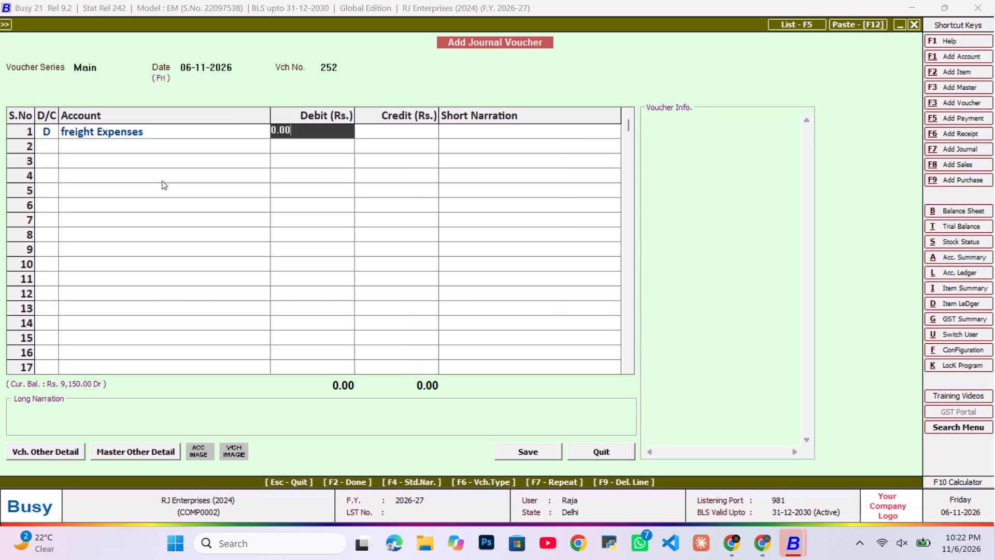
{"action": "type", "text": "100"}
{"action": "key", "text": "Return"}
{"action": "key", "text": "Return"}
{"action": "key", "text": "Return"}
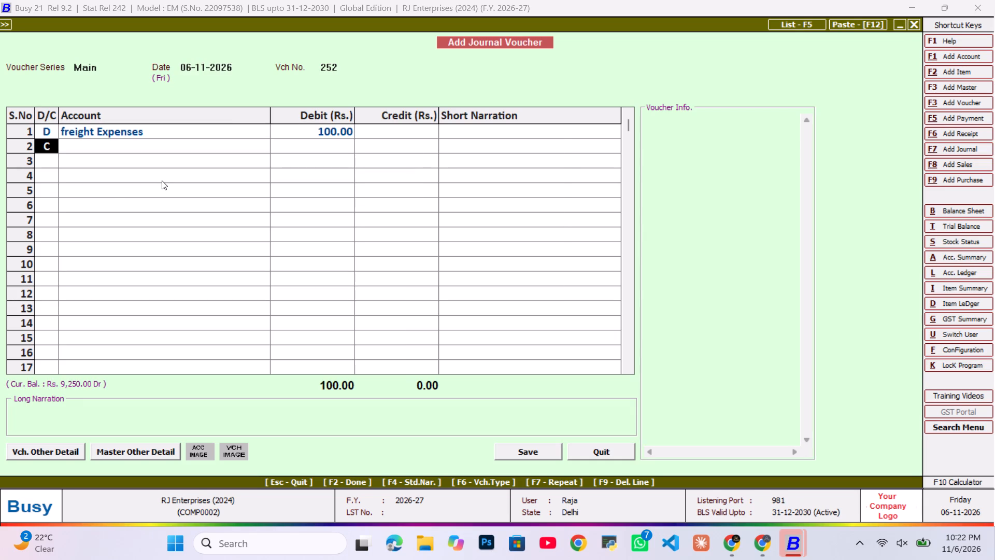
Credit the Dad account with the balancing amount on the second line and save the 06-11-2026 journal voucher.
{"action": "type", "text": "da"}
{"action": "key", "text": "Return"}
{"action": "key", "text": "Return"}
{"action": "key", "text": "Return"}
{"action": "key", "text": "Tab"}
{"action": "key", "text": "Return"}
{"action": "key", "text": "Tab"}
{"action": "key", "text": "Tab"}
{"action": "key", "text": "Return"}
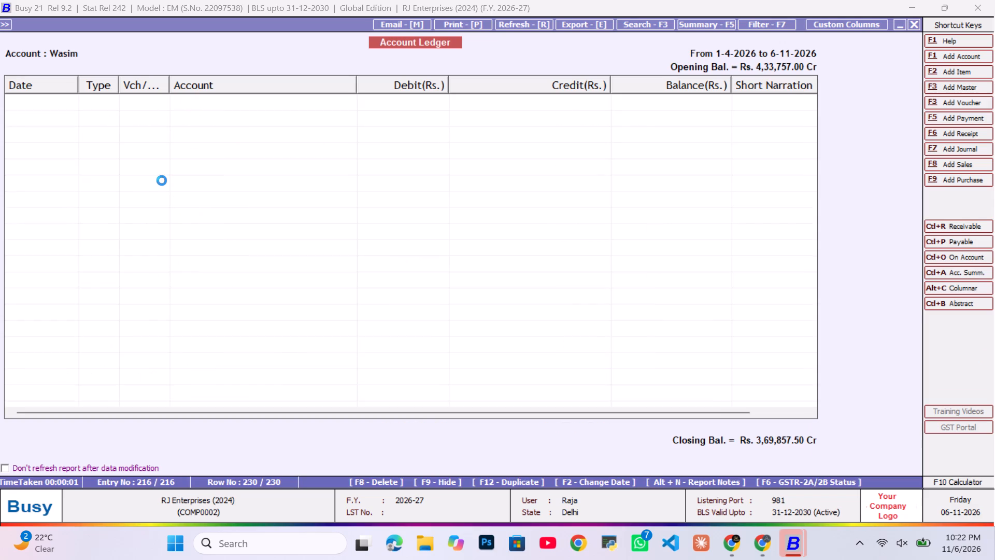
{"action": "key", "text": "End"}
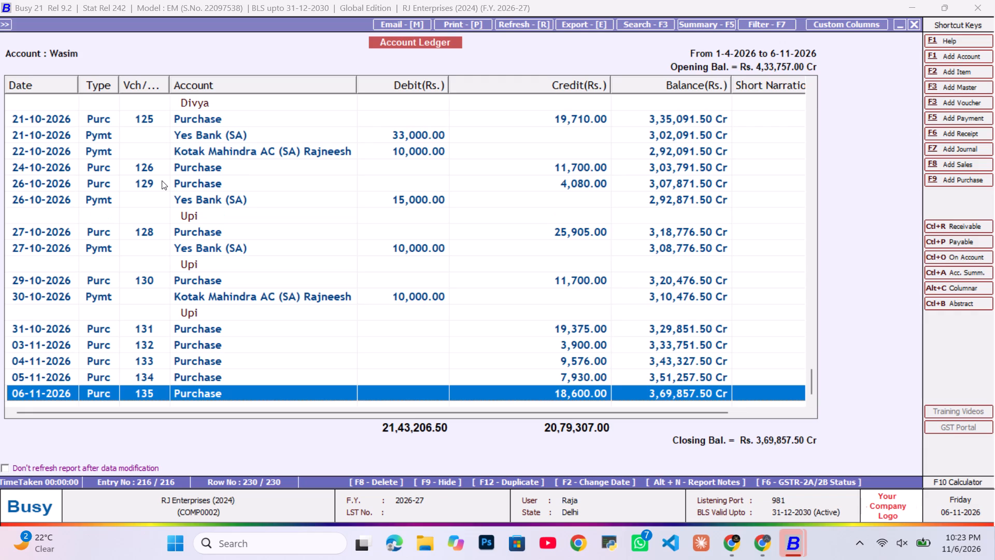
Leave Wasim's ledger and the group balances, and regenerate the balance sheet for 01-04-2026 to 02-11-2026.
{"action": "key", "text": "Escape"}
{"action": "key", "text": "Escape"}
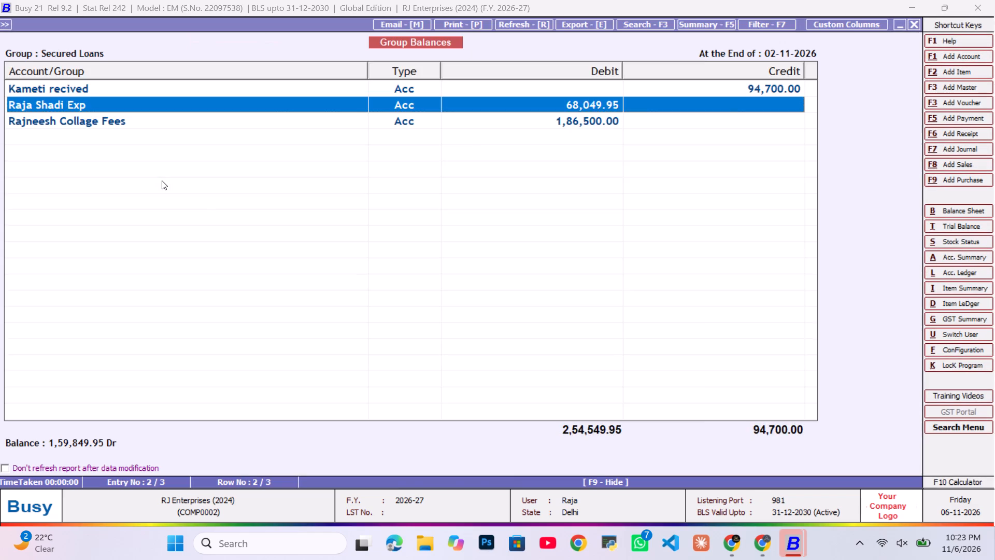
{"action": "key", "text": "Escape"}
{"action": "key", "text": "Escape"}
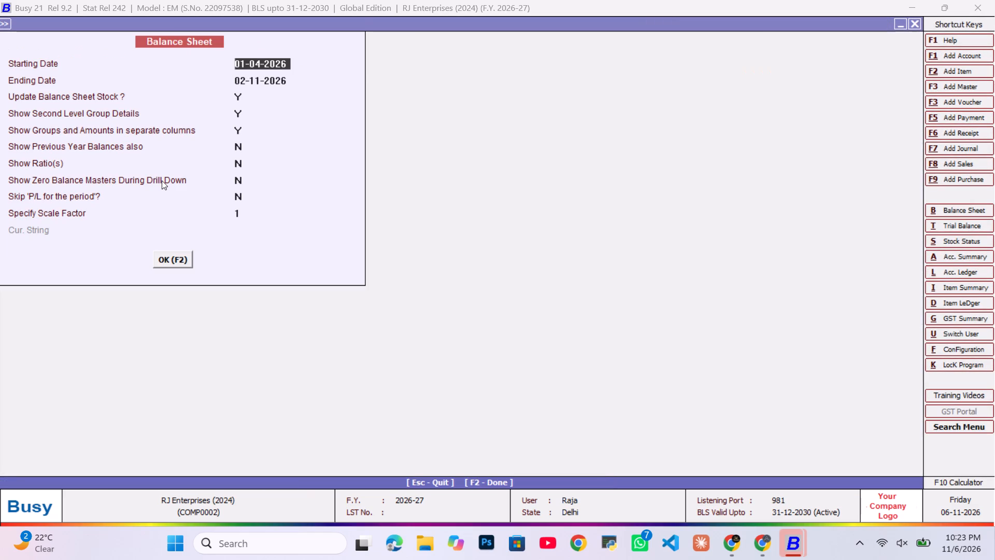
{"action": "key", "text": "F2"}
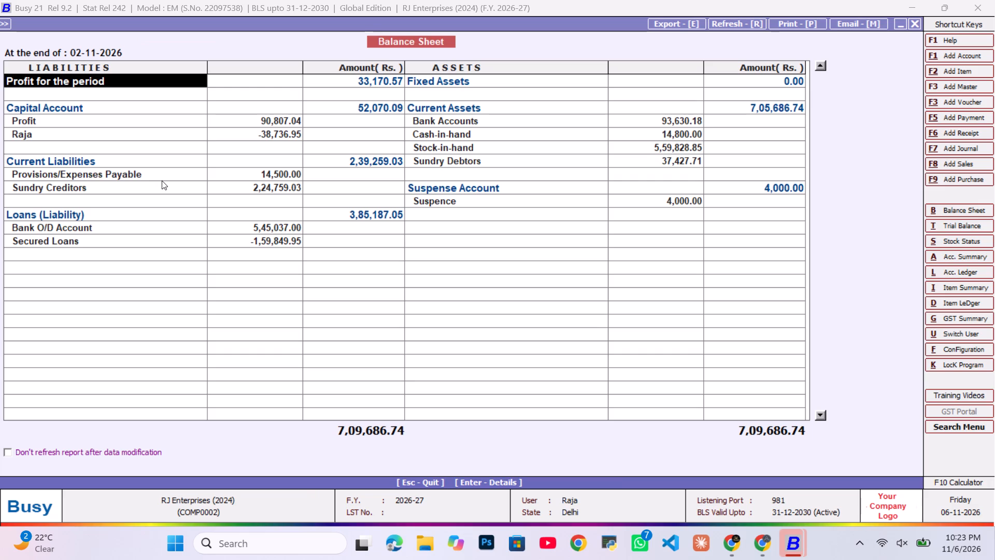
Open the Harender Garments account ledger and review its latest entries.
{"action": "key", "text": "alt+l"}
{"action": "type", "text": "hare"}
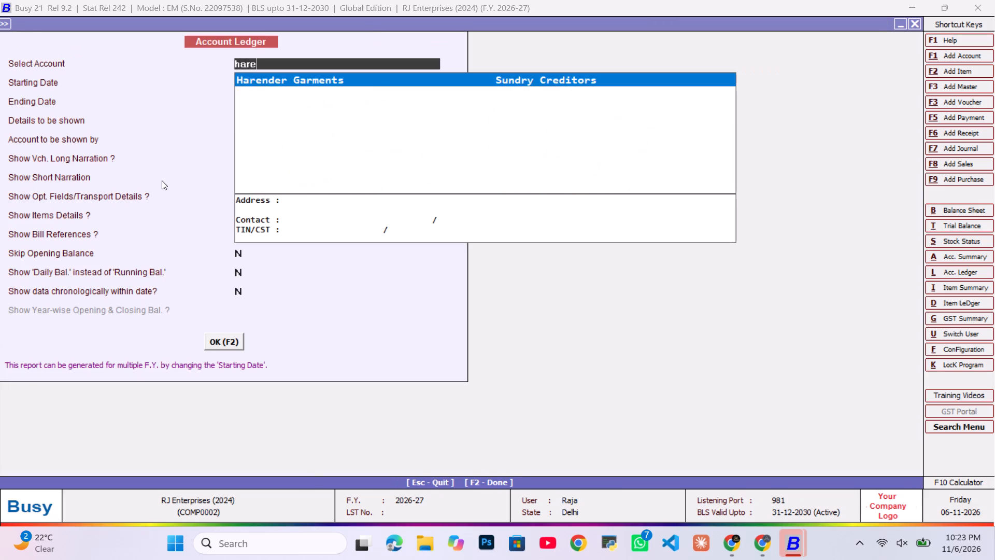
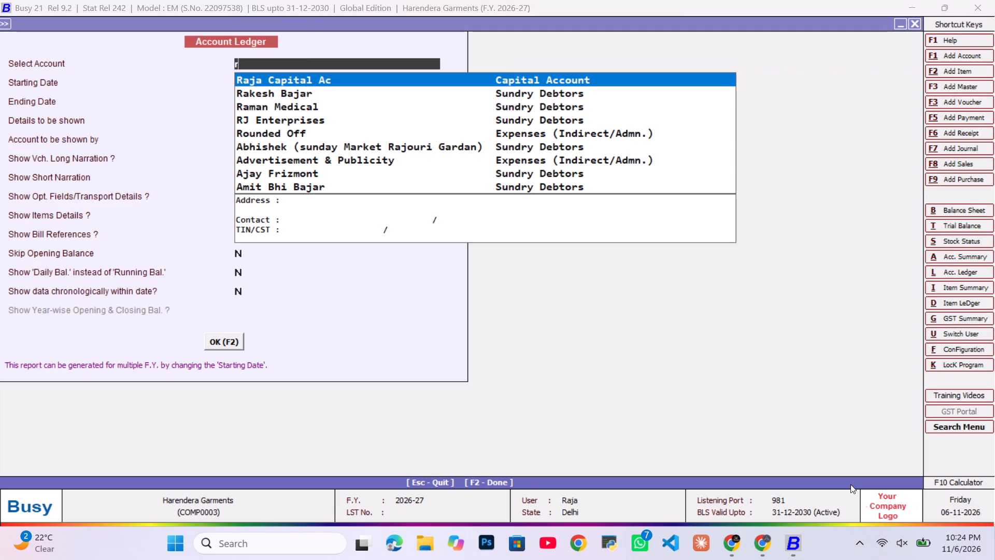
Open the RJ Enterprises account ledger in the Harendera Garments company and go to its latest entries.
{"action": "type", "text": "j"}
{"action": "key", "text": "Return"}
{"action": "key", "text": "Tab"}
{"action": "key", "text": "F2"}
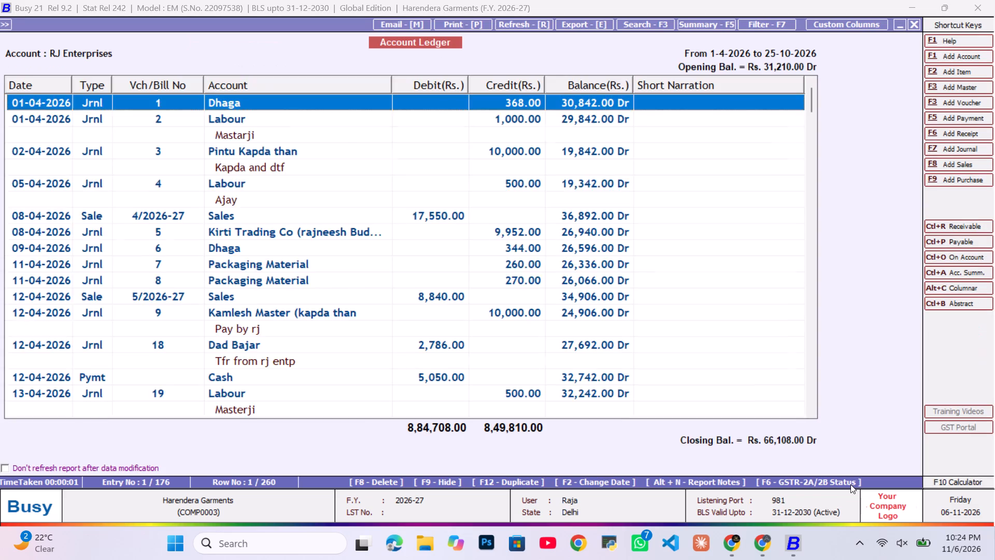
{"action": "key", "text": "End"}
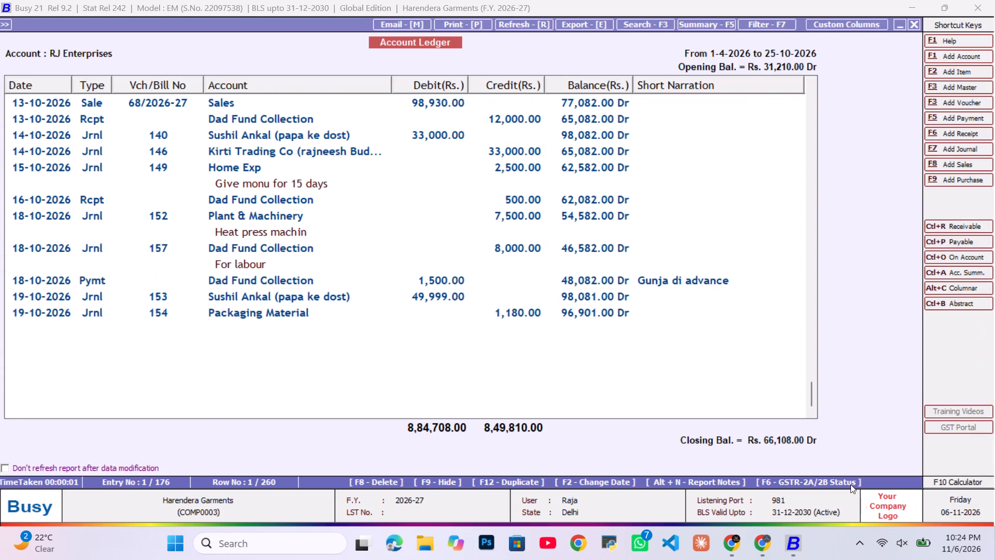
Switch to the RJ Enterprises company and examine the Harender Garments ledger from its latest entry back to the 25-10-2026 entries.
{"action": "key", "text": "alt+Tab"}
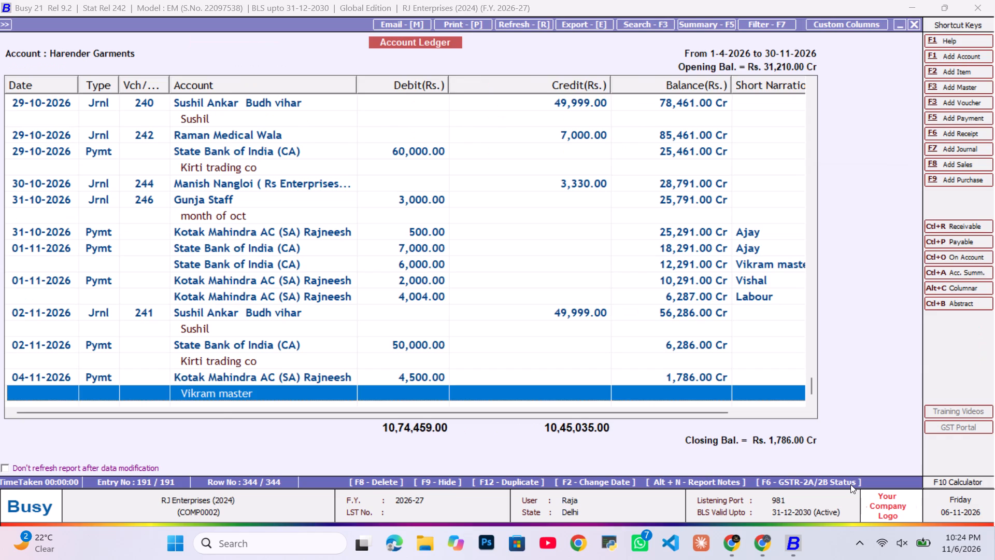
{"action": "key", "text": "Up"}
{"action": "key", "text": "Up"}
{"action": "key", "text": "Up"}
{"action": "key", "text": "Up"}
{"action": "key", "text": "Up"}
{"action": "key", "text": "Up"}
{"action": "key", "text": "Up"}
{"action": "key", "text": "Up"}
{"action": "key", "text": "Up"}
{"action": "key", "text": "Up"}
{"action": "key", "text": "Up"}
{"action": "key", "text": "Up"}
{"action": "key", "text": "Up"}
{"action": "key", "text": "Up"}
{"action": "key", "text": "Up"}
{"action": "key", "text": "Up"}
{"action": "key", "text": "Up"}
{"action": "key", "text": "Up"}
{"action": "key", "text": "Up"}
{"action": "key", "text": "Up"}
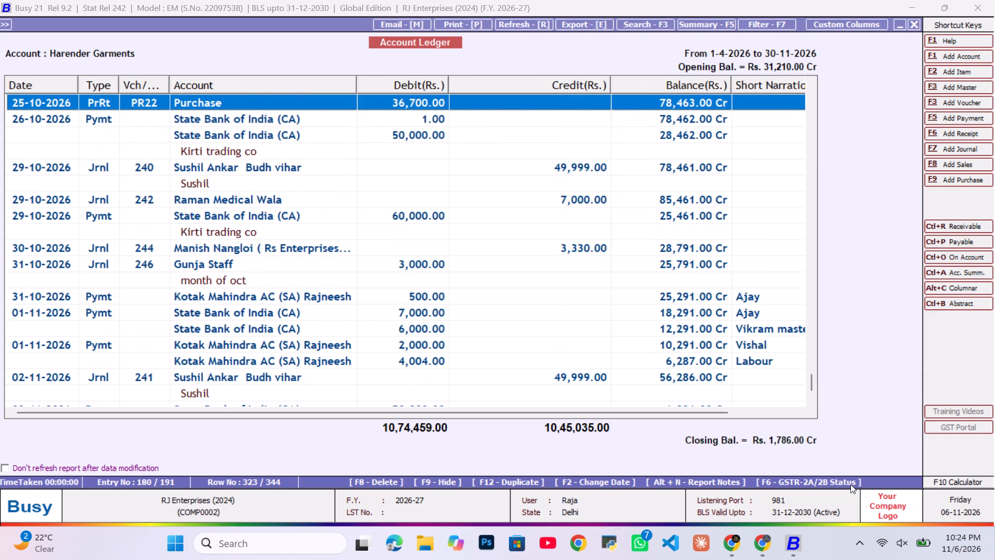
{"action": "key", "text": "Up"}
{"action": "key", "text": "Down"}
{"action": "key", "text": "Down"}
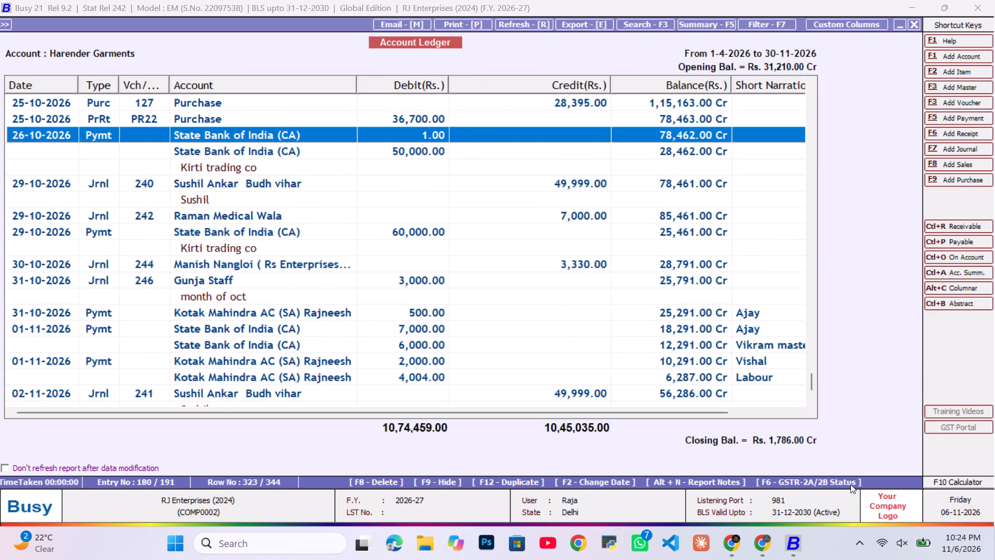
{"action": "key", "text": "Up"}
Return to the Harendera Garments company and check the last entries of the RJ Enterprises ledger for comparison.
{"action": "key", "text": "alt+Tab"}
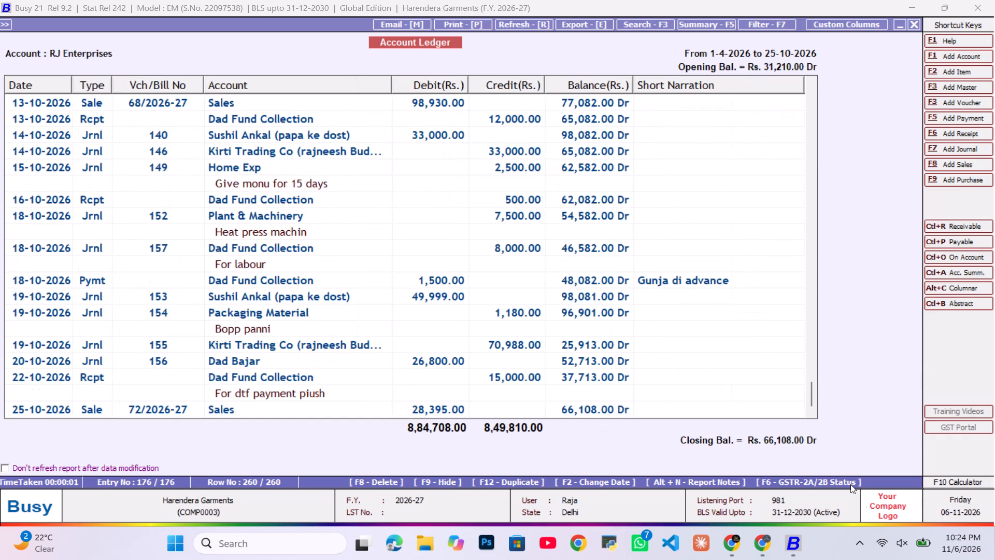
{"action": "scroll", "coordinate": [850, 484], "scroll_direction": "down", "scroll_amount": 1}
{"action": "key", "text": "Down"}
{"action": "key", "text": "Down"}
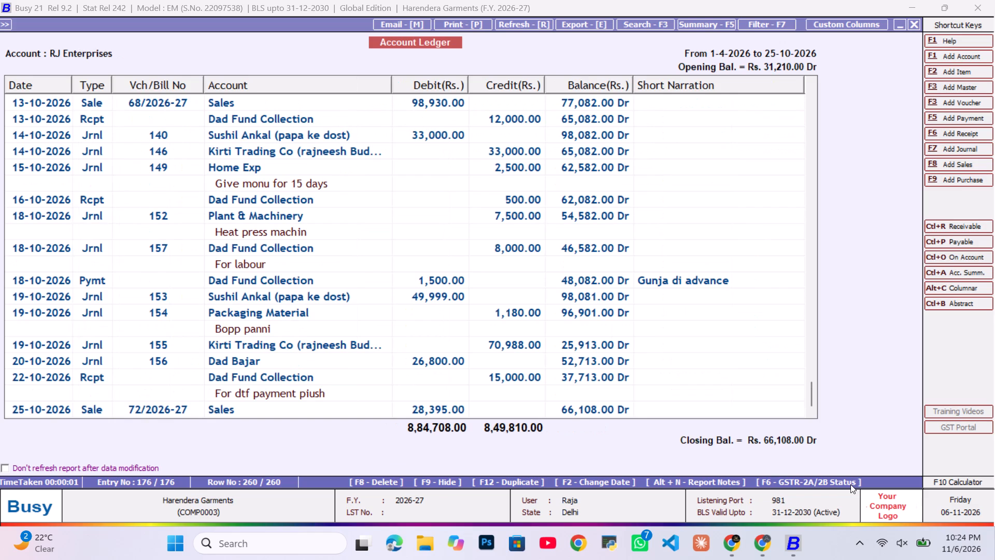
{"action": "key", "text": "Down"}
{"action": "key", "text": "Up"}
{"action": "key", "text": "Down"}
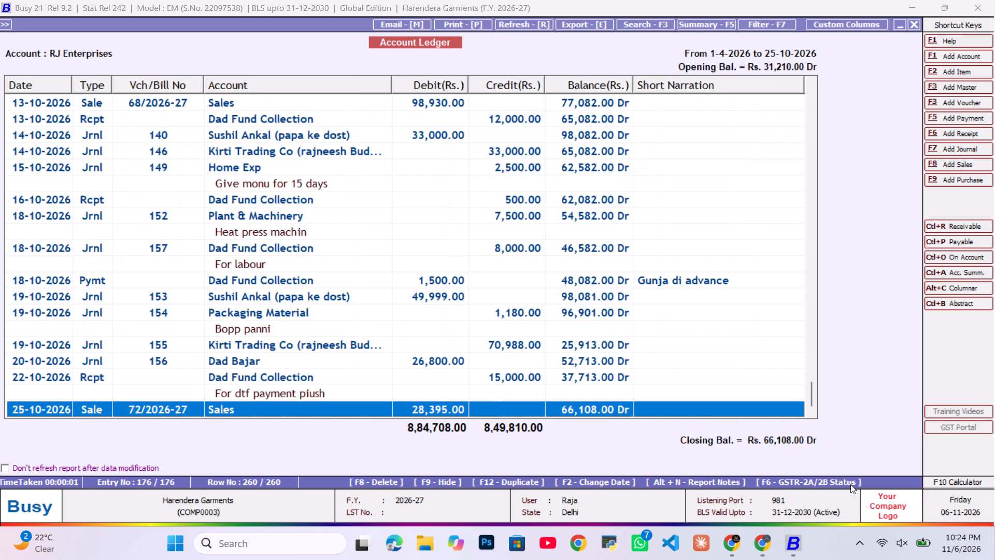
{"action": "key", "text": "Down"}
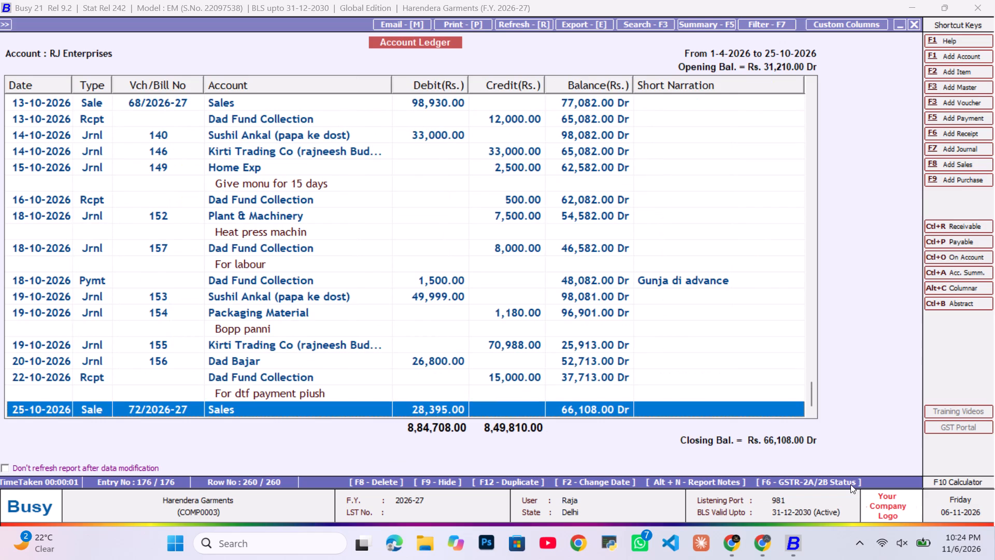
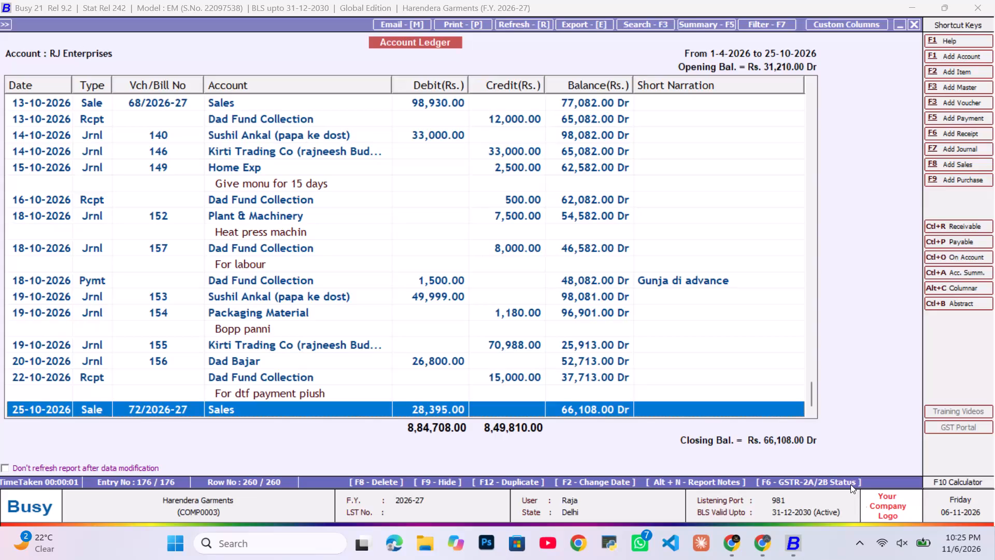
Open sales voucher 72/2026-27 dated 25-10-2026 from the RJ Enterprises ledger in the Harendera Garments company.
{"action": "key", "text": "Right"}
{"action": "key", "text": "Return"}
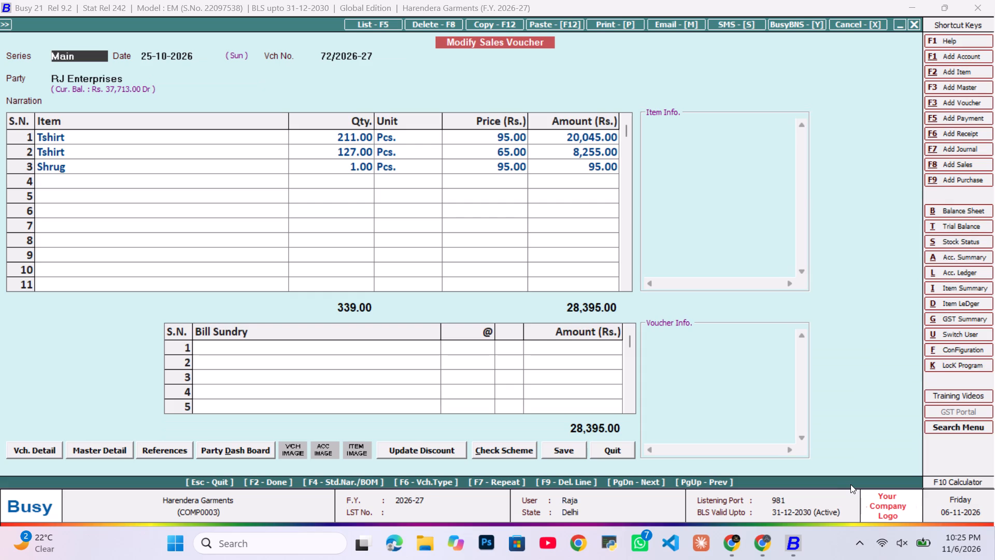
Switch to the RJ Enterprises company and examine the Harender Garments ledger entries from 24-10-2026 to 04-11-2026, including purchase 127 and return PR22.
{"action": "key", "text": "alt+Tab"}
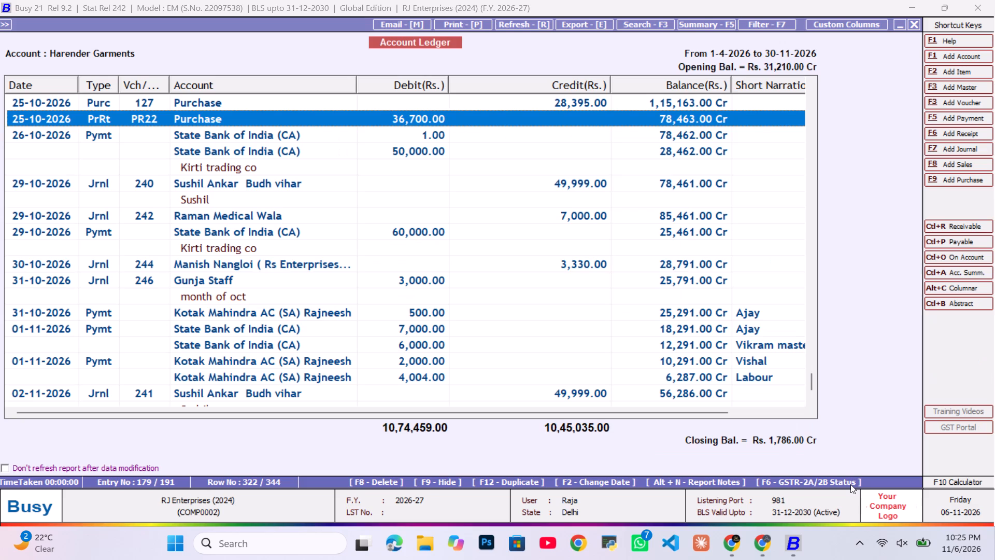
{"action": "key", "text": "Up"}
{"action": "key", "text": "Down"}
{"action": "key", "text": "Down"}
{"action": "key", "text": "Down"}
{"action": "key", "text": "Down"}
{"action": "key", "text": "Down"}
{"action": "key", "text": "Down"}
{"action": "key", "text": "Down"}
{"action": "key", "text": "Down"}
{"action": "key", "text": "Down"}
{"action": "key", "text": "Down"}
{"action": "key", "text": "Down"}
{"action": "key", "text": "Down"}
{"action": "key", "text": "Down"}
{"action": "key", "text": "Down"}
{"action": "key", "text": "Down"}
{"action": "key", "text": "Down"}
{"action": "key", "text": "Down"}
{"action": "key", "text": "Down"}
{"action": "key", "text": "Down"}
{"action": "key", "text": "Down"}
{"action": "key", "text": "Down"}
{"action": "key", "text": "Down"}
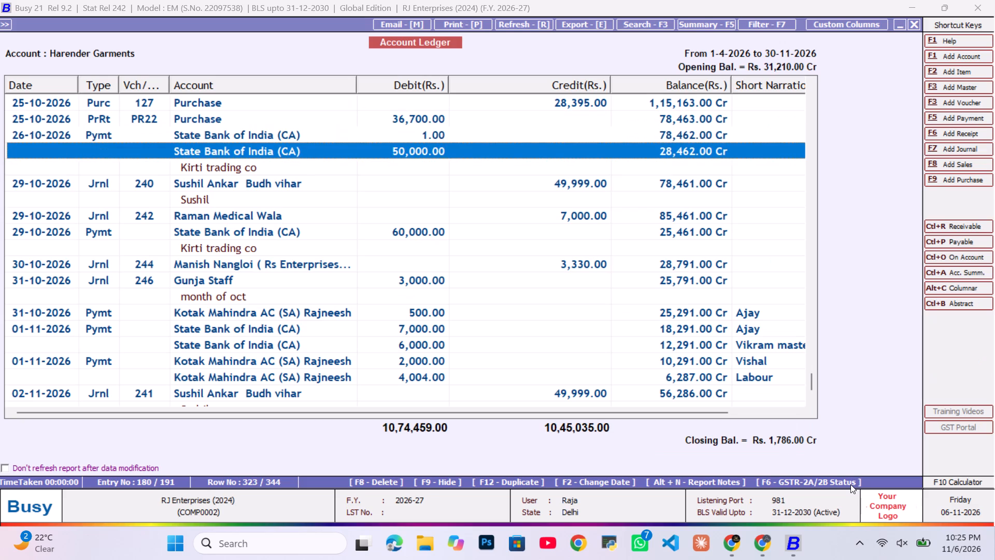
{"action": "key", "text": "Up"}
{"action": "key", "text": "Up"}
{"action": "key", "text": "Up"}
{"action": "key", "text": "Up"}
{"action": "key", "text": "Up"}
{"action": "key", "text": "Up"}
{"action": "key", "text": "Up"}
{"action": "key", "text": "Up"}
{"action": "key", "text": "Up"}
{"action": "key", "text": "Up"}
{"action": "key", "text": "Up"}
{"action": "key", "text": "Up"}
{"action": "key", "text": "Up"}
{"action": "key", "text": "Up"}
{"action": "key", "text": "Up"}
{"action": "key", "text": "Up"}
{"action": "key", "text": "Up"}
{"action": "key", "text": "Up"}
{"action": "key", "text": "Up"}
{"action": "key", "text": "Up"}
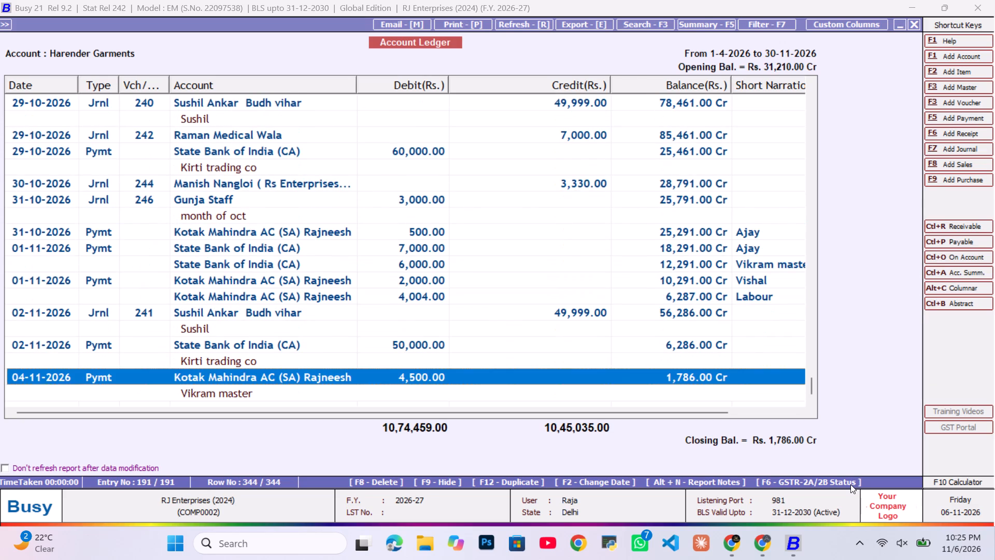
{"action": "key", "text": "Down"}
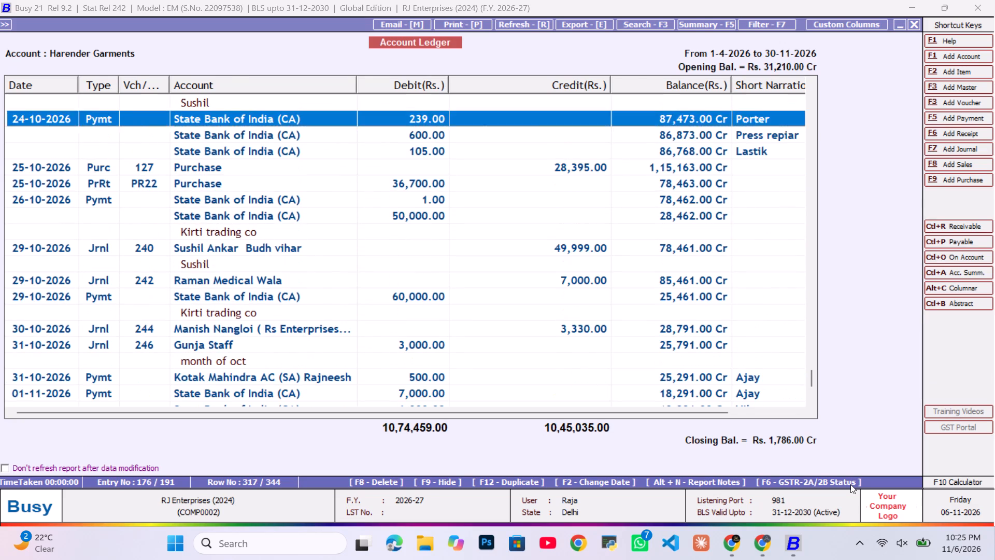
{"action": "key", "text": "Down"}
{"action": "key", "text": "Down"}
{"action": "key", "text": "Down"}
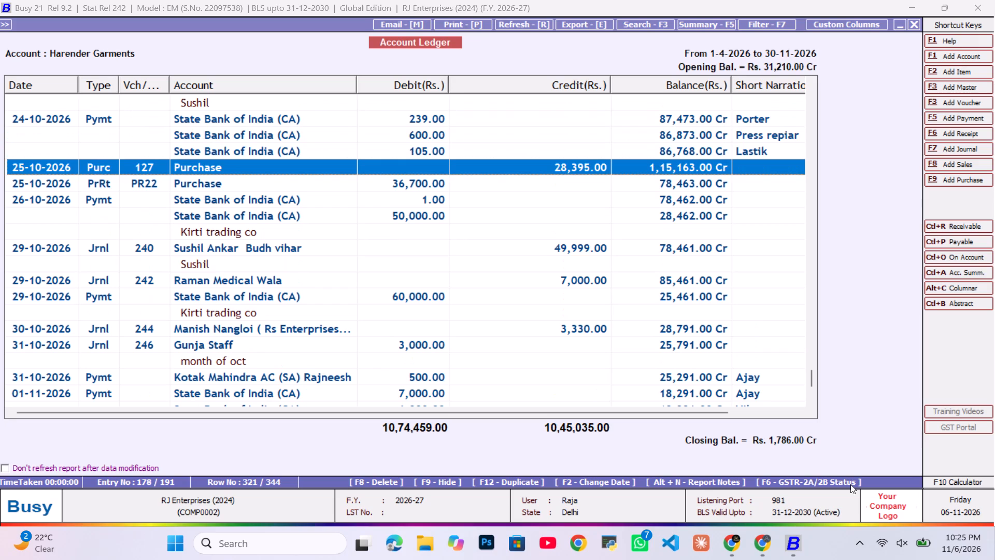
{"action": "key", "text": "Up"}
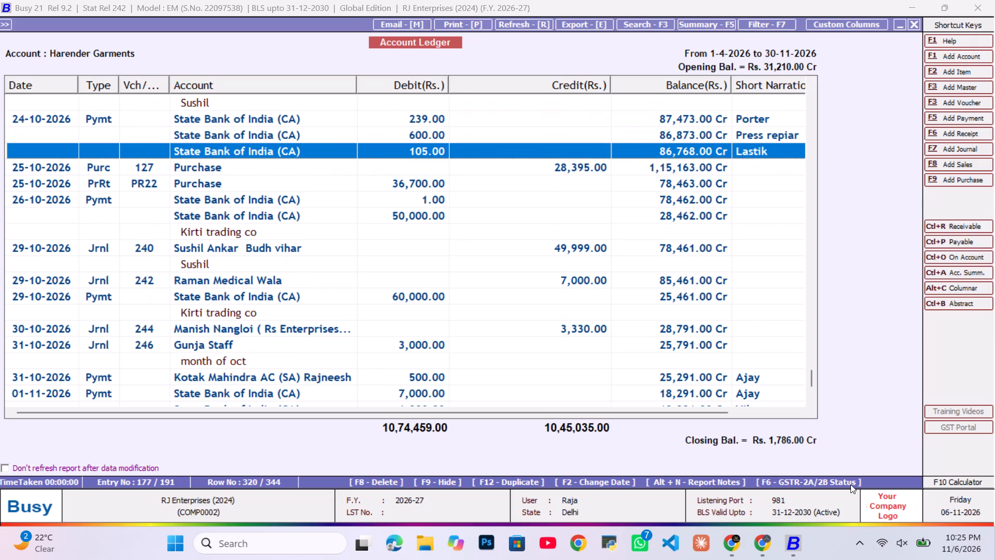
{"action": "key", "text": "Down"}
{"action": "key", "text": "Down"}
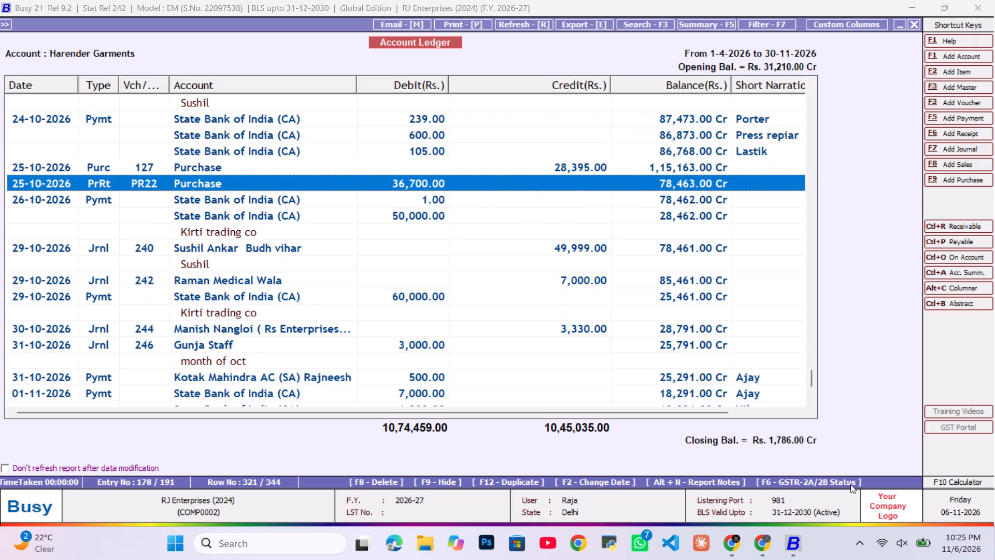
Check sales voucher 72/2026-27 against the 25-10-2026 purchase entries in the RJ Enterprises company, and close the voucher.
{"action": "key", "text": "alt+Tab"}
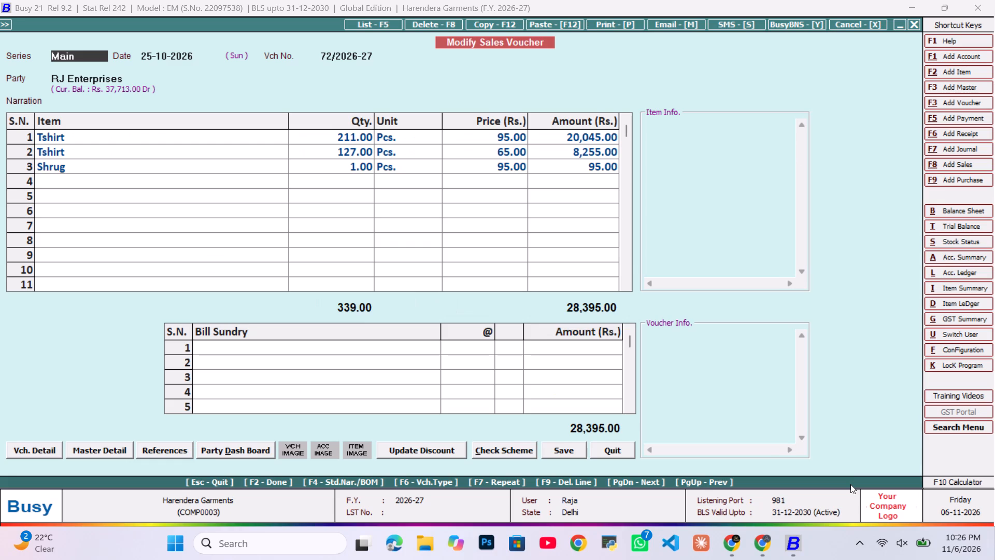
{"action": "key", "text": "alt+Tab"}
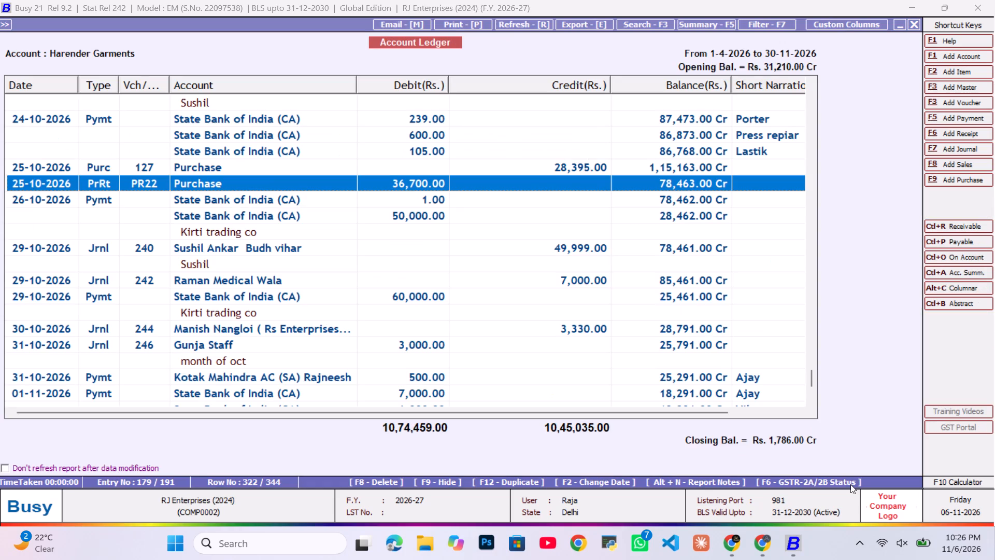
{"action": "key", "text": "alt+Tab"}
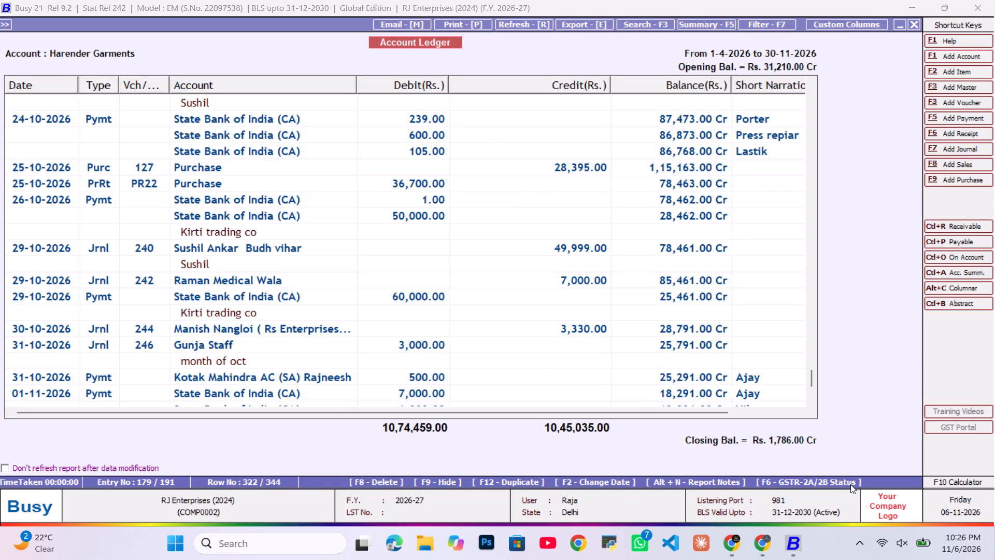
{"action": "key", "text": "Escape"}
{"action": "key", "text": "Escape"}
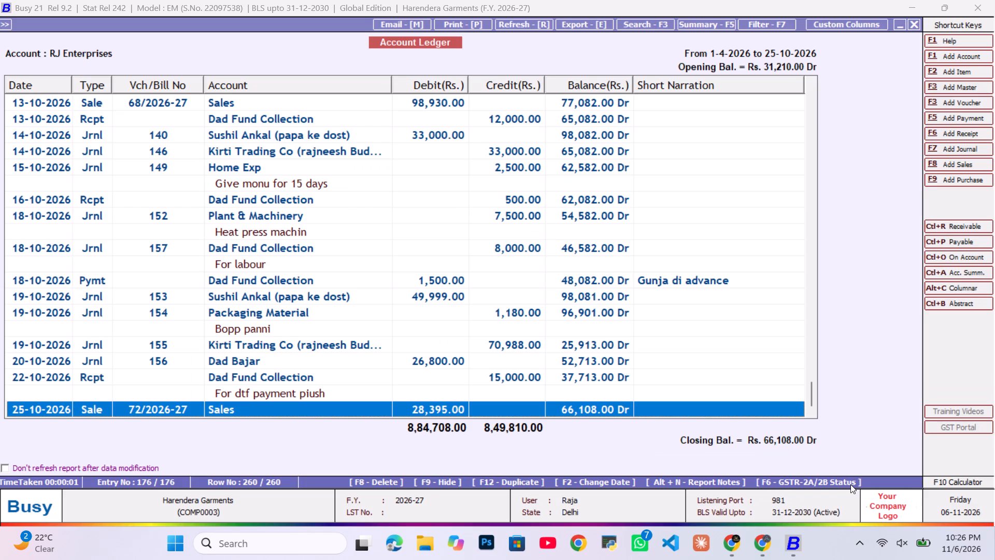
Compare the last entries of the RJ Enterprises ledger in Harendera Garments with the 25-10-2026 entries in the RJ Enterprises company.
{"action": "key", "text": "Down"}
{"action": "key", "text": "Down"}
{"action": "key", "text": "Down"}
{"action": "key", "text": "Down"}
{"action": "key", "text": "Down"}
{"action": "key", "text": "Down"}
{"action": "key", "text": "Down"}
{"action": "key", "text": "Down"}
{"action": "key", "text": "Down"}
{"action": "key", "text": "Down"}
{"action": "key", "text": "Down"}
{"action": "key", "text": "Down"}
{"action": "key", "text": "Down"}
{"action": "key", "text": "Down"}
{"action": "key", "text": "Down"}
{"action": "key", "text": "Down"}
{"action": "key", "text": "Down"}
{"action": "key", "text": "Down"}
{"action": "key", "text": "Down"}
{"action": "key", "text": "Down"}
{"action": "key", "text": "alt+Tab"}
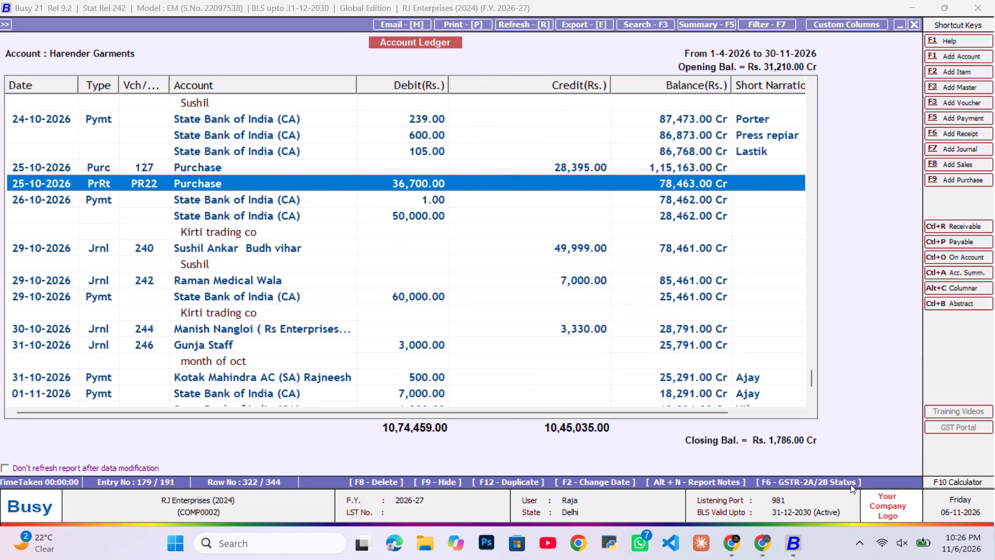
{"action": "key", "text": "alt+Tab"}
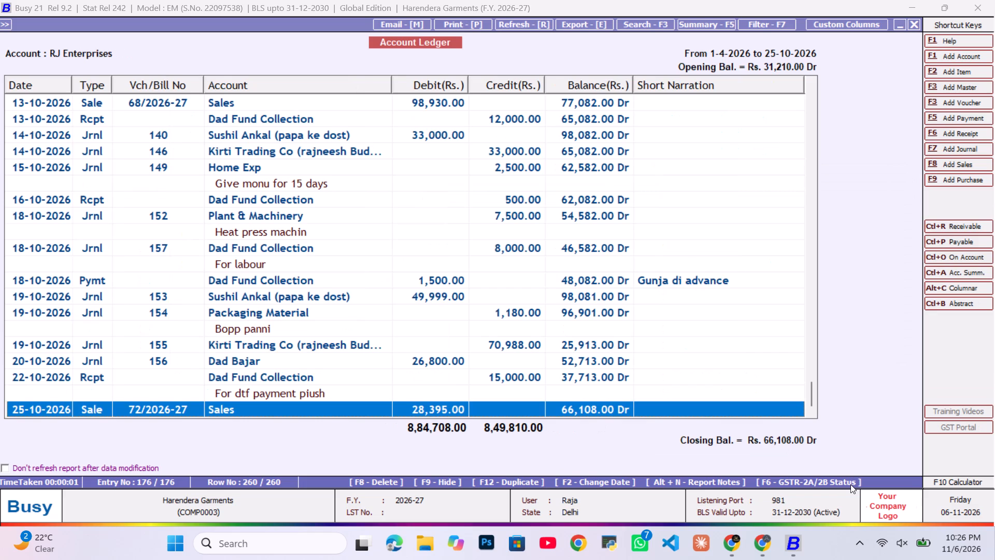
{"action": "key", "text": "alt+Tab"}
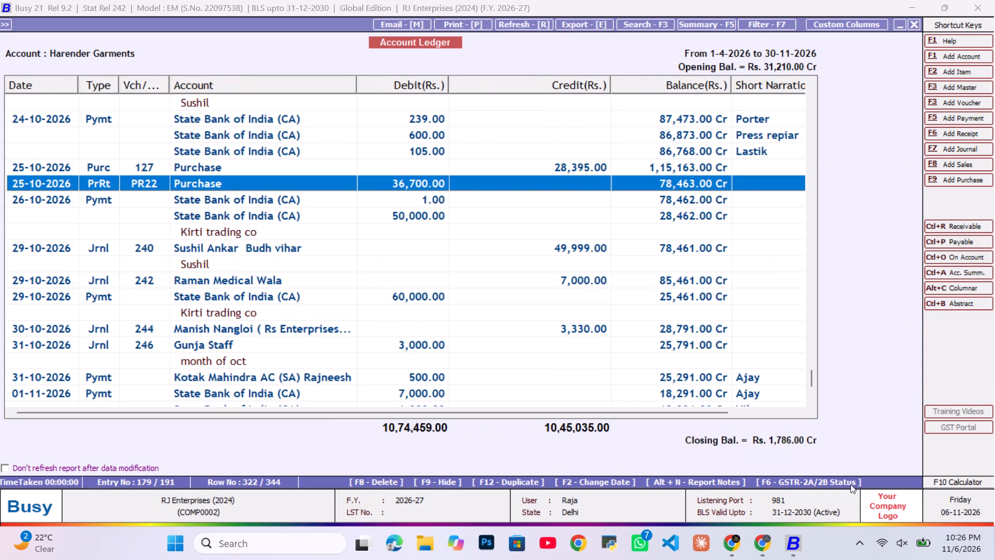
Compare the entries around 20-10-2026 to 25-10-2026 in both companies' ledgers, going back to the 22-10-2026 Piush dtf payment.
{"action": "key", "text": "alt+Tab"}
{"action": "key", "text": "Up"}
{"action": "key", "text": "Up"}
{"action": "key", "text": "Up"}
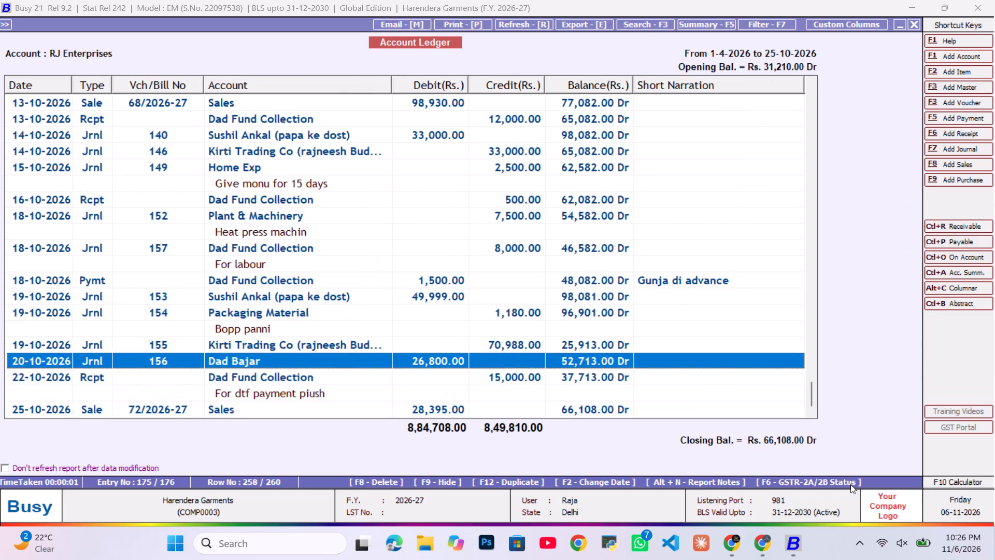
{"action": "key", "text": "Up"}
{"action": "key", "text": "Up"}
{"action": "key", "text": "alt+Tab"}
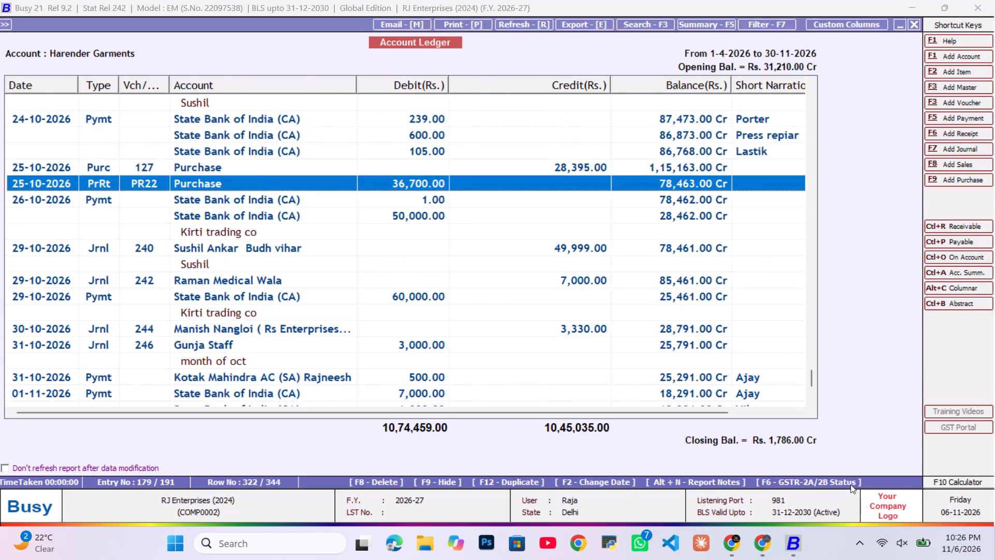
{"action": "key", "text": "Up"}
{"action": "key", "text": "Up"}
{"action": "key", "text": "Up"}
{"action": "key", "text": "Up"}
{"action": "key", "text": "Up"}
{"action": "key", "text": "Up"}
{"action": "key", "text": "Up"}
{"action": "key", "text": "Up"}
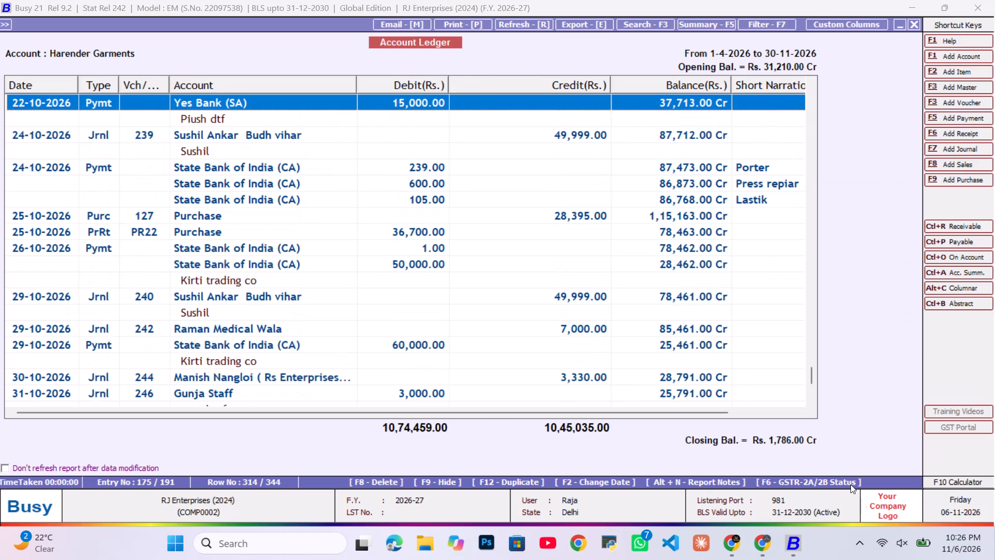
{"action": "key", "text": "Down"}
Return to the Harendera Garments company and examine the RJ Enterprises ledger back through early October, stopping around the 13-10-2026 sale 68/2026-27.
{"action": "key", "text": "alt+Tab"}
{"action": "key", "text": "Up"}
{"action": "key", "text": "Up"}
{"action": "key", "text": "Up"}
{"action": "key", "text": "Up"}
{"action": "key", "text": "Up"}
{"action": "key", "text": "Up"}
{"action": "key", "text": "Up"}
{"action": "key", "text": "Up"}
{"action": "key", "text": "Up"}
{"action": "key", "text": "Up"}
{"action": "key", "text": "Up"}
{"action": "key", "text": "Up"}
{"action": "key", "text": "Up"}
{"action": "key", "text": "Up"}
{"action": "key", "text": "Up"}
{"action": "key", "text": "Up"}
{"action": "key", "text": "Up"}
{"action": "key", "text": "Up"}
{"action": "key", "text": "Up"}
{"action": "key", "text": "Up"}
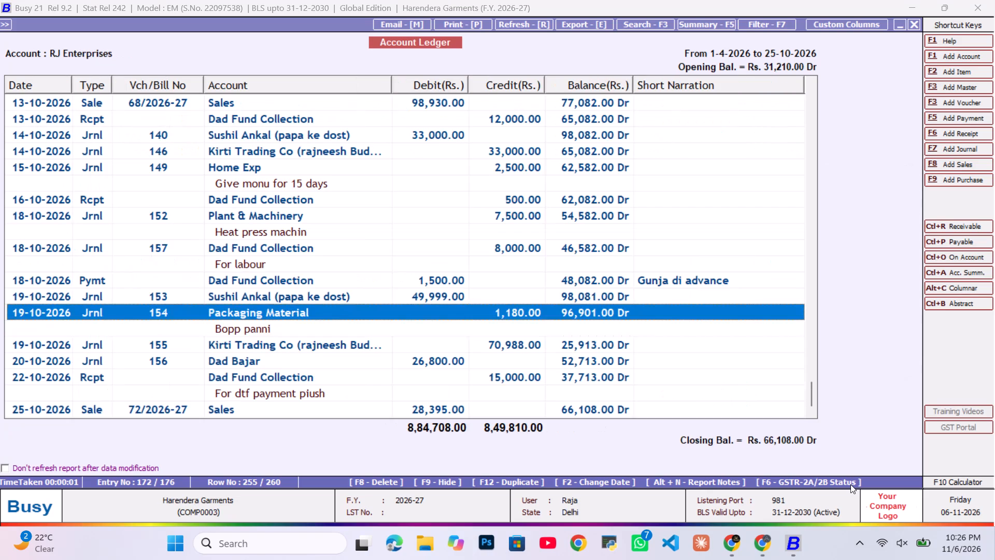
{"action": "key", "text": "Down"}
{"action": "key", "text": "Down"}
{"action": "key", "text": "Down"}
{"action": "key", "text": "Down"}
{"action": "key", "text": "Down"}
{"action": "key", "text": "Down"}
{"action": "key", "text": "Down"}
{"action": "key", "text": "Down"}
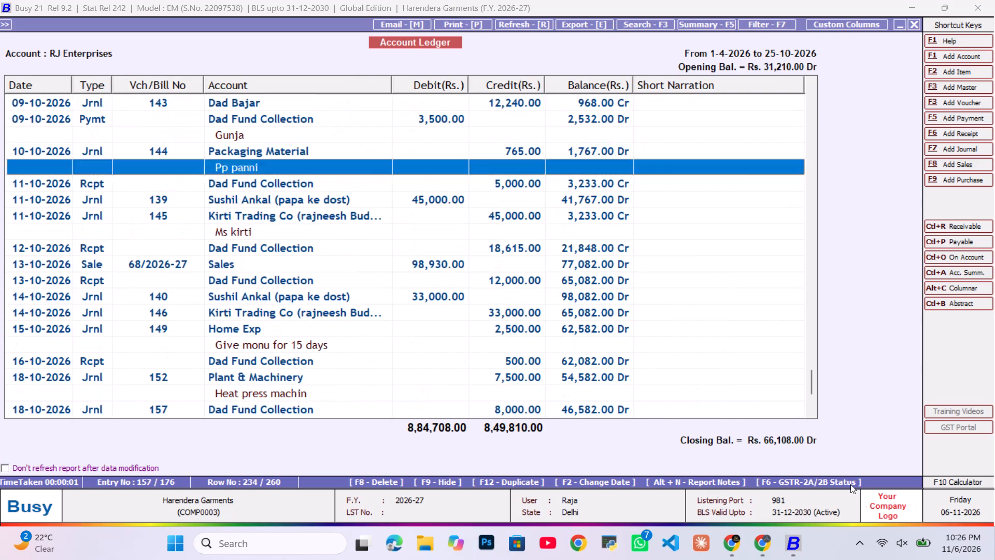
{"action": "key", "text": "Down"}
{"action": "key", "text": "Down"}
Examine the Harender Garments ledger in the RJ Enterprises company back to purchase 120 of 14-10-2026, comparing it with Harendera Garments' sale 68/2026-27.
{"action": "key", "text": "alt+Tab"}
{"action": "key", "text": "Up"}
{"action": "key", "text": "Up"}
{"action": "key", "text": "Up"}
{"action": "key", "text": "Up"}
{"action": "key", "text": "Up"}
{"action": "key", "text": "Up"}
{"action": "key", "text": "Up"}
{"action": "key", "text": "Up"}
{"action": "key", "text": "Up"}
{"action": "key", "text": "Up"}
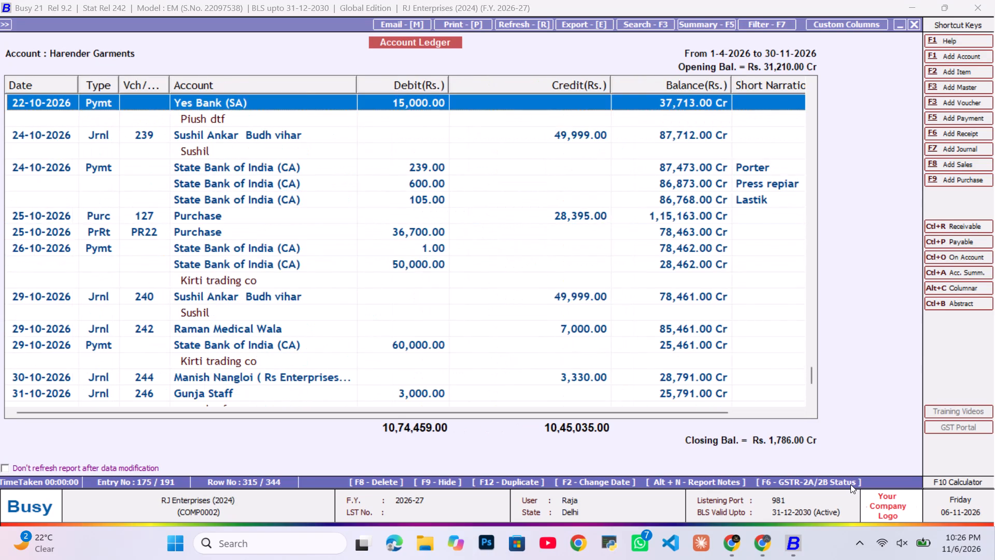
{"action": "key", "text": "Up"}
{"action": "key", "text": "Up"}
{"action": "key", "text": "Up"}
{"action": "key", "text": "Up"}
{"action": "key", "text": "Up"}
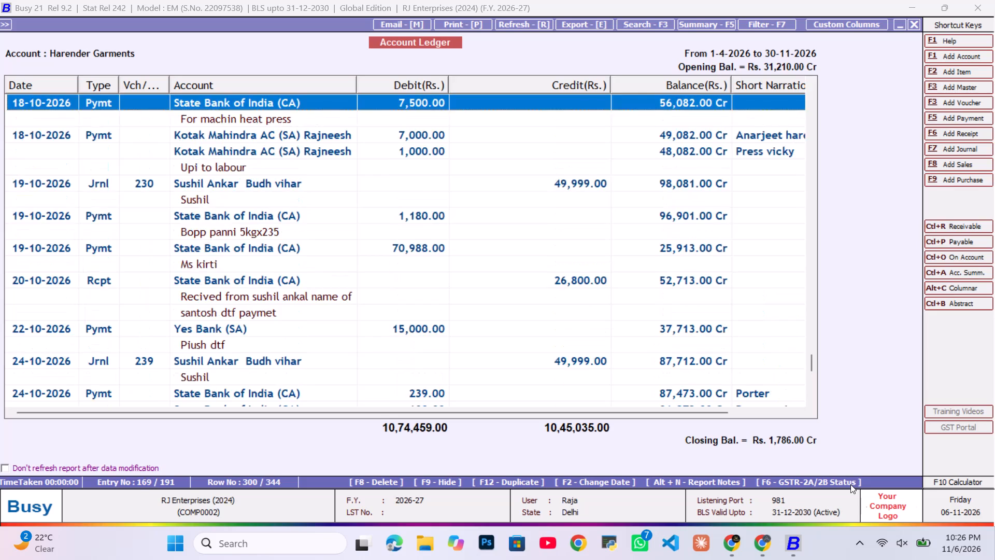
{"action": "key", "text": "Up"}
{"action": "key", "text": "Up"}
{"action": "key", "text": "Up"}
{"action": "key", "text": "Up"}
{"action": "key", "text": "Up"}
{"action": "key", "text": "Up"}
{"action": "key", "text": "Up"}
{"action": "key", "text": "Up"}
{"action": "key", "text": "Up"}
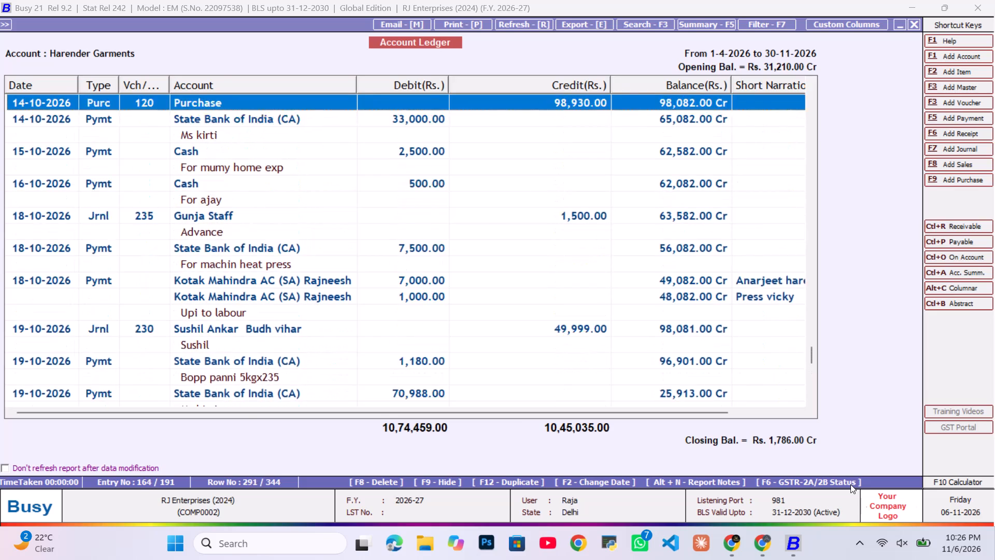
{"action": "key", "text": "Up"}
{"action": "key", "text": "Up"}
{"action": "key", "text": "Up"}
{"action": "key", "text": "Up"}
{"action": "key", "text": "Down"}
{"action": "key", "text": "Down"}
{"action": "key", "text": "alt+Tab"}
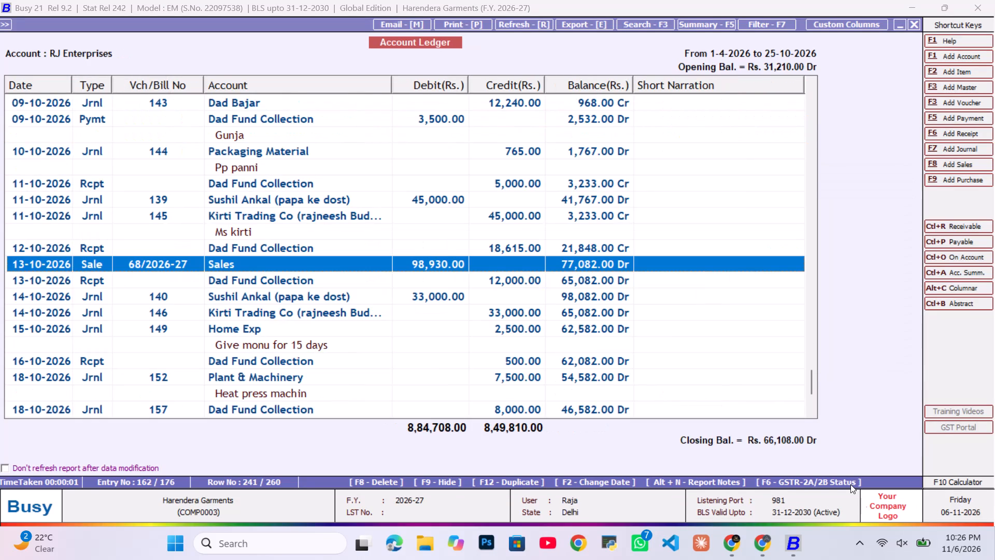
Examine the RJ Enterprises ledger in Harendera Garments from the 13-10-2026 sale back to the entries of 08-10-2026 and 09-10-2026.
{"action": "key", "text": "Up"}
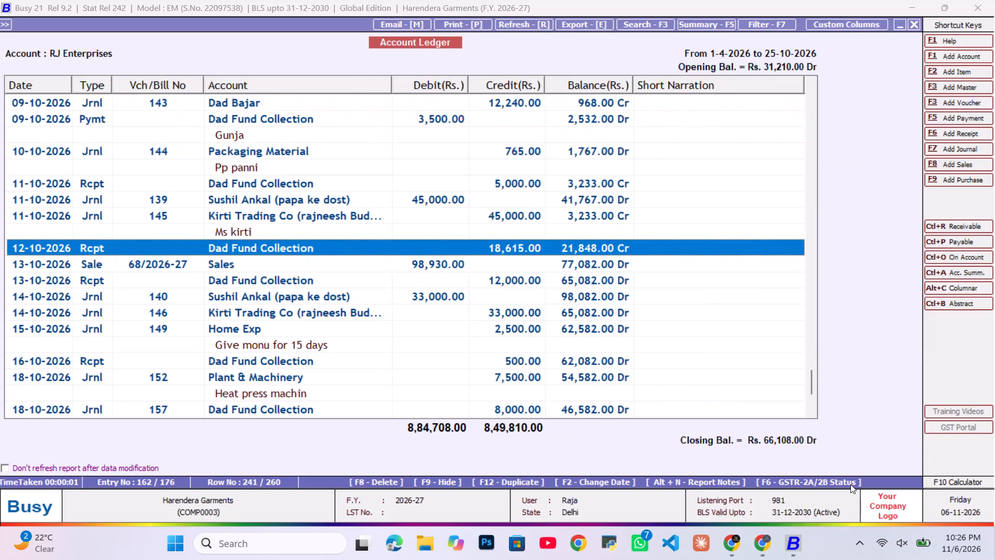
{"action": "key", "text": "Up"}
{"action": "key", "text": "Up"}
{"action": "key", "text": "Up"}
{"action": "key", "text": "Up"}
{"action": "key", "text": "Up"}
{"action": "key", "text": "Up"}
{"action": "key", "text": "Up"}
{"action": "key", "text": "Up"}
{"action": "key", "text": "Up"}
{"action": "key", "text": "Up"}
{"action": "key", "text": "Up"}
{"action": "key", "text": "Up"}
{"action": "key", "text": "Up"}
{"action": "key", "text": "Up"}
{"action": "key", "text": "Up"}
{"action": "key", "text": "Up"}
{"action": "key", "text": "Up"}
{"action": "key", "text": "Up"}
{"action": "key", "text": "Up"}
{"action": "key", "text": "Up"}
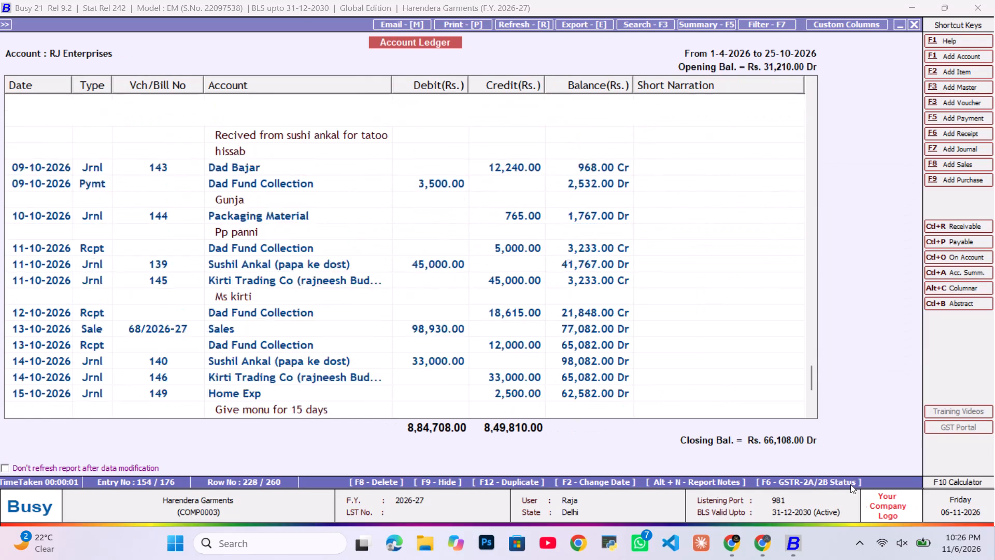
{"action": "key", "text": "Down"}
{"action": "key", "text": "Down"}
{"action": "key", "text": "Down"}
{"action": "key", "text": "Down"}
{"action": "key", "text": "Down"}
{"action": "key", "text": "Down"}
{"action": "key", "text": "Down"}
{"action": "key", "text": "Down"}
{"action": "key", "text": "Down"}
{"action": "key", "text": "Down"}
{"action": "key", "text": "Down"}
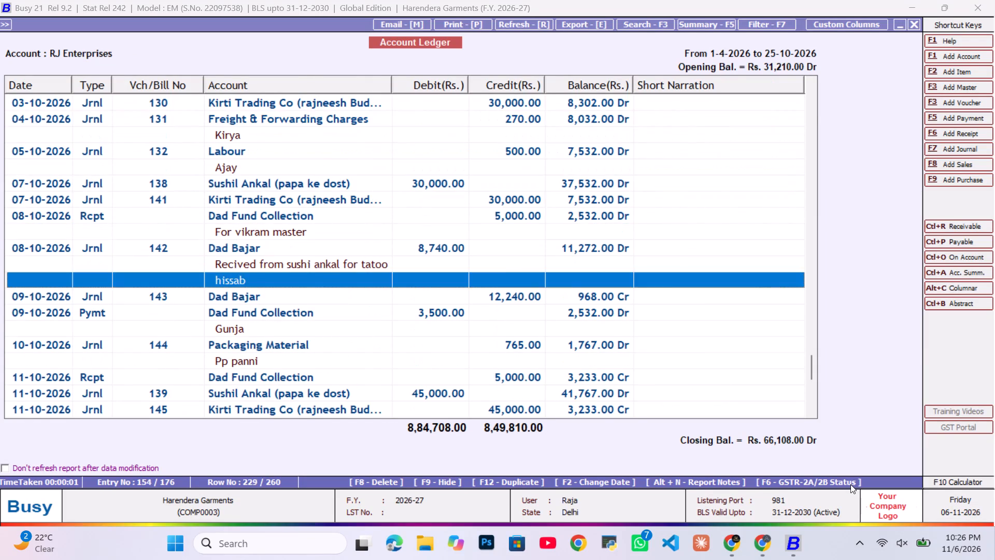
Switch to the RJ Enterprises company and examine its Harender Garments ledger back to the 09-10-2026 entries.
{"action": "key", "text": "alt+Tab"}
{"action": "key", "text": "Up"}
{"action": "key", "text": "Up"}
{"action": "key", "text": "Up"}
{"action": "key", "text": "Up"}
{"action": "key", "text": "Up"}
{"action": "key", "text": "Up"}
{"action": "key", "text": "Up"}
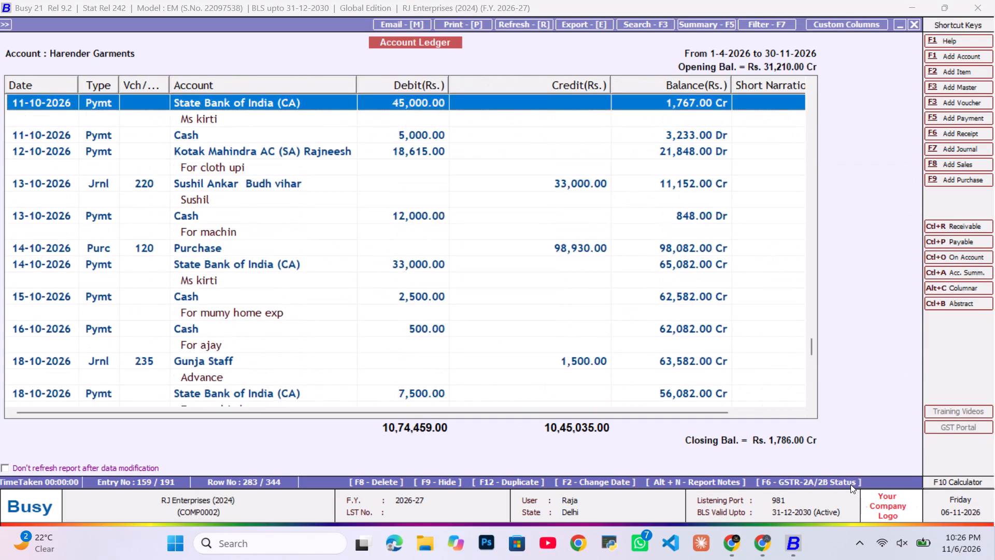
{"action": "key", "text": "Up"}
{"action": "key", "text": "Up"}
{"action": "key", "text": "Up"}
{"action": "key", "text": "Up"}
{"action": "key", "text": "Up"}
{"action": "key", "text": "Up"}
{"action": "key", "text": "Up"}
{"action": "key", "text": "Down"}
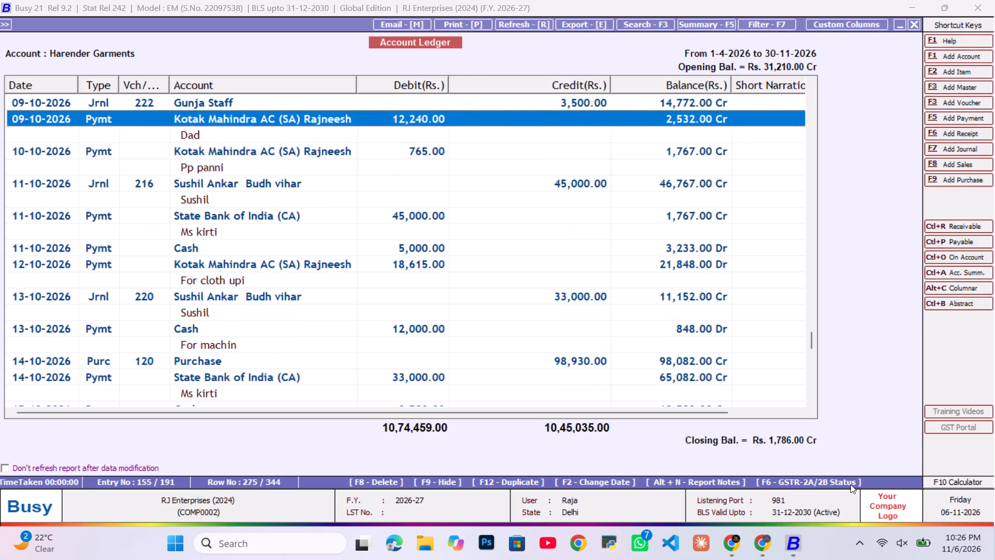
Compare the 08-10-2026 to 11-10-2026 entries in both companies' ledgers, including the Vikram master, Gunja and Dad entries.
{"action": "key", "text": "alt+Tab"}
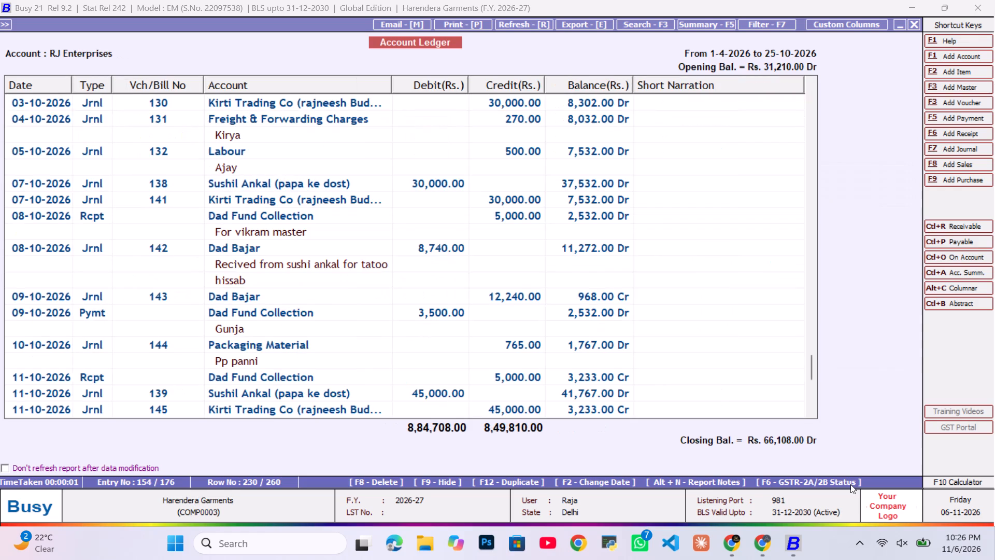
{"action": "key", "text": "Up"}
{"action": "key", "text": "Up"}
{"action": "key", "text": "Up"}
{"action": "key", "text": "Up"}
{"action": "key", "text": "alt+Tab"}
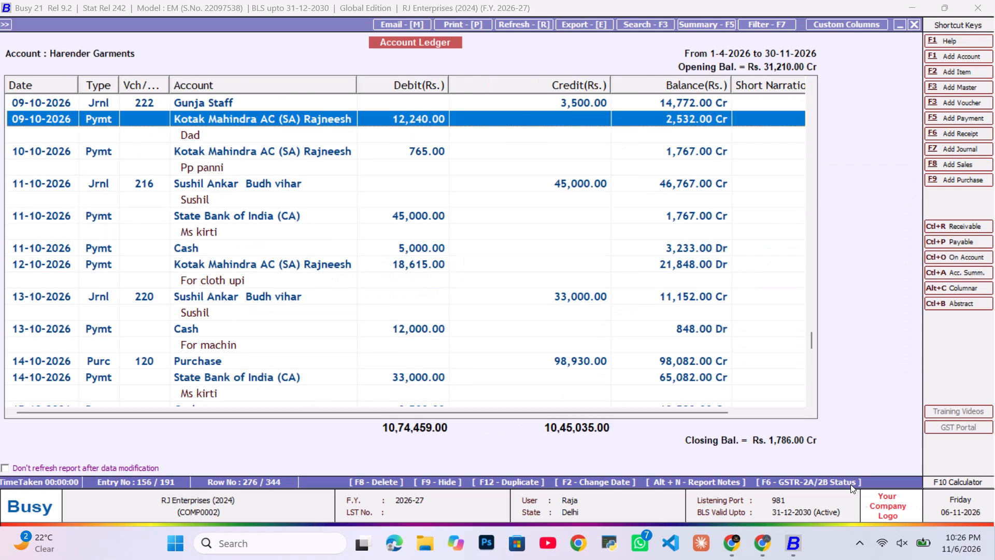
{"action": "key", "text": "Up"}
{"action": "key", "text": "Up"}
{"action": "key", "text": "Up"}
{"action": "key", "text": "Up"}
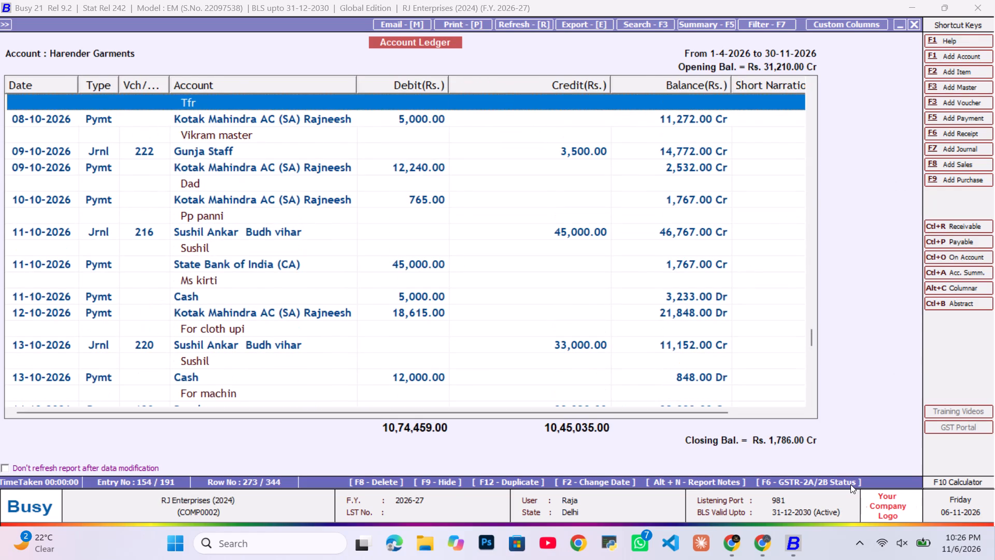
{"action": "key", "text": "Down"}
{"action": "key", "text": "Down"}
{"action": "key", "text": "Down"}
{"action": "key", "text": "Down"}
{"action": "key", "text": "alt+Tab"}
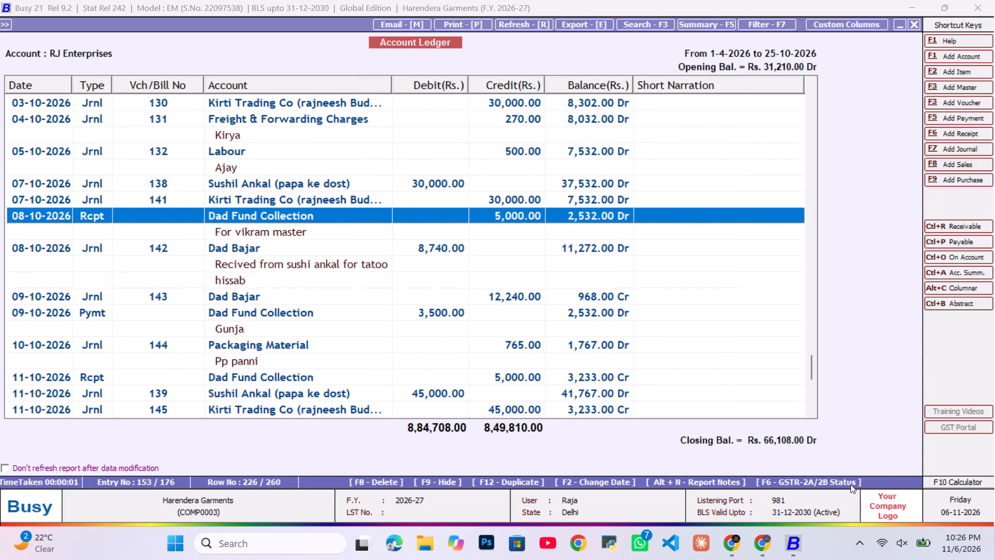
{"action": "key", "text": "alt+Tab"}
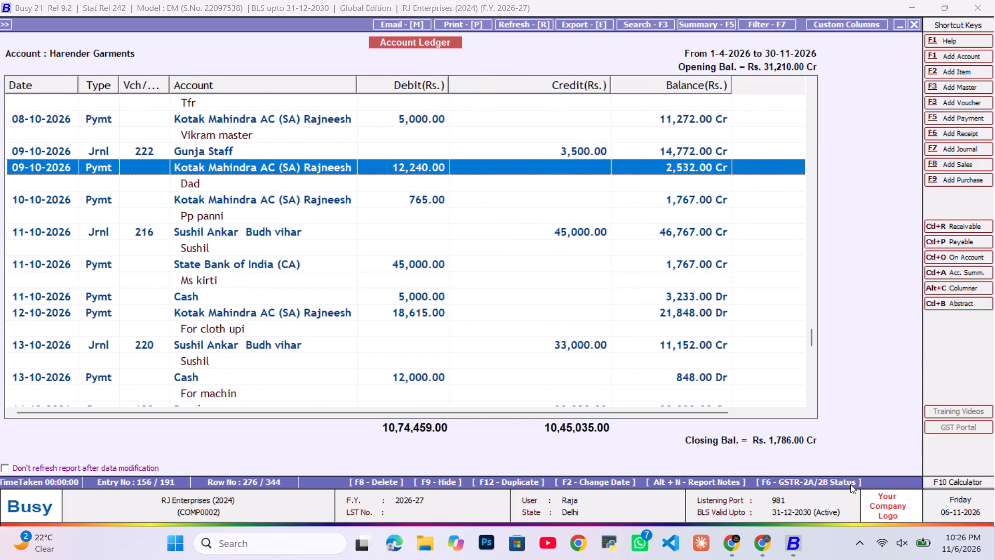
{"action": "key", "text": "alt+Tab"}
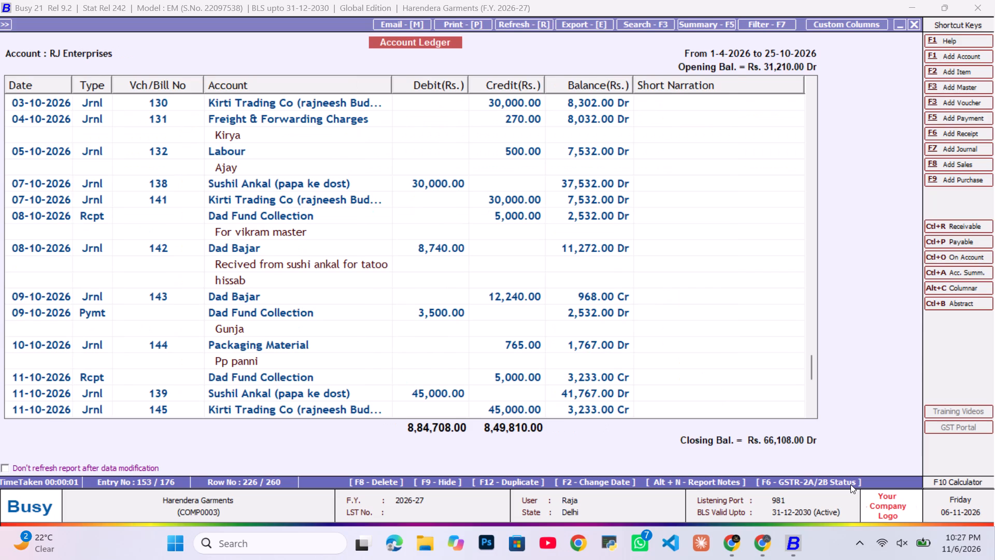
{"action": "key", "text": "alt+Tab"}
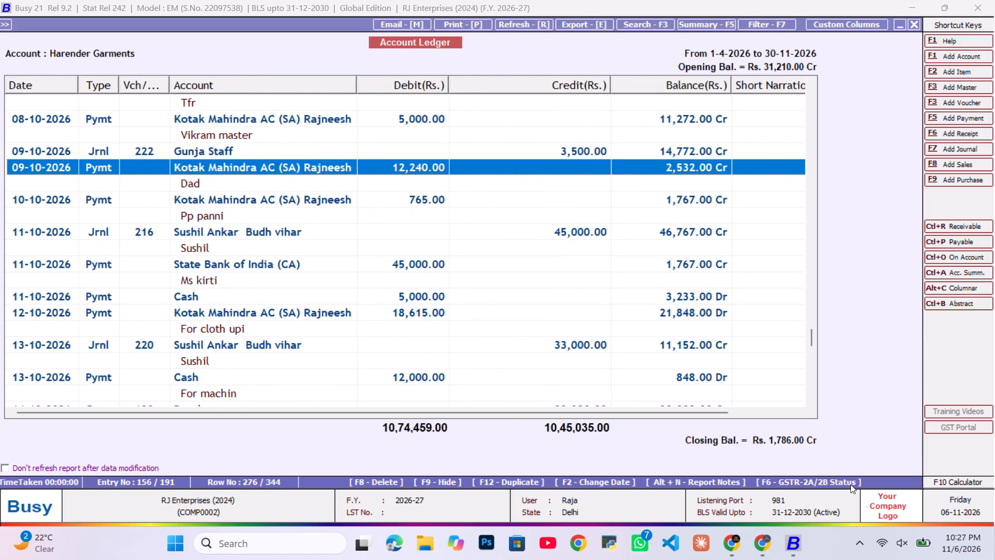
{"action": "key", "text": "alt+Tab"}
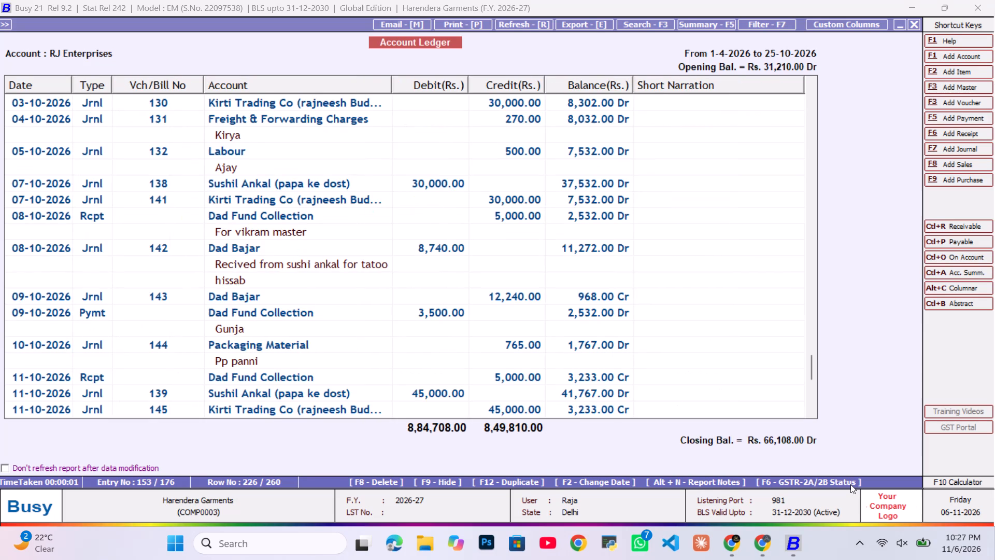
{"action": "key", "text": "alt+Tab"}
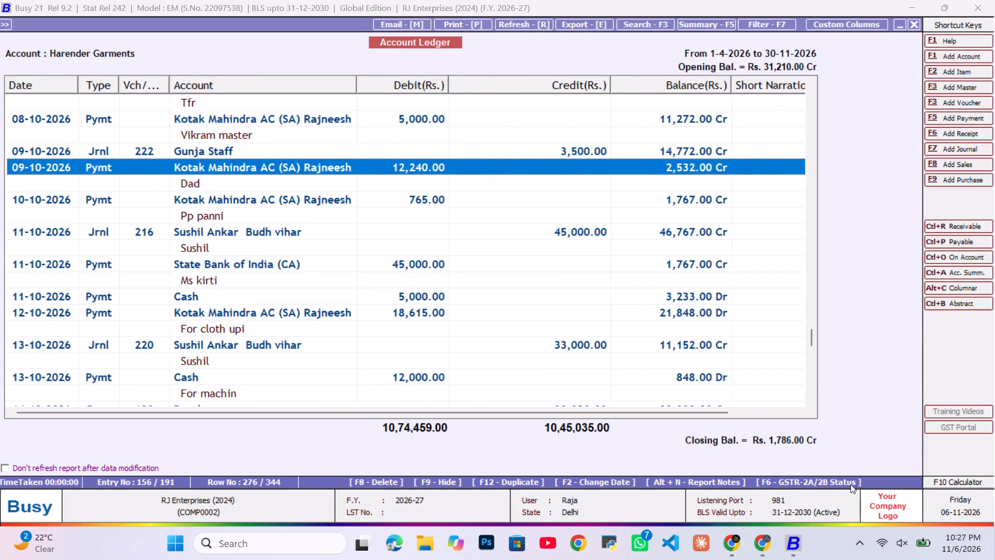
Examine the Harender Garments ledger in the RJ Enterprises company from 08-10-2026 back to the 30-09-2026 cash payment for Gao.
{"action": "key", "text": "Up"}
{"action": "key", "text": "Up"}
{"action": "key", "text": "Up"}
{"action": "key", "text": "Up"}
{"action": "key", "text": "Up"}
{"action": "key", "text": "Up"}
{"action": "key", "text": "Up"}
{"action": "key", "text": "Up"}
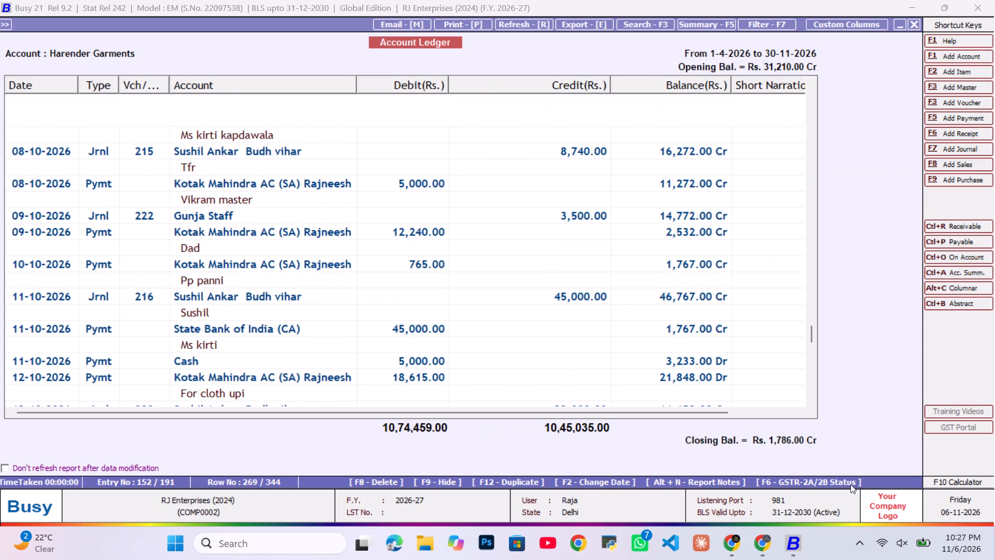
{"action": "key", "text": "Up"}
{"action": "key", "text": "Up"}
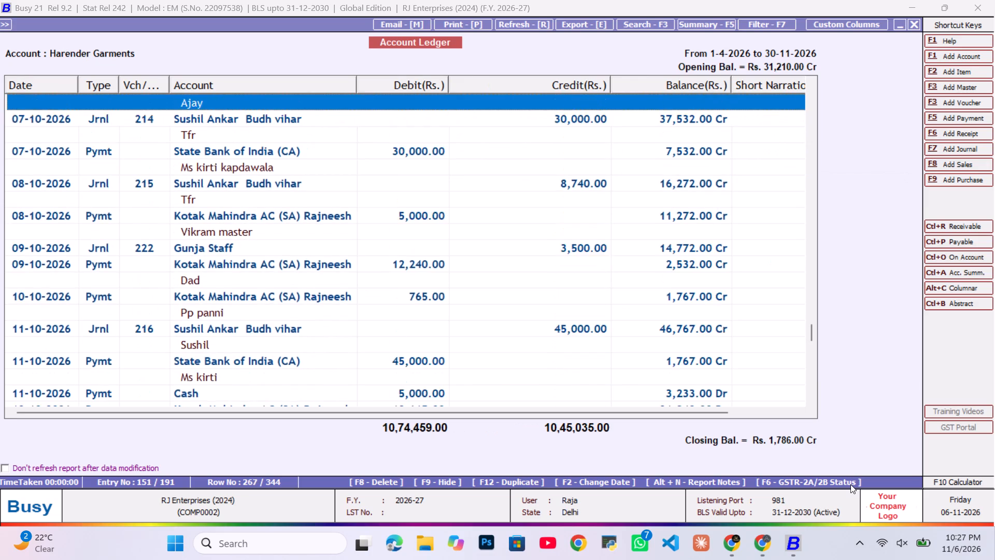
{"action": "key", "text": "Up"}
{"action": "key", "text": "Up"}
{"action": "key", "text": "Up"}
{"action": "key", "text": "Up"}
{"action": "key", "text": "Up"}
{"action": "key", "text": "Up"}
{"action": "key", "text": "Up"}
{"action": "key", "text": "Up"}
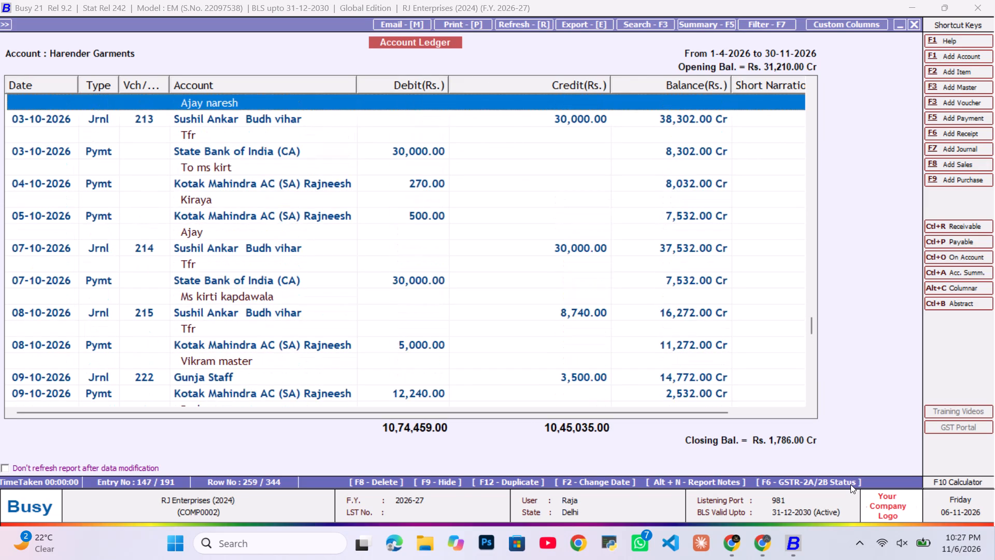
{"action": "key", "text": "Up"}
{"action": "key", "text": "Up"}
{"action": "key", "text": "Up"}
{"action": "key", "text": "Up"}
{"action": "key", "text": "Up"}
{"action": "key", "text": "Up"}
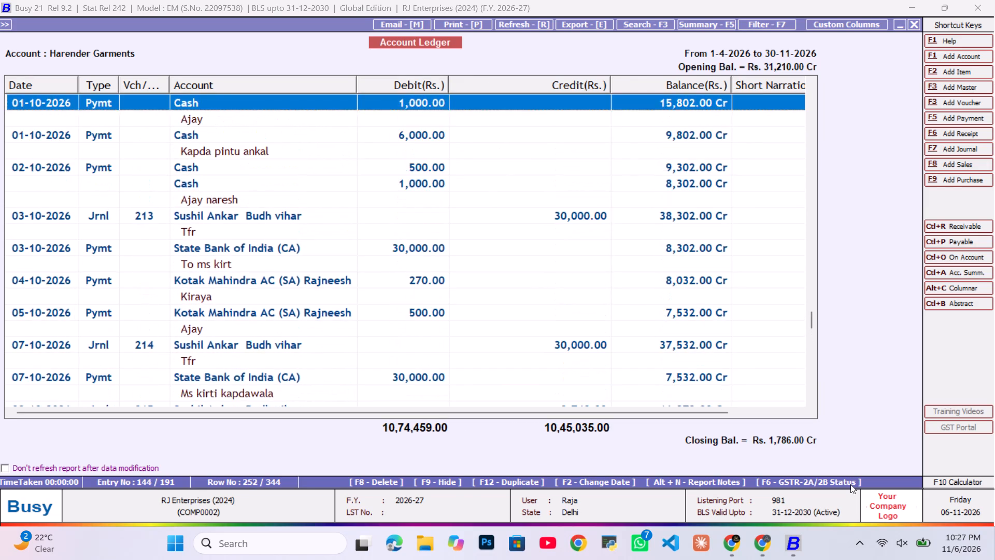
{"action": "key", "text": "Up"}
{"action": "key", "text": "Up"}
{"action": "key", "text": "Up"}
{"action": "key", "text": "Down"}
Return to the Harendera Garments company and examine the RJ Enterprises ledger back to journal 150 of 30-09-2026.
{"action": "key", "text": "alt+Tab"}
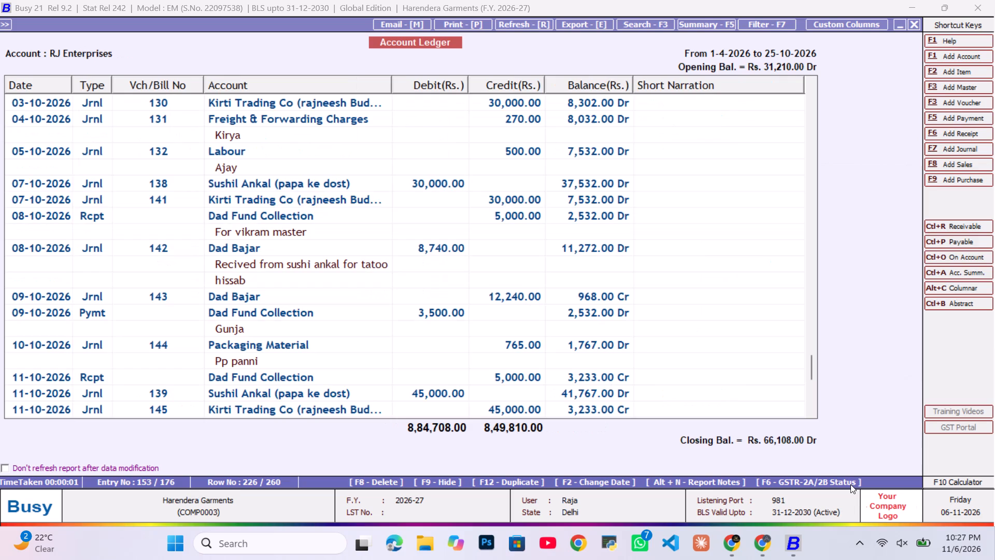
{"action": "key", "text": "Up"}
{"action": "key", "text": "Up"}
{"action": "key", "text": "Up"}
{"action": "key", "text": "Up"}
{"action": "key", "text": "Up"}
{"action": "key", "text": "Up"}
{"action": "key", "text": "Up"}
{"action": "key", "text": "Up"}
{"action": "key", "text": "Up"}
{"action": "key", "text": "Up"}
{"action": "key", "text": "Up"}
{"action": "key", "text": "Up"}
{"action": "key", "text": "Up"}
{"action": "key", "text": "Up"}
{"action": "key", "text": "Up"}
{"action": "key", "text": "Up"}
{"action": "key", "text": "Down"}
{"action": "key", "text": "Down"}
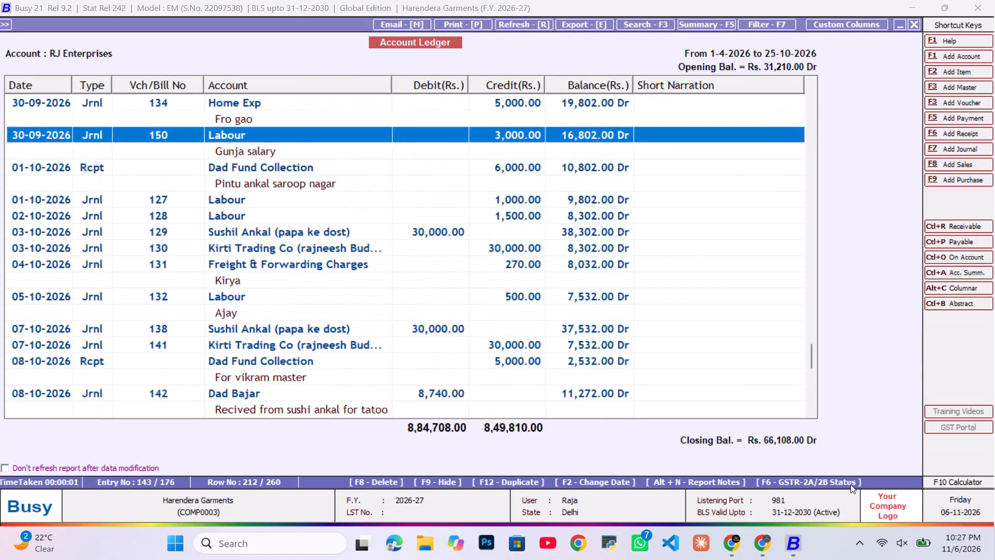
{"action": "key", "text": "Down"}
{"action": "key", "text": "Up"}
Compare the 30-09-2026 and 01-10-2026 entries one by one between the two companies' ledgers.
{"action": "key", "text": "alt+Tab"}
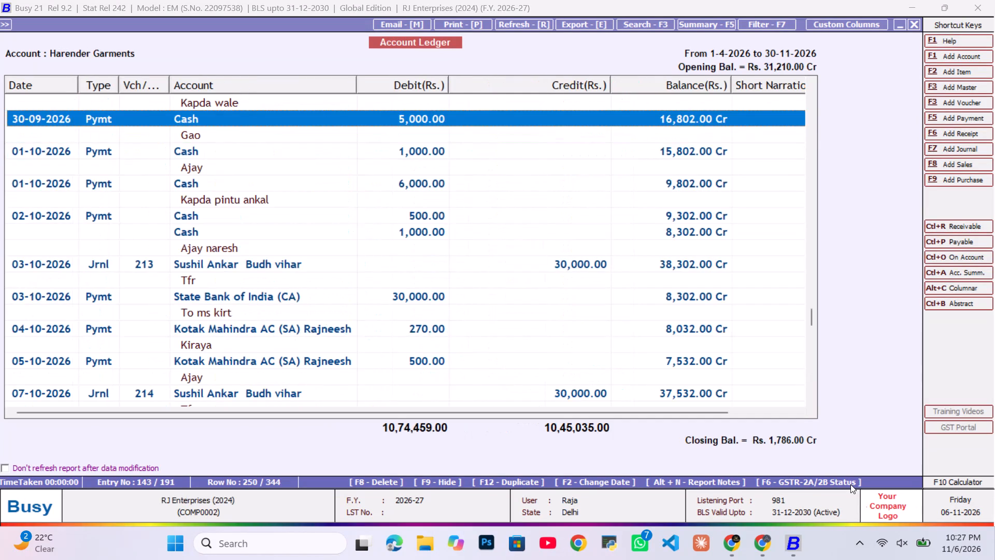
{"action": "key", "text": "alt+Tab"}
{"action": "key", "text": "alt+Tab"}
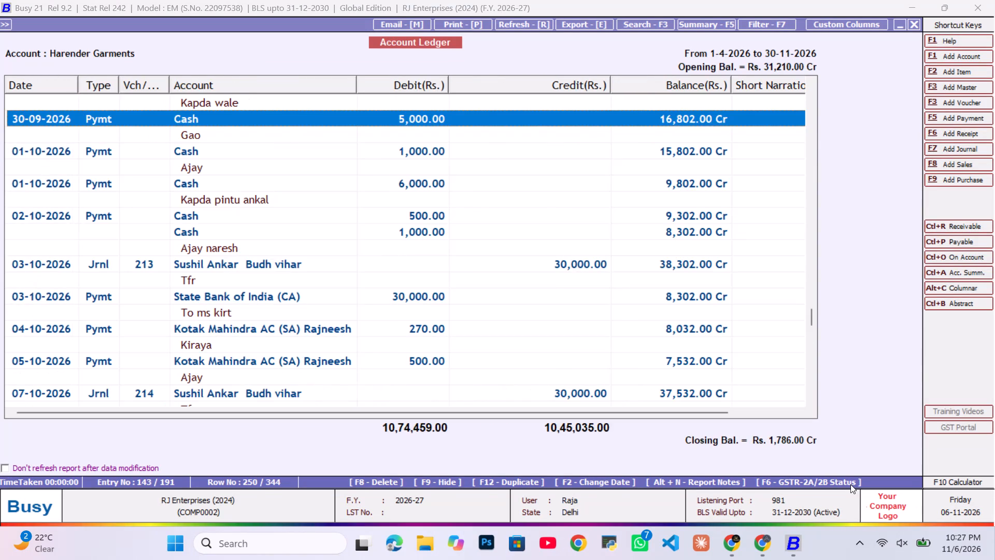
{"action": "key", "text": "Down"}
{"action": "key", "text": "Down"}
{"action": "key", "text": "alt+Tab"}
{"action": "key", "text": "Down"}
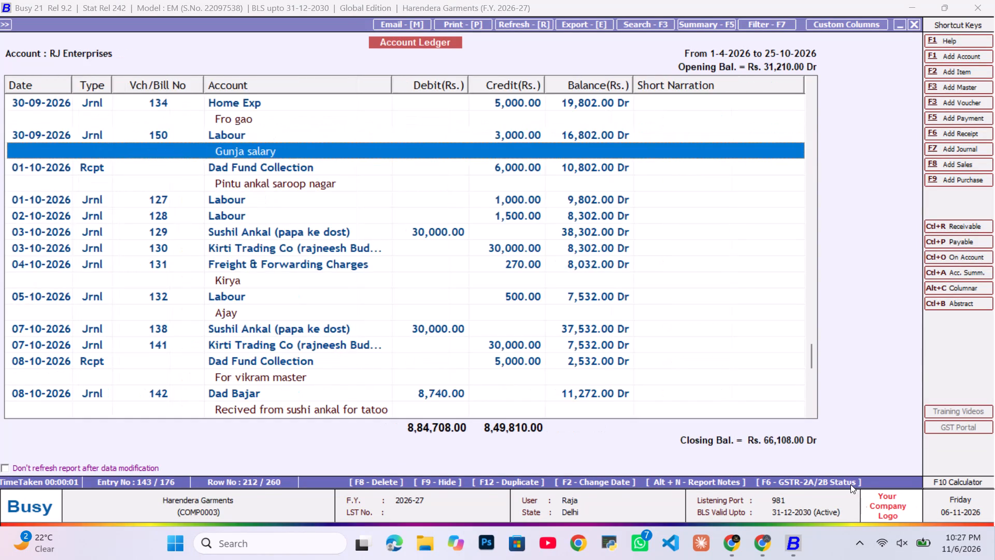
{"action": "key", "text": "Up"}
{"action": "key", "text": "alt+Tab"}
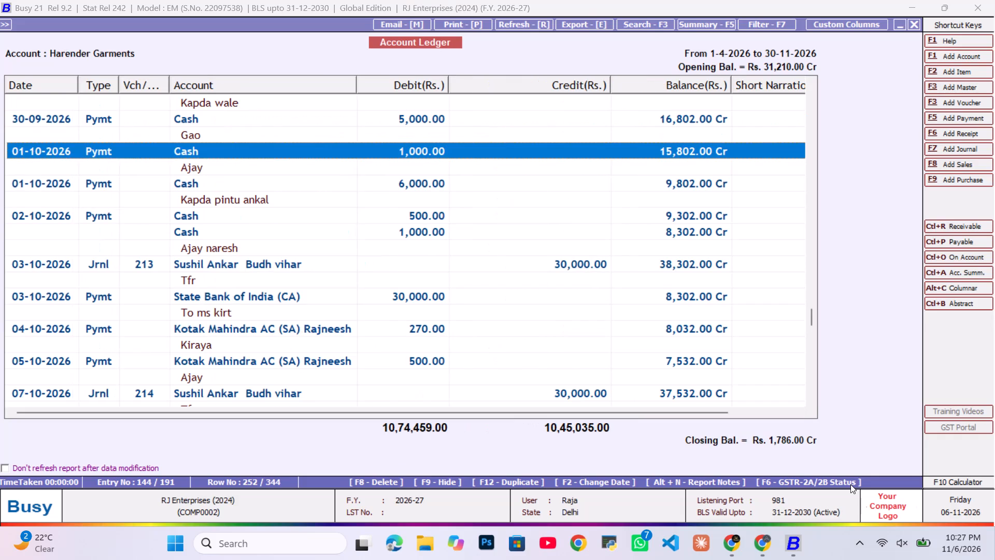
{"action": "key", "text": "Down"}
{"action": "key", "text": "alt+Tab"}
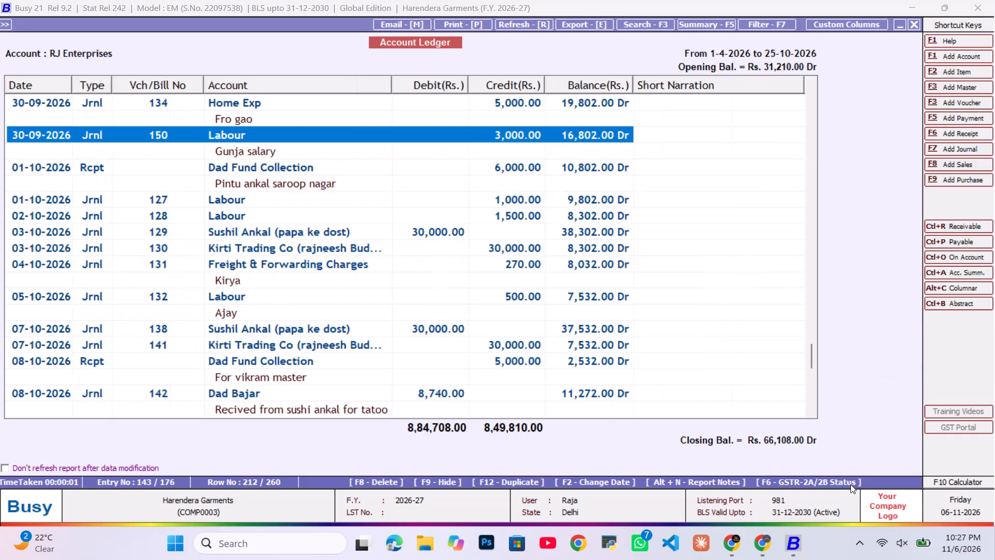
{"action": "key", "text": "Down"}
{"action": "key", "text": "Down"}
{"action": "key", "text": "Down"}
{"action": "key", "text": "Down"}
{"action": "key", "text": "alt+Tab"}
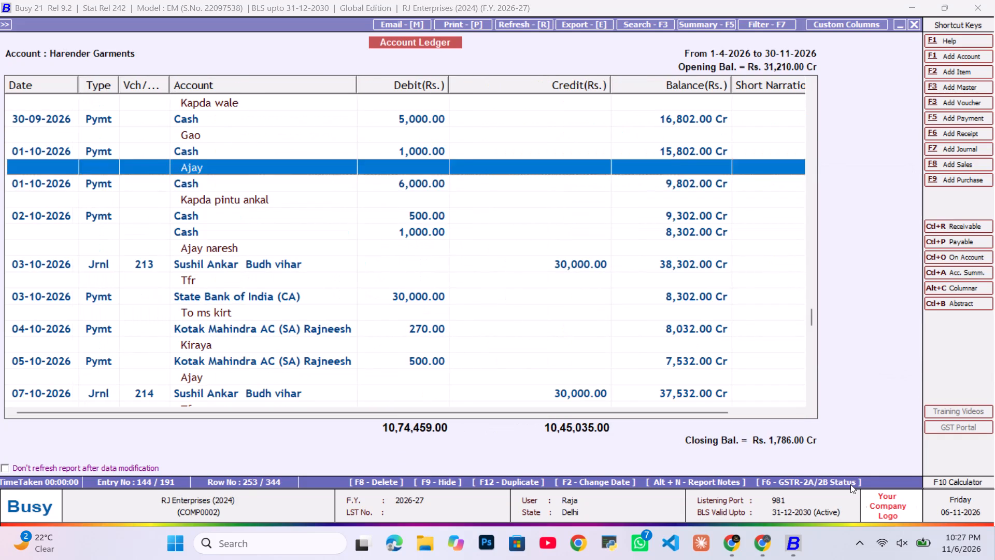
{"action": "key", "text": "Down"}
{"action": "key", "text": "alt+Tab"}
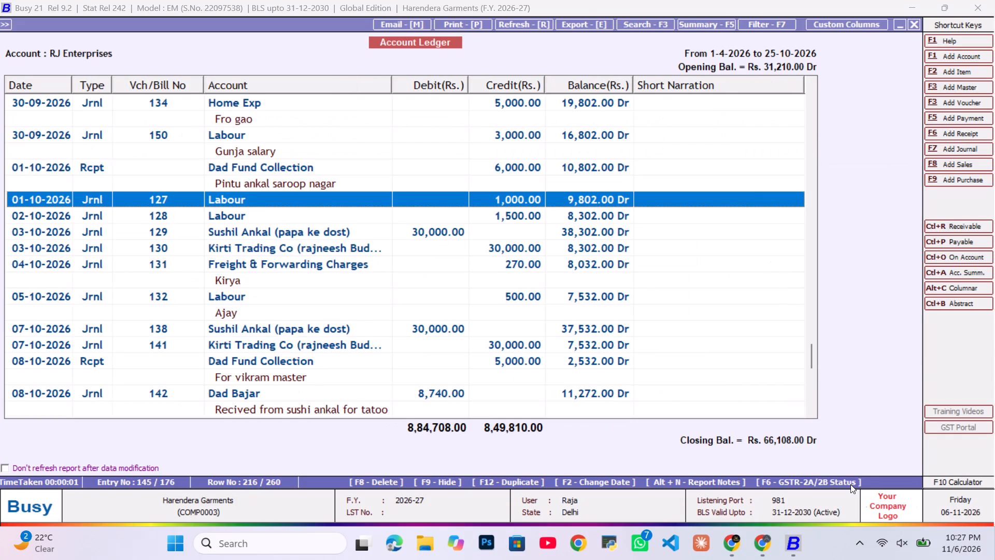
Compare the 02-10-2026 labour entries and the 03-10-2026 transfer and Kirti Trading entries between the two companies' ledgers.
{"action": "key", "text": "alt+Tab"}
{"action": "key", "text": "Down"}
{"action": "key", "text": "Down"}
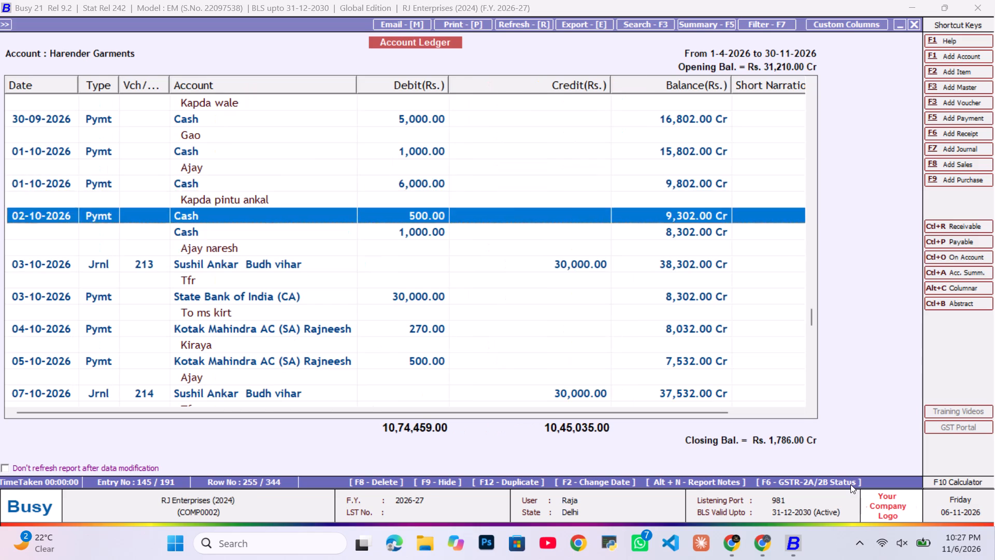
{"action": "key", "text": "Down"}
{"action": "key", "text": "alt+Tab"}
{"action": "key", "text": "Down"}
{"action": "key", "text": "alt+Tab"}
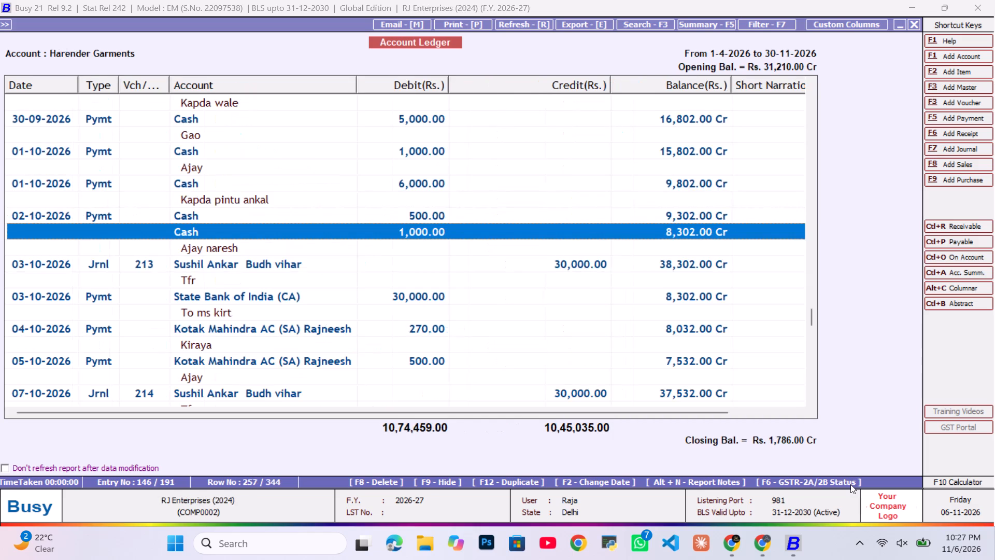
{"action": "key", "text": "Down"}
{"action": "key", "text": "Down"}
{"action": "key", "text": "alt+Tab"}
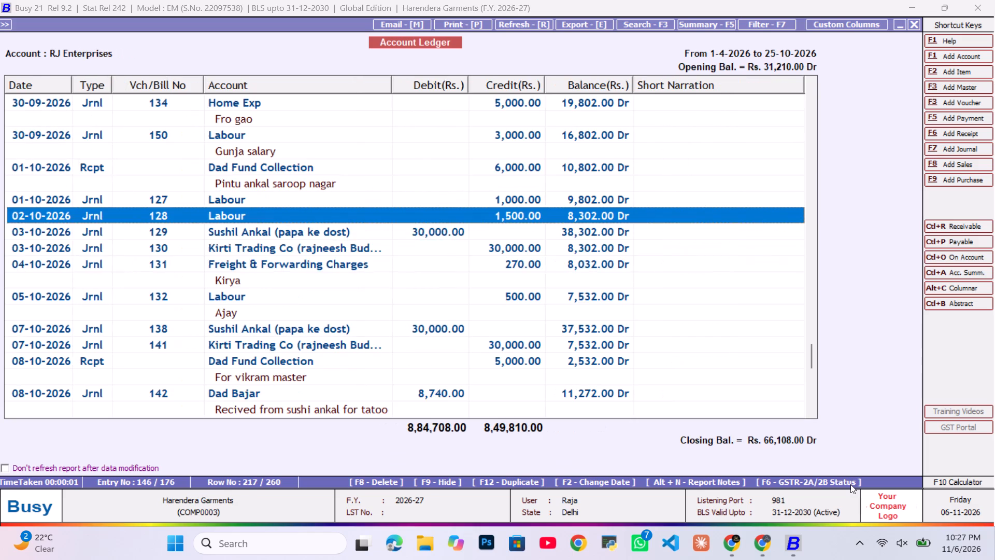
{"action": "key", "text": "Down"}
{"action": "key", "text": "alt+Tab"}
{"action": "key", "text": "alt+Tab"}
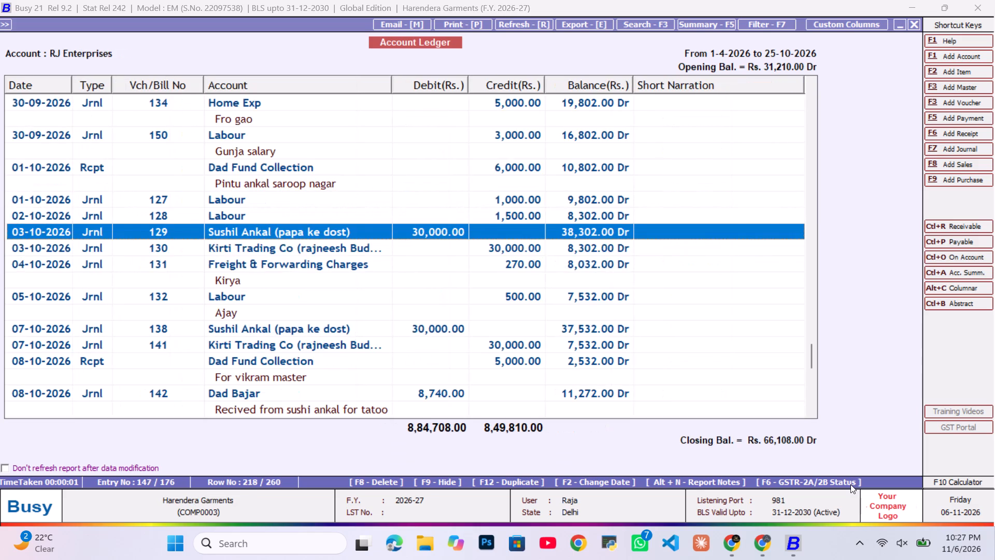
{"action": "key", "text": "Down"}
{"action": "key", "text": "alt+Tab"}
{"action": "key", "text": "Down"}
{"action": "key", "text": "Down"}
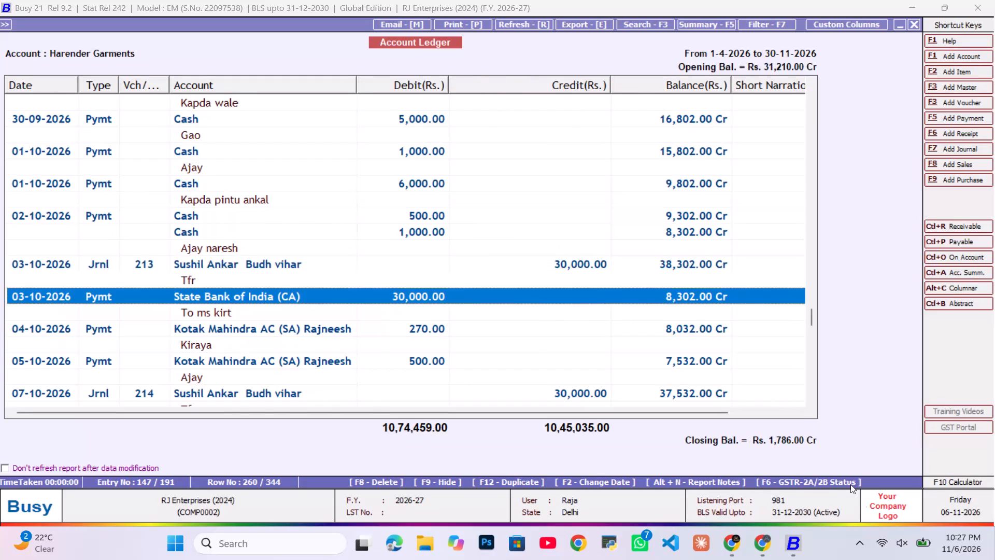
Compare the 04-10-2026 kiraya and 05-10-2026 Ajay labour entries between the two companies' ledgers.
{"action": "key", "text": "alt+Tab"}
{"action": "key", "text": "Down"}
{"action": "key", "text": "alt+Tab"}
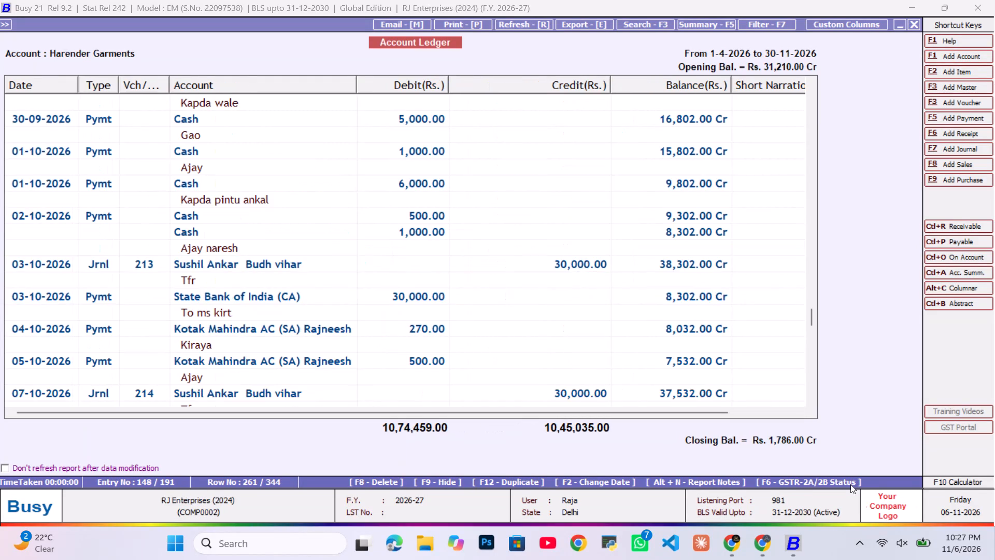
{"action": "key", "text": "Down"}
{"action": "key", "text": "Down"}
{"action": "key", "text": "alt+Tab"}
{"action": "key", "text": "Down"}
{"action": "key", "text": "Down"}
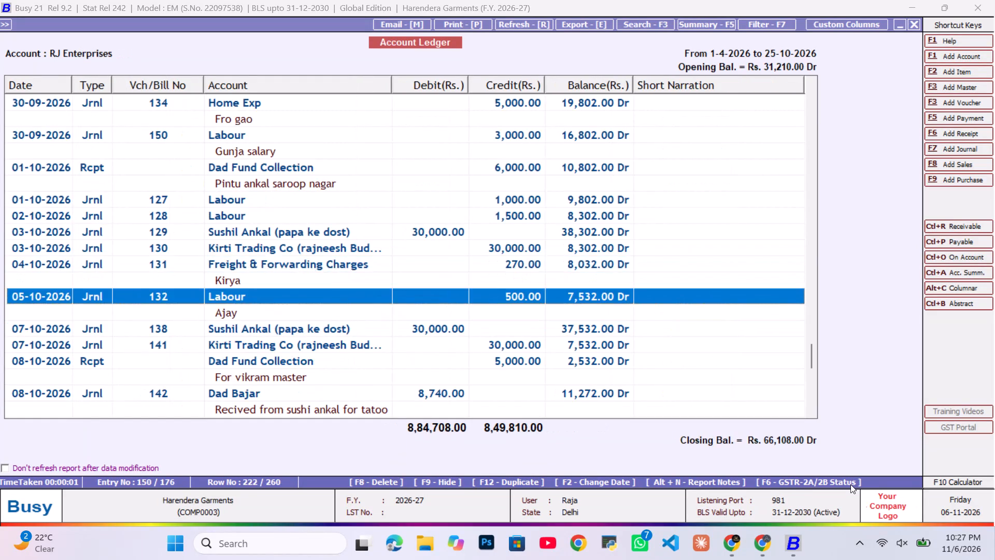
{"action": "key", "text": "alt+Tab"}
{"action": "key", "text": "Down"}
{"action": "key", "text": "Down"}
{"action": "key", "text": "alt+Tab"}
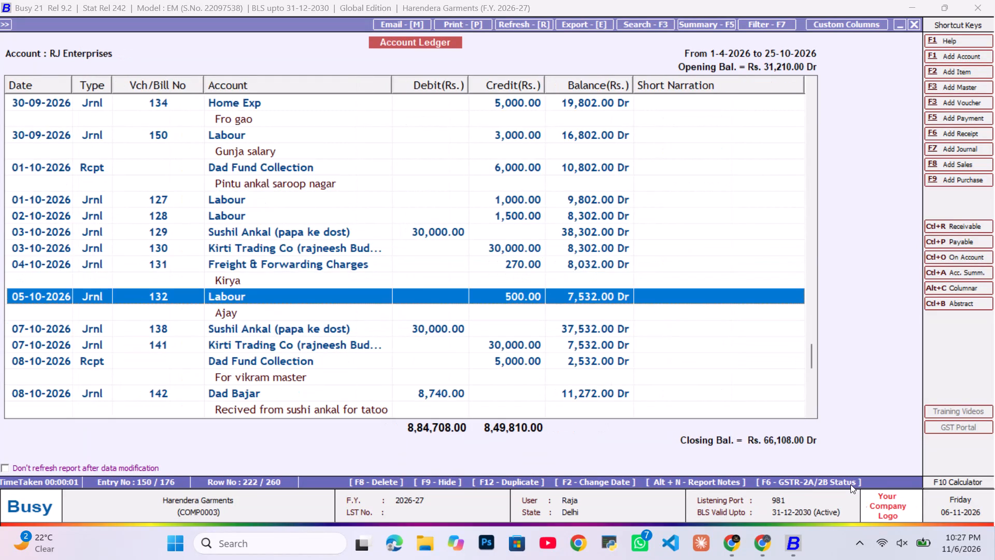
{"action": "key", "text": "alt+Tab"}
{"action": "key", "text": "alt+Tab"}
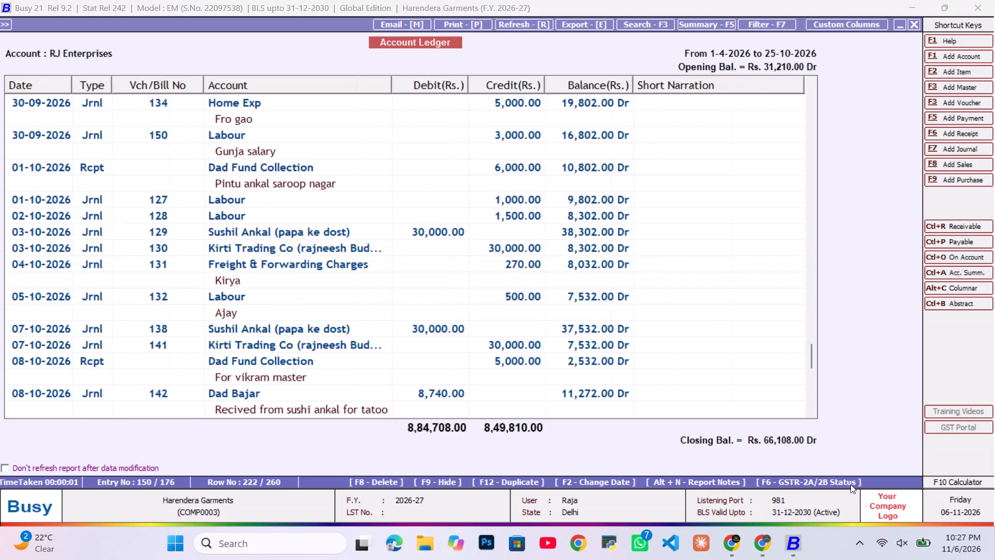
Compare the 07-10-2026 transfer and Kirti cloth payment entries between the two companies' ledgers.
{"action": "key", "text": "Down"}
{"action": "key", "text": "Down"}
{"action": "key", "text": "alt+Tab"}
{"action": "key", "text": "Down"}
{"action": "key", "text": "Down"}
{"action": "key", "text": "alt+Tab"}
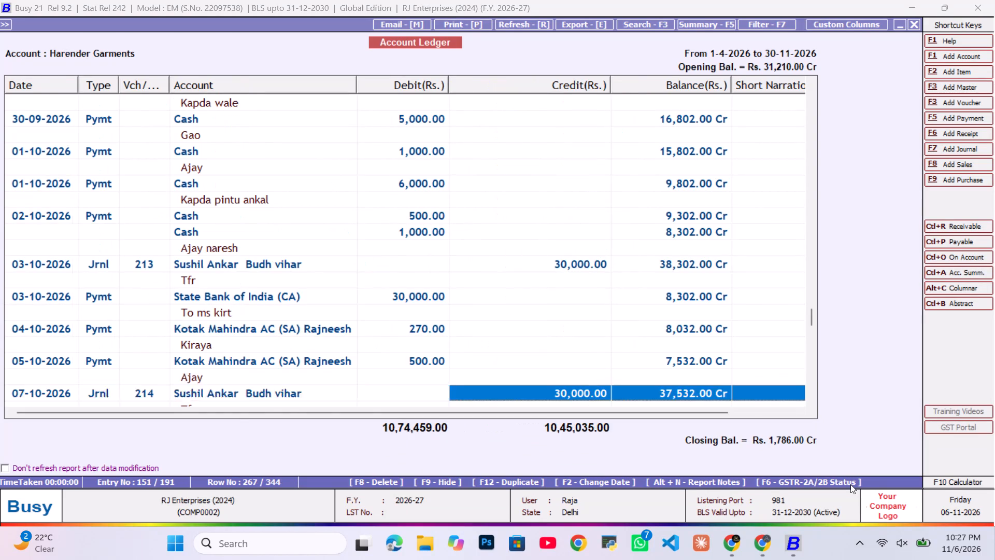
{"action": "key", "text": "Down"}
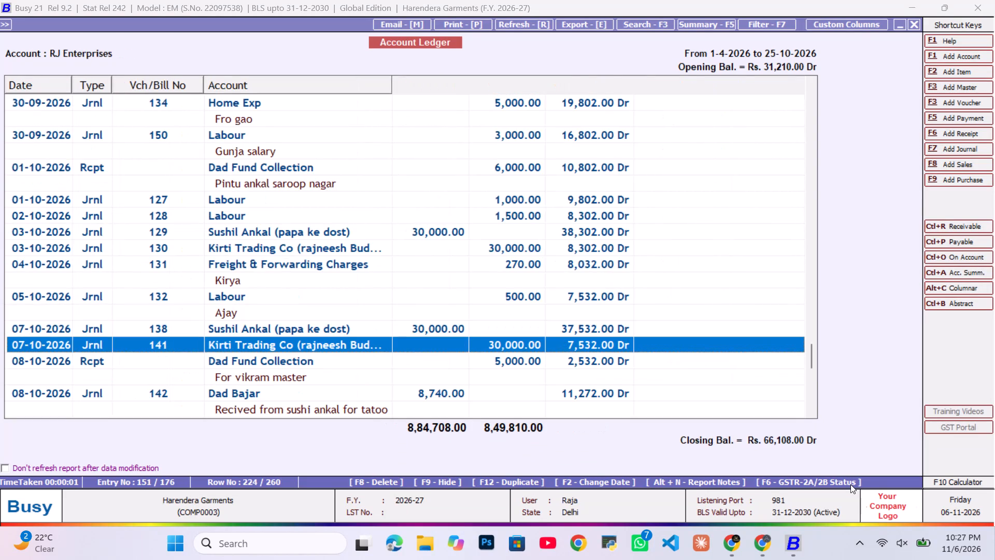
{"action": "key", "text": "alt+Tab"}
{"action": "key", "text": "Down"}
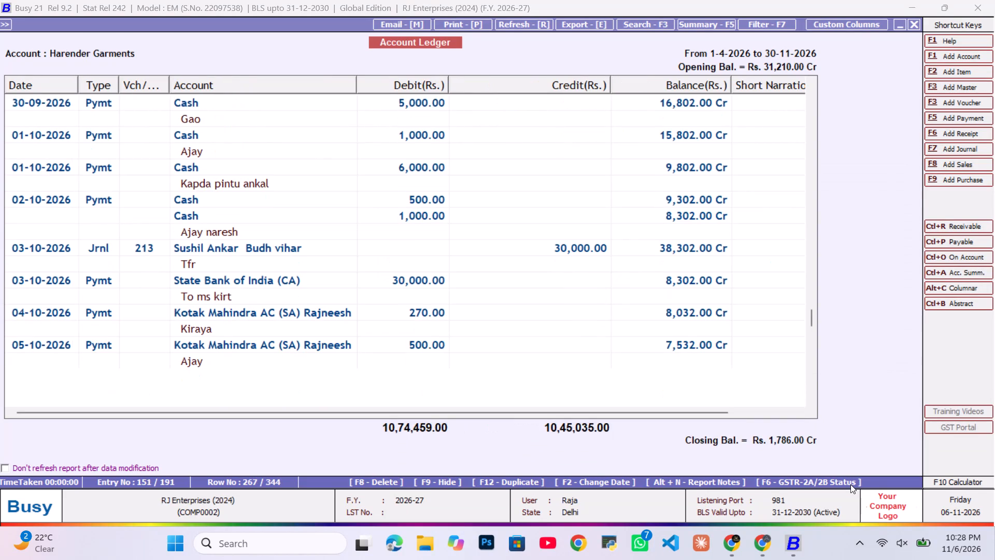
{"action": "key", "text": "Down"}
{"action": "key", "text": "Down"}
{"action": "key", "text": "Up"}
{"action": "key", "text": "alt+Tab"}
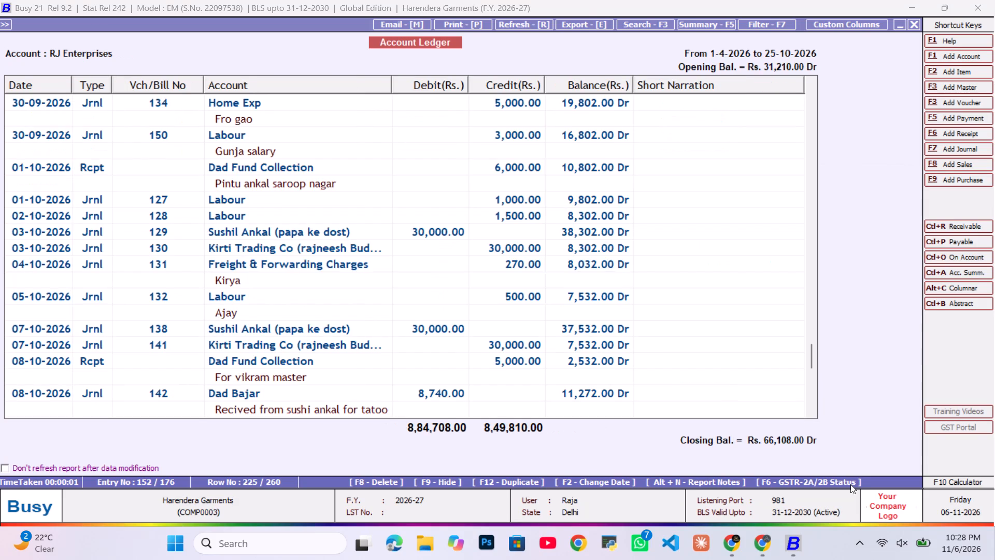
{"action": "key", "text": "alt+Tab"}
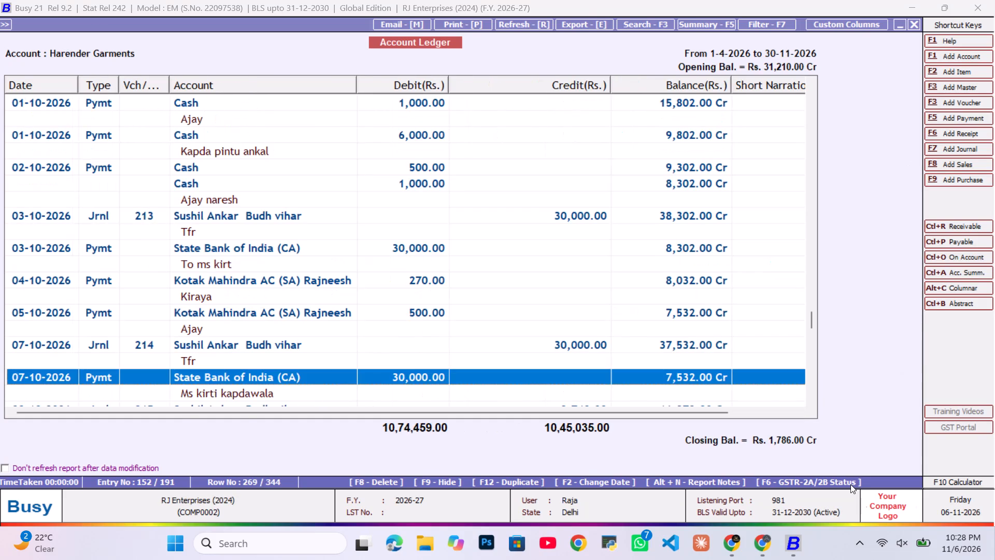
Compare the 08-10-2026 Vikram master entry and transfer journal between the two companies' ledgers.
{"action": "key", "text": "Down"}
{"action": "key", "text": "Down"}
{"action": "key", "text": "Down"}
{"action": "key", "text": "Up"}
{"action": "key", "text": "alt+Tab"}
{"action": "key", "text": "Down"}
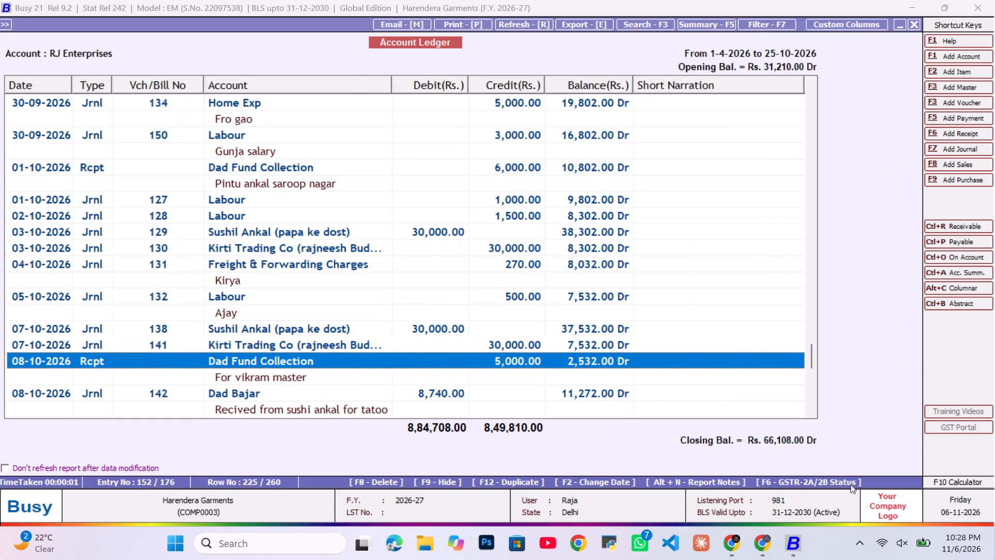
{"action": "key", "text": "alt+Tab"}
{"action": "key", "text": "Down"}
{"action": "key", "text": "Down"}
{"action": "key", "text": "Down"}
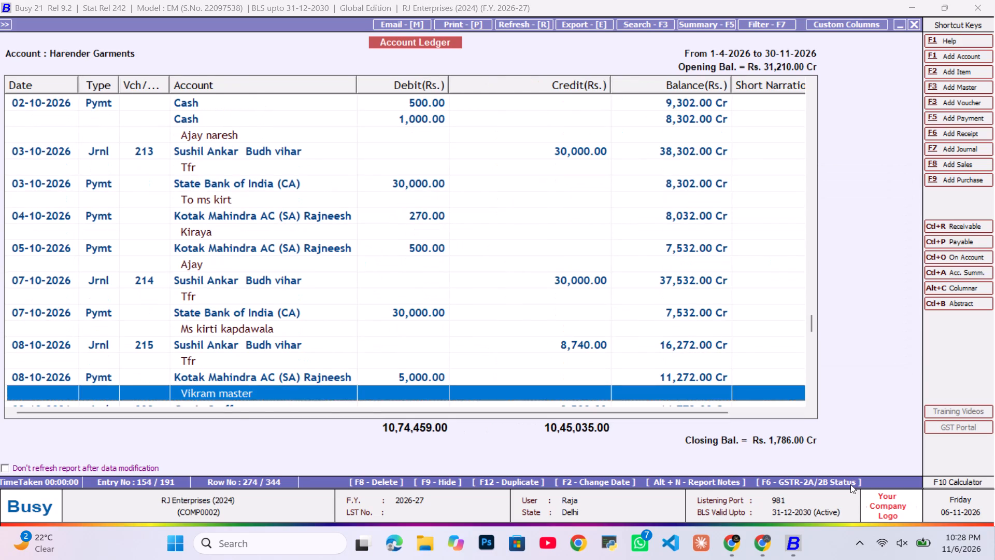
{"action": "key", "text": "alt+Tab"}
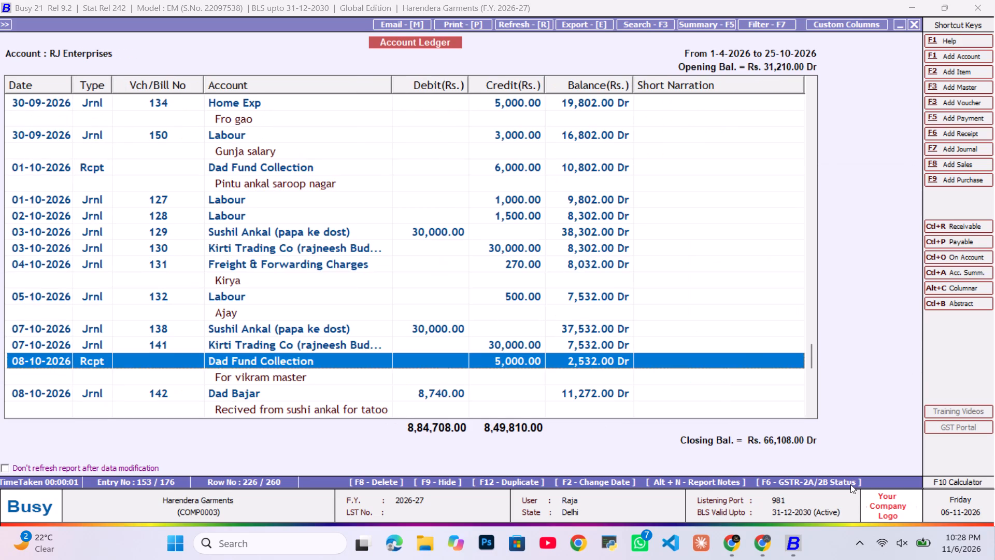
{"action": "key", "text": "Down"}
{"action": "key", "text": "Down"}
Compare the 09-10-2026 Gunja and Dad entries and the 10-10-2026 Pp panni entry between both companies' ledgers.
{"action": "key", "text": "alt+Tab"}
{"action": "key", "text": "Down"}
{"action": "key", "text": "Down"}
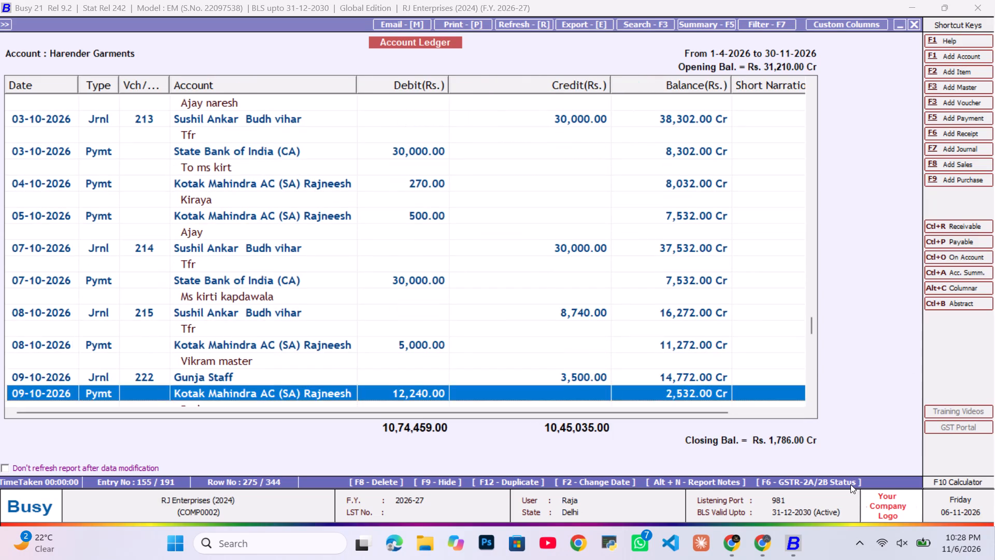
{"action": "key", "text": "Down"}
{"action": "key", "text": "Down"}
{"action": "key", "text": "alt+Tab"}
{"action": "key", "text": "Down"}
{"action": "key", "text": "Down"}
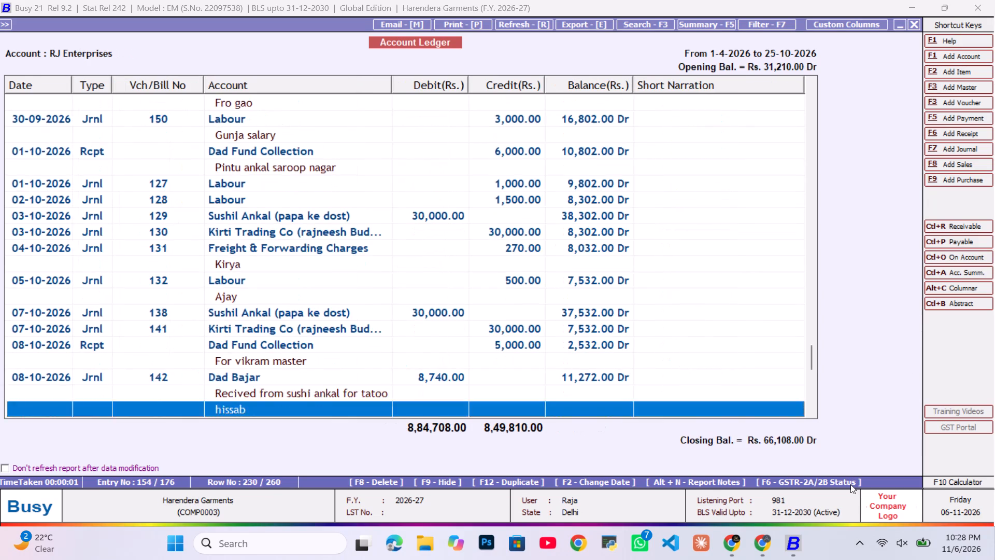
{"action": "key", "text": "Down"}
{"action": "key", "text": "Down"}
{"action": "key", "text": "Down"}
{"action": "key", "text": "Down"}
{"action": "key", "text": "alt+Tab"}
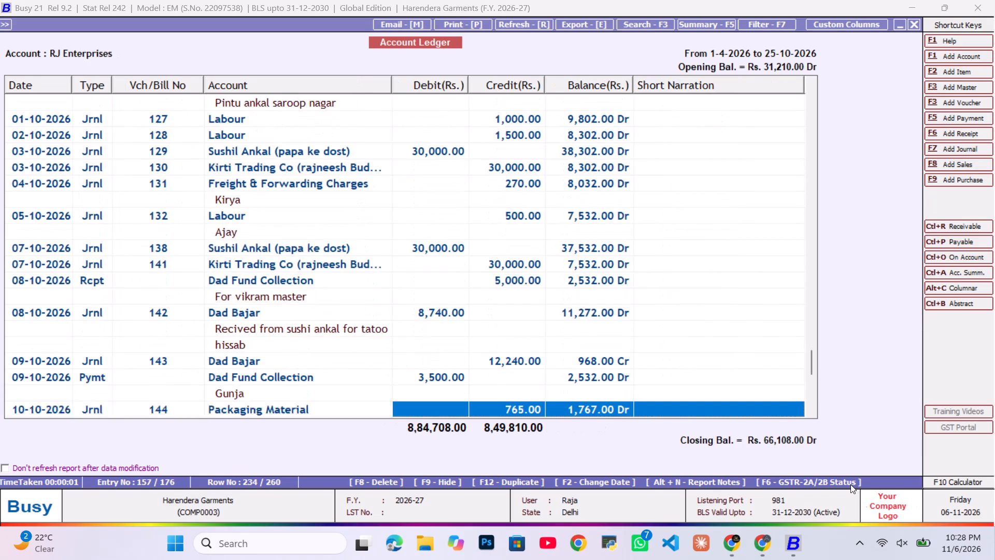
{"action": "key", "text": "Down"}
{"action": "key", "text": "Down"}
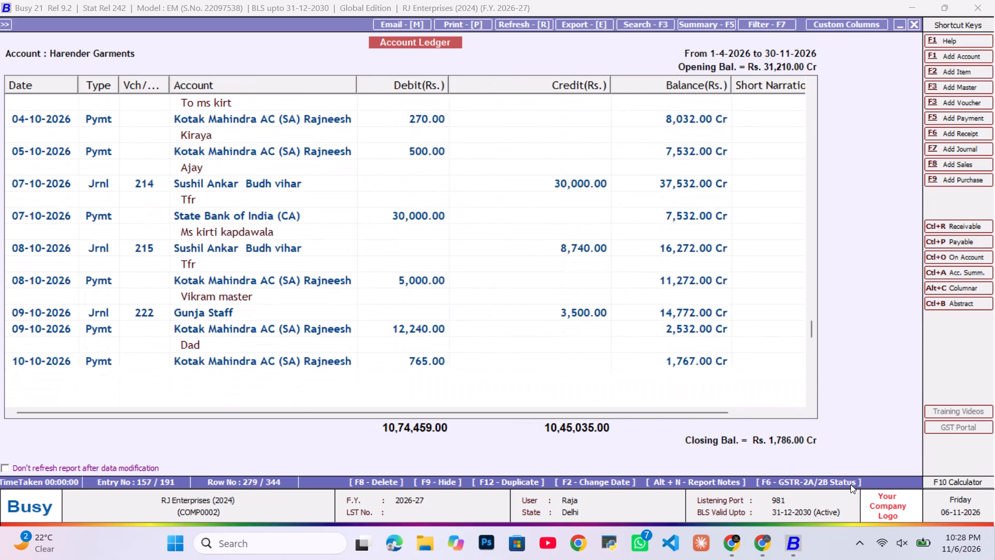
Compare the 11-10-2026 Sushil journal and Ms kirti payment entries between the two companies' ledgers.
{"action": "key", "text": "alt+Tab"}
{"action": "key", "text": "Down"}
{"action": "key", "text": "Down"}
{"action": "key", "text": "Down"}
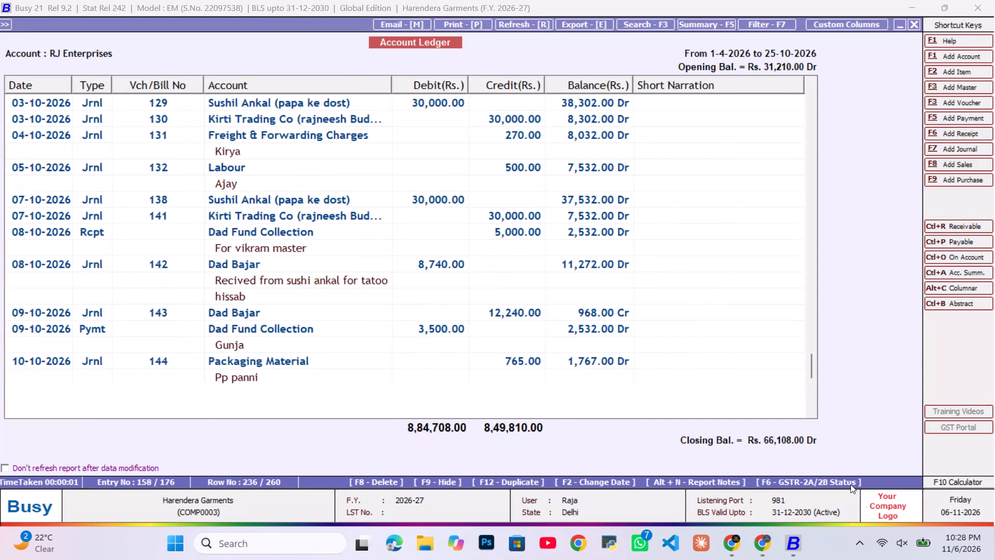
{"action": "key", "text": "Down"}
{"action": "key", "text": "Up"}
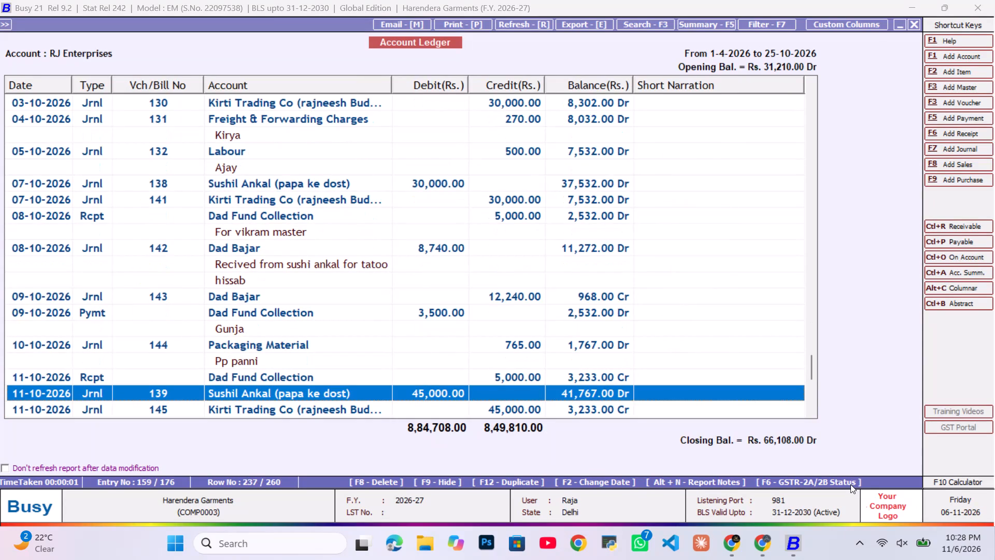
{"action": "key", "text": "alt+Tab"}
{"action": "key", "text": "Down"}
{"action": "key", "text": "Down"}
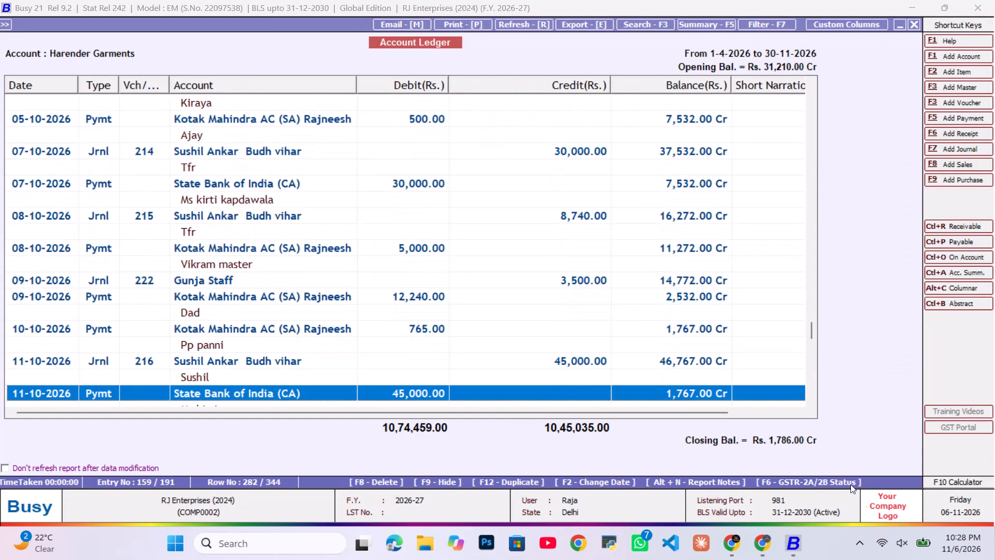
{"action": "key", "text": "alt+Tab"}
{"action": "key", "text": "Down"}
{"action": "key", "text": "alt+Tab"}
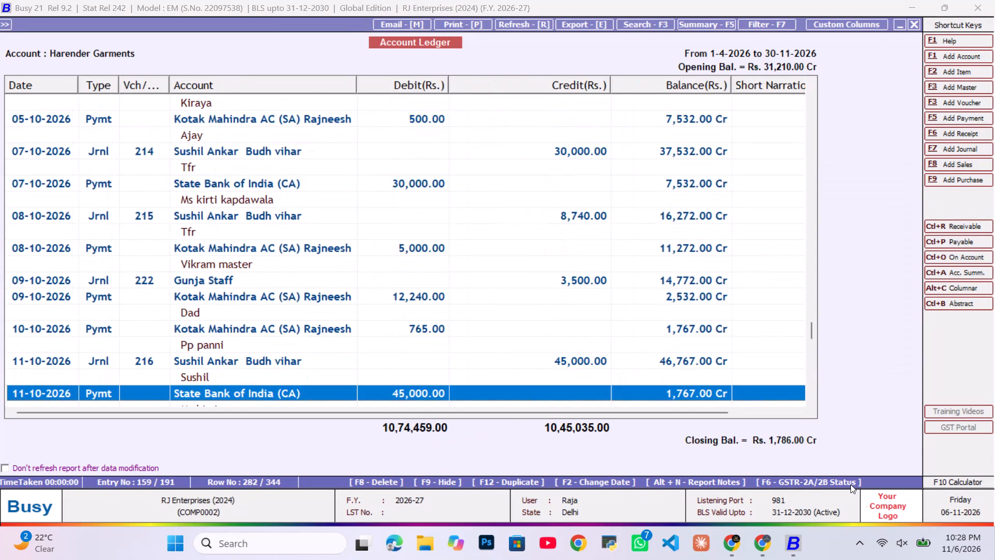
Compare the 11-10-2026 cash payment and the 12-10-2026 cloth payment in RJ Enterprises with the matching receipts in Harendera Garments.
{"action": "key", "text": "Down"}
{"action": "key", "text": "Down"}
{"action": "key", "text": "Down"}
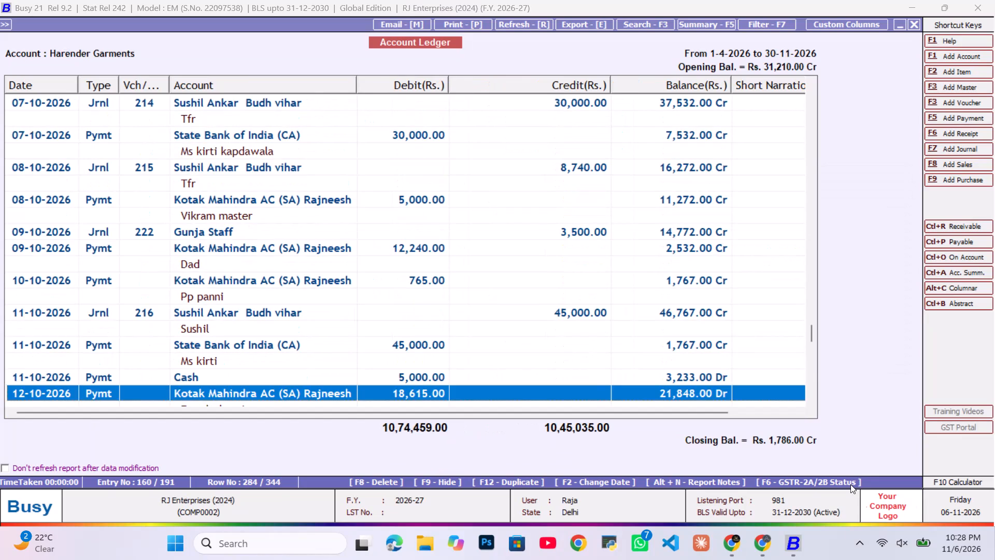
{"action": "key", "text": "Up"}
{"action": "key", "text": "alt+Tab"}
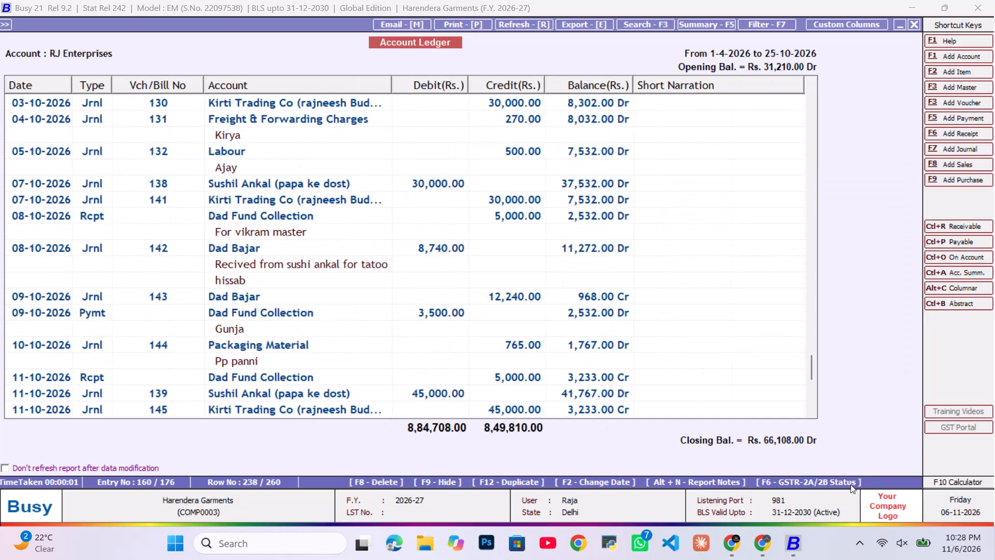
{"action": "key", "text": "alt+Tab"}
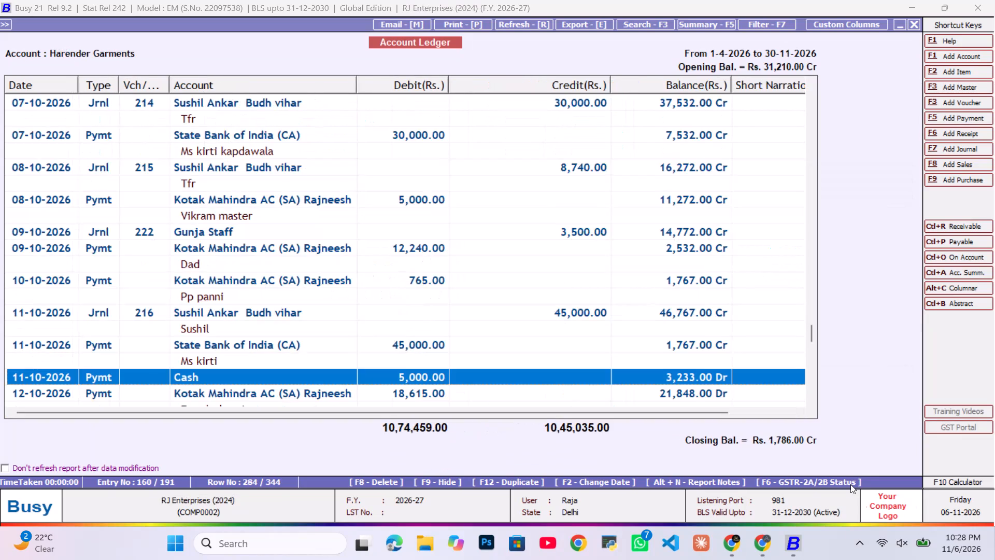
{"action": "key", "text": "alt+Tab"}
{"action": "key", "text": "Down"}
{"action": "key", "text": "Down"}
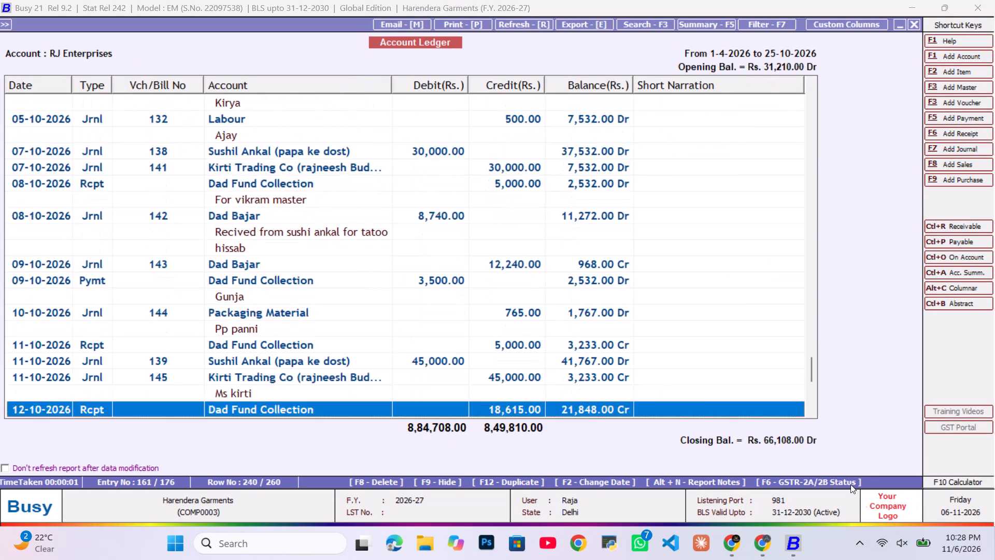
{"action": "key", "text": "alt+Tab"}
{"action": "key", "text": "Down"}
{"action": "key", "text": "alt+Tab"}
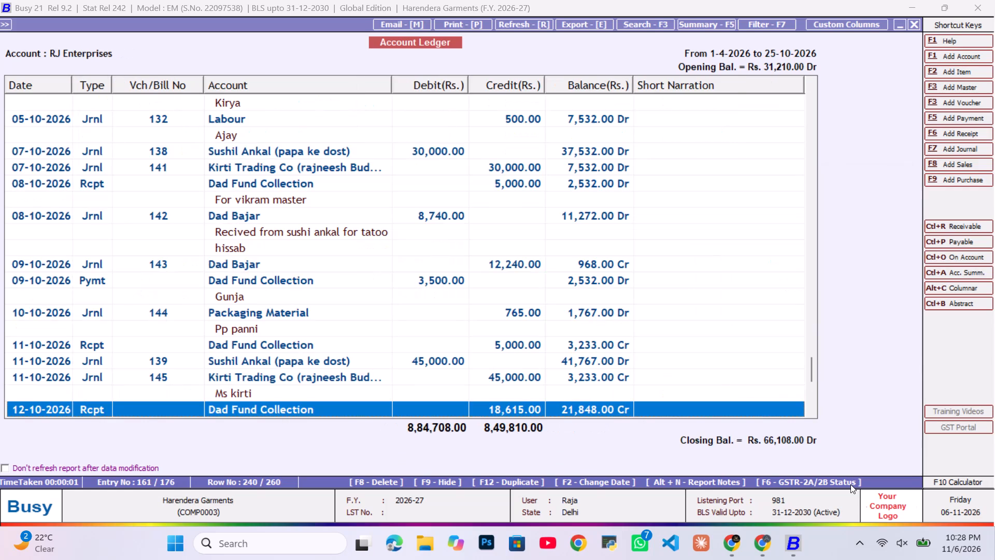
Check the 13-10-2026 Sushil journal in RJ Enterprises against the 13-10-2026 and 14-10-2026 entries in Harendera Garments.
{"action": "key", "text": "Down"}
{"action": "key", "text": "Down"}
{"action": "key", "text": "Down"}
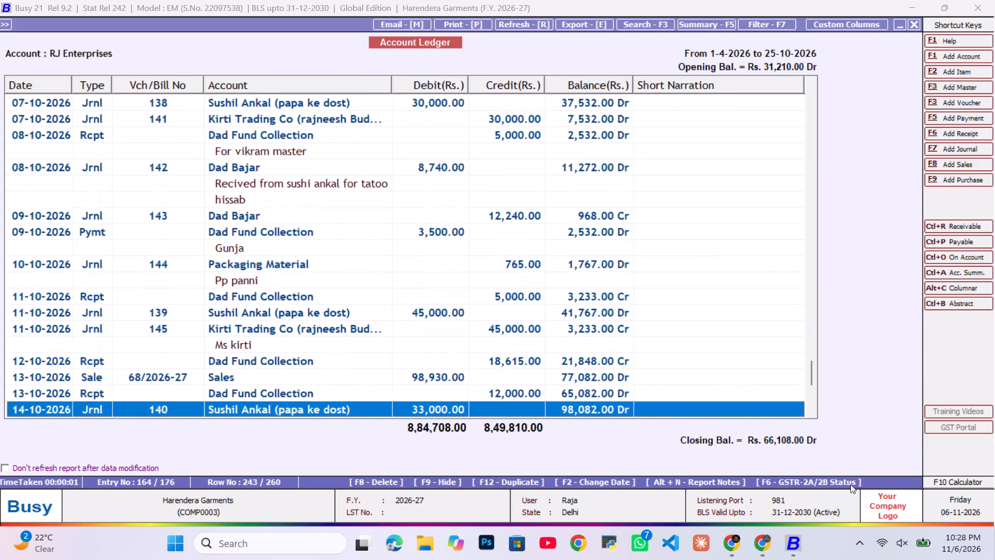
{"action": "key", "text": "Down"}
{"action": "key", "text": "alt+Tab"}
{"action": "key", "text": "Down"}
{"action": "key", "text": "Down"}
{"action": "key", "text": "Down"}
{"action": "key", "text": "Down"}
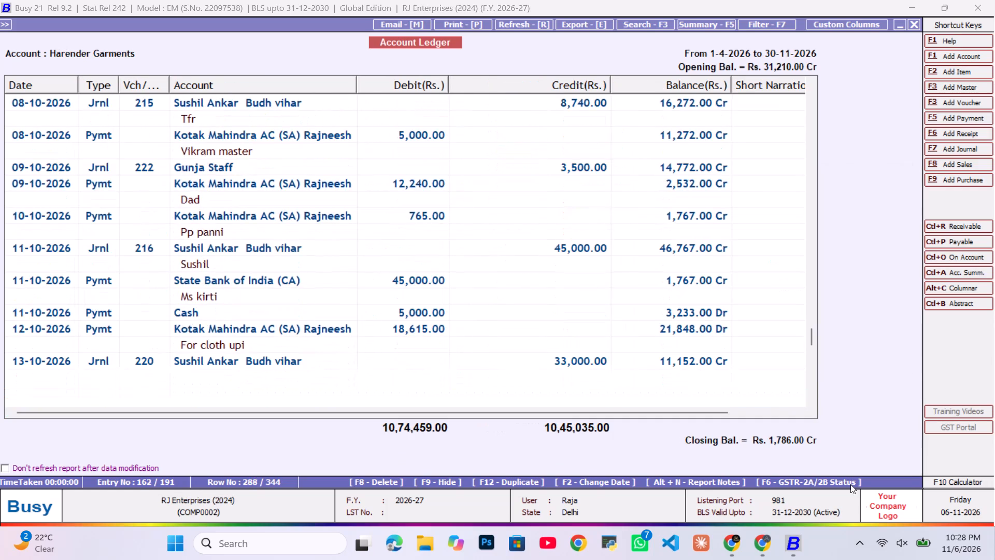
{"action": "key", "text": "Up"}
{"action": "key", "text": "Up"}
{"action": "key", "text": "alt+Tab"}
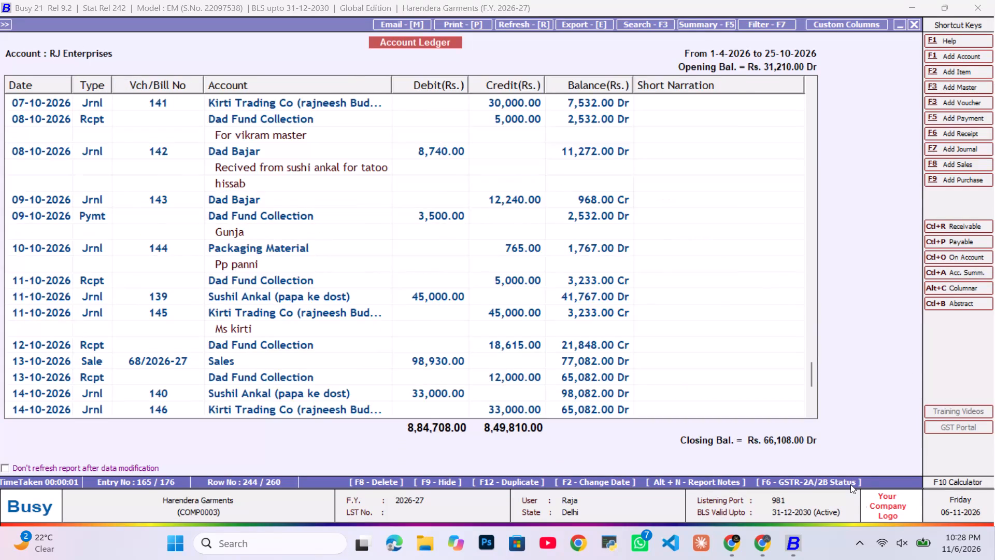
Examine the 13-10-2026 machine cash payment and the 14-10-2026 purchase and bank payment in the RJ Enterprises ledger.
{"action": "key", "text": "alt+Tab"}
{"action": "key", "text": "Down"}
{"action": "key", "text": "Down"}
{"action": "key", "text": "Down"}
{"action": "key", "text": "Down"}
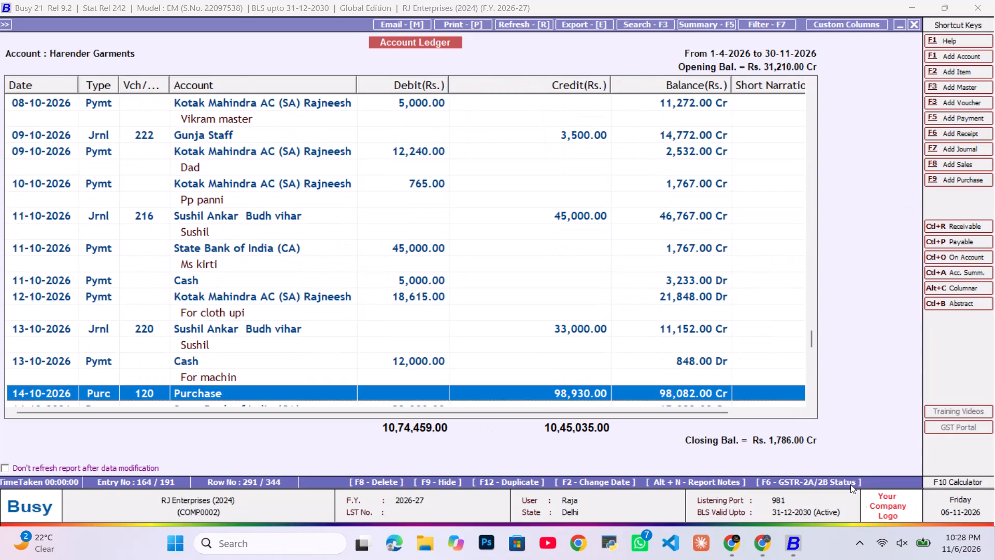
{"action": "key", "text": "Down"}
{"action": "key", "text": "Up"}
{"action": "key", "text": "Up"}
{"action": "key", "text": "Up"}
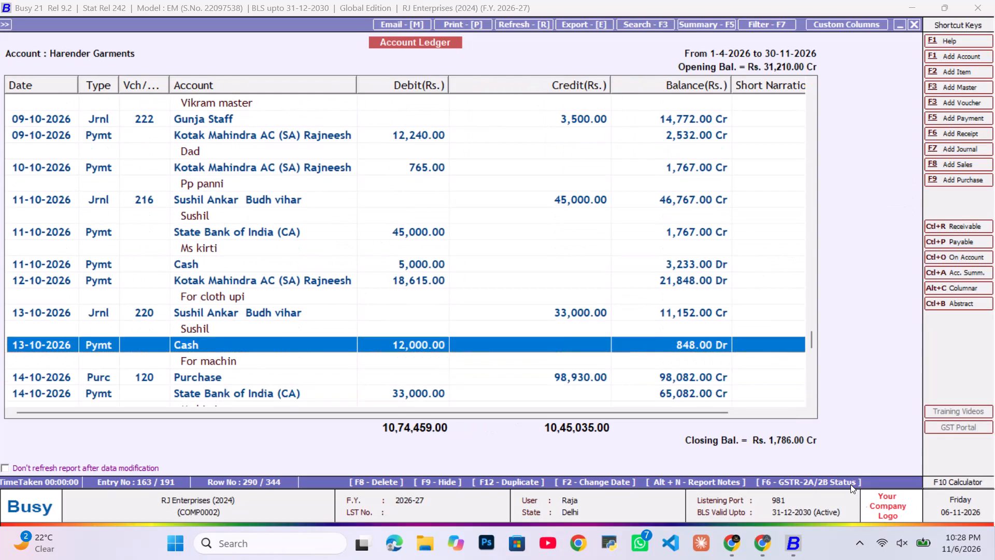
Recheck the 12-10-2026 cloth payment and its running balance in RJ Enterprises against the 12-10-2026 receipt in Harendera Garments.
{"action": "key", "text": "Up"}
{"action": "key", "text": "Up"}
{"action": "key", "text": "Up"}
{"action": "key", "text": "Up"}
{"action": "key", "text": "alt+Tab"}
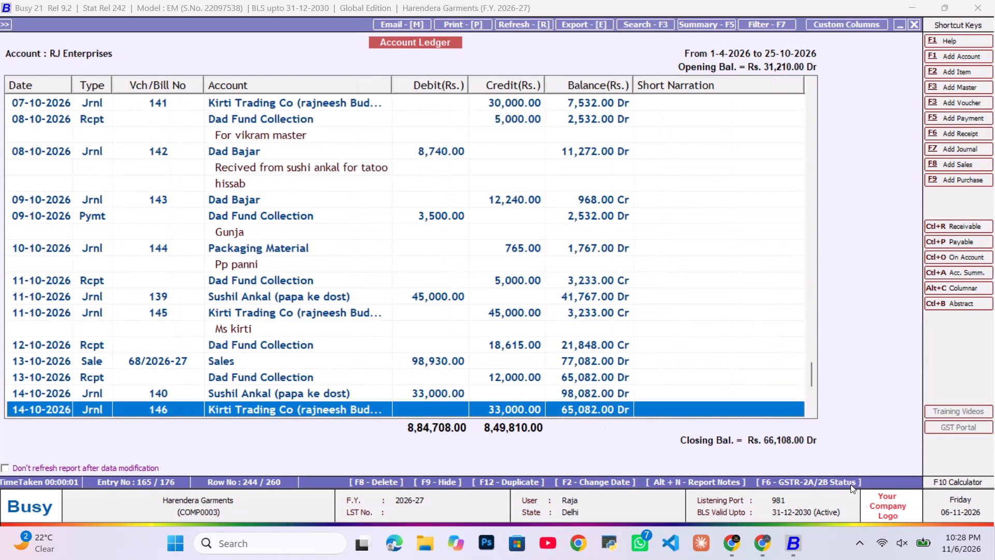
{"action": "key", "text": "Up"}
{"action": "key", "text": "Up"}
{"action": "key", "text": "Up"}
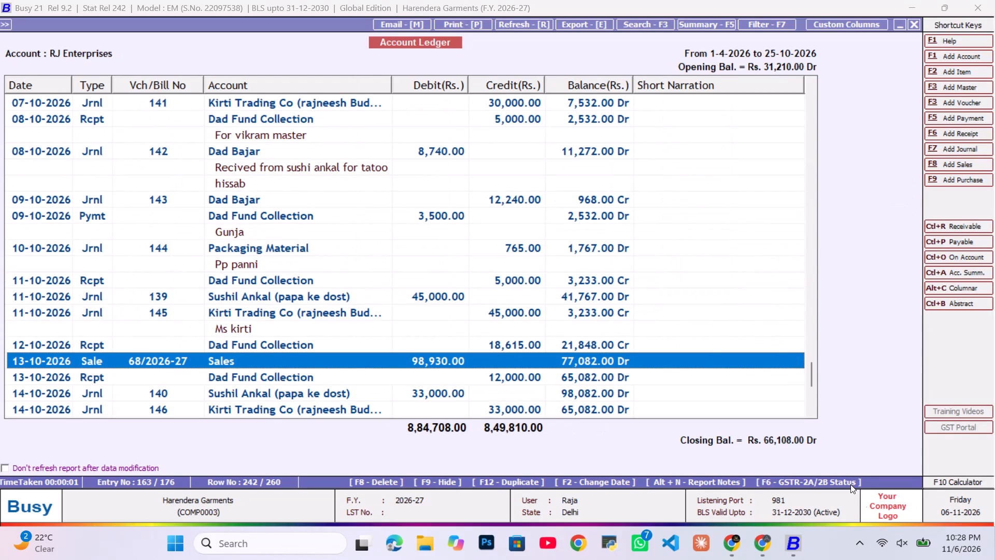
{"action": "key", "text": "Up"}
{"action": "key", "text": "alt+Tab"}
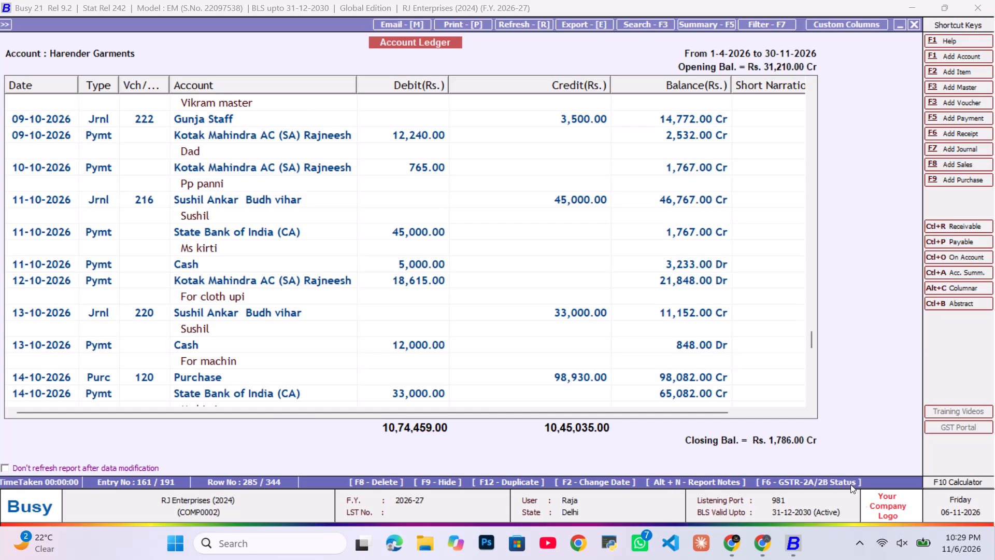
{"action": "key", "text": "alt+Tab"}
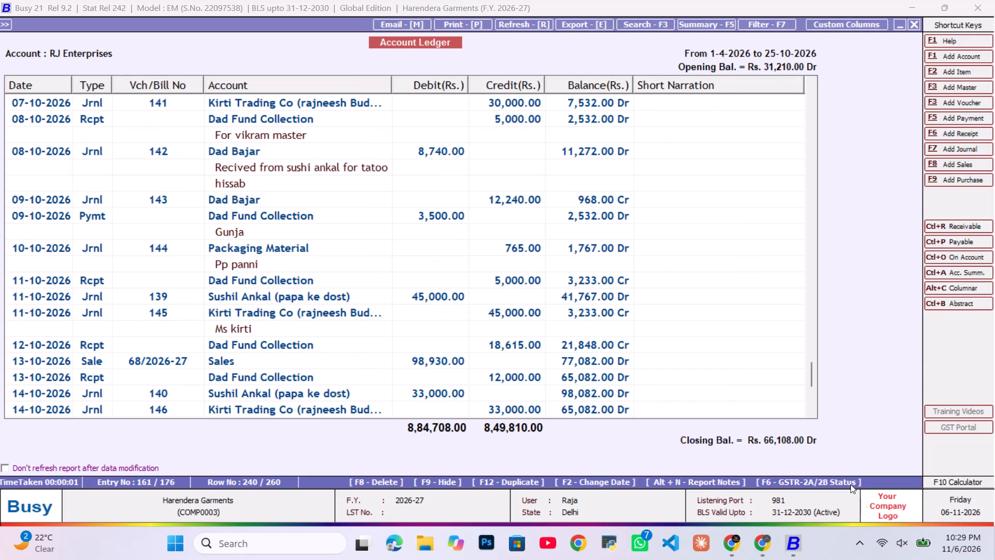
{"action": "key", "text": "alt+Tab"}
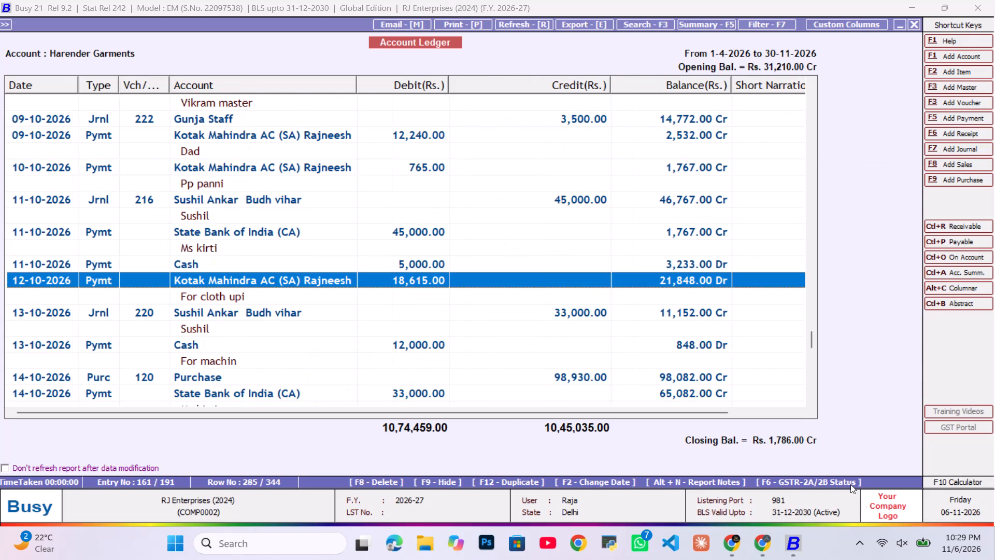
{"action": "key", "text": "alt+Tab"}
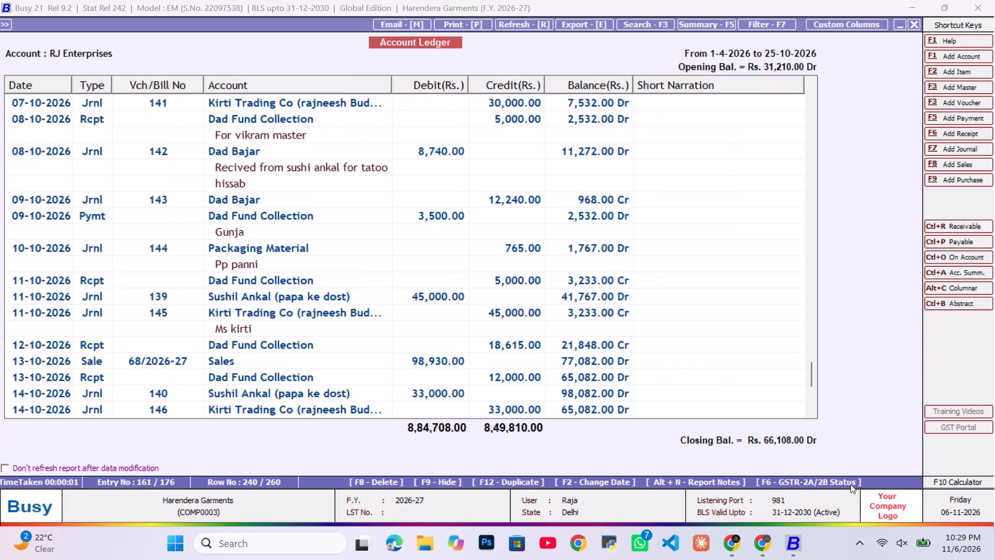
Compare Harendera Garments' 13-10-2026 sale 68/2026-27 with the entries following 12-10-2026 in the RJ Enterprises ledger.
{"action": "key", "text": "Down"}
{"action": "key", "text": "alt+Tab"}
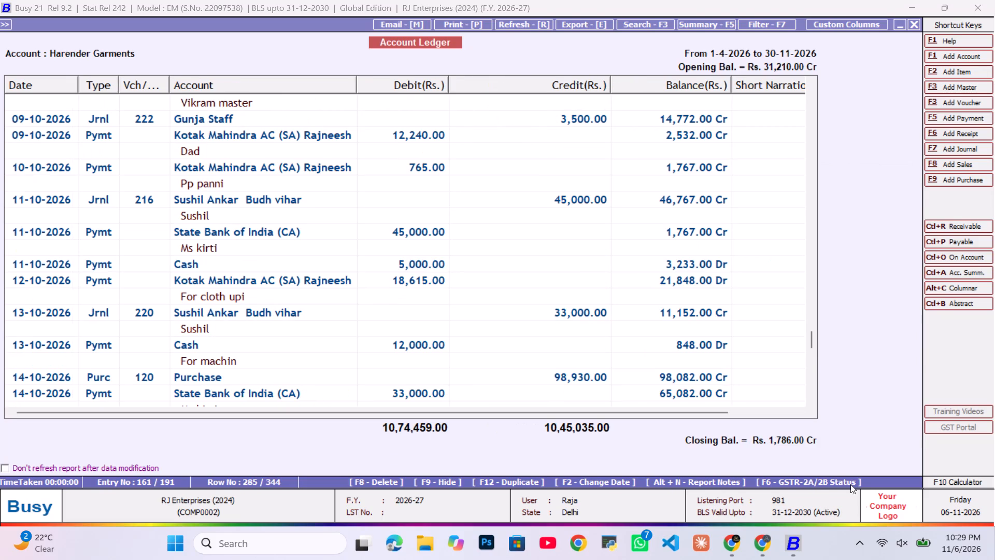
{"action": "key", "text": "alt+Tab"}
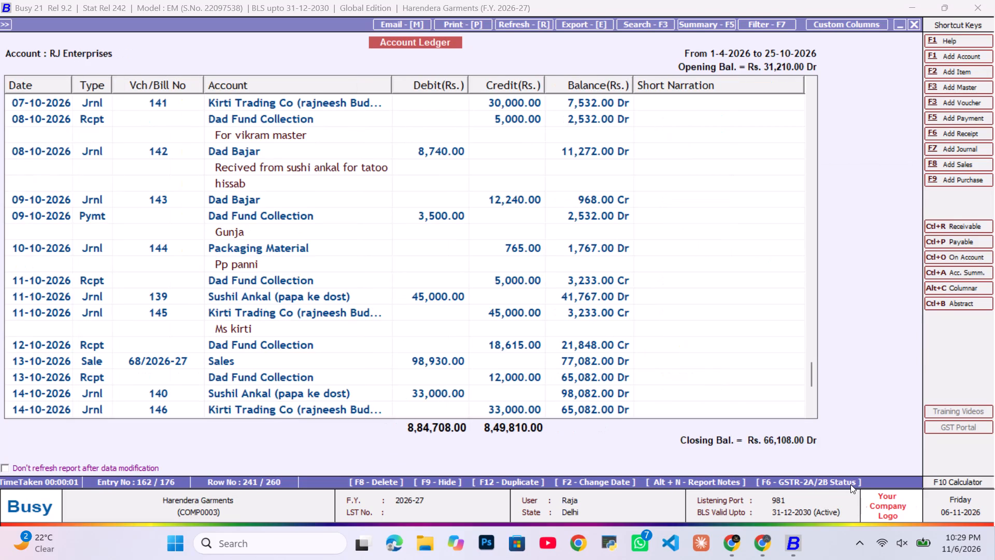
{"action": "key", "text": "alt+Tab"}
{"action": "key", "text": "alt+Tab"}
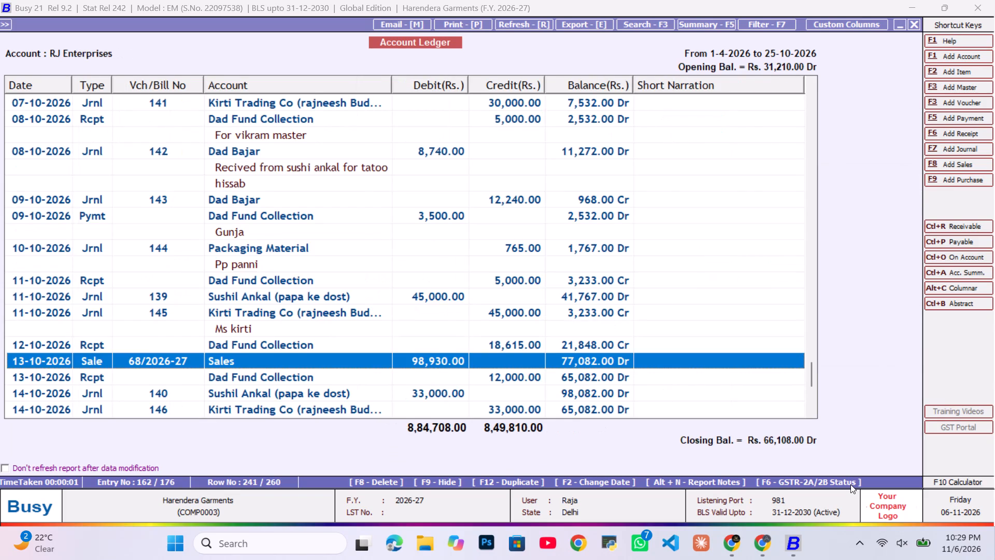
Compare the balances at RJ Enterprises' 13-10-2026 machine cash payment and Harendera Garments' 13-10-2026 sale and receipt.
{"action": "key", "text": "alt+Tab"}
{"action": "key", "text": "Down"}
{"action": "key", "text": "Down"}
{"action": "key", "text": "Down"}
{"action": "key", "text": "Down"}
{"action": "key", "text": "alt+Tab"}
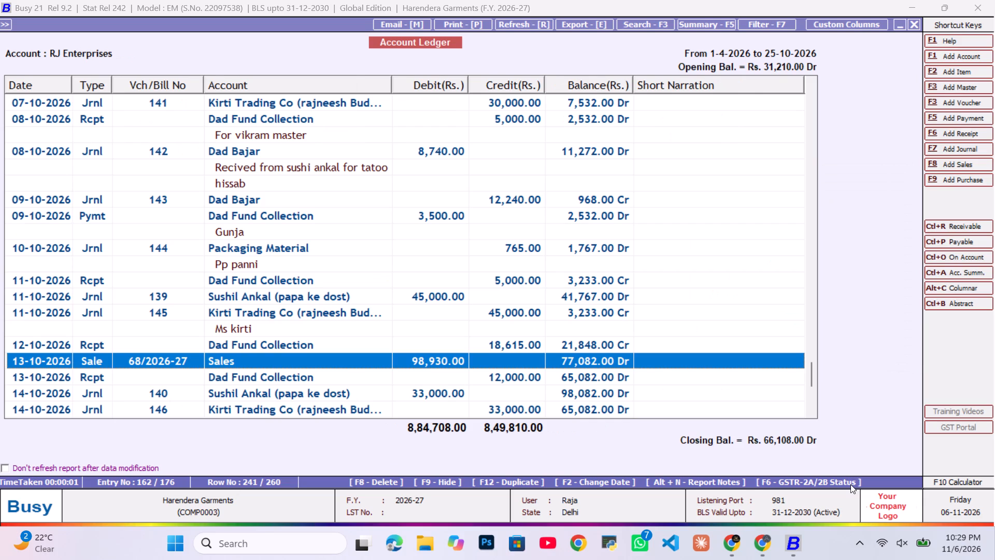
{"action": "key", "text": "alt+Tab"}
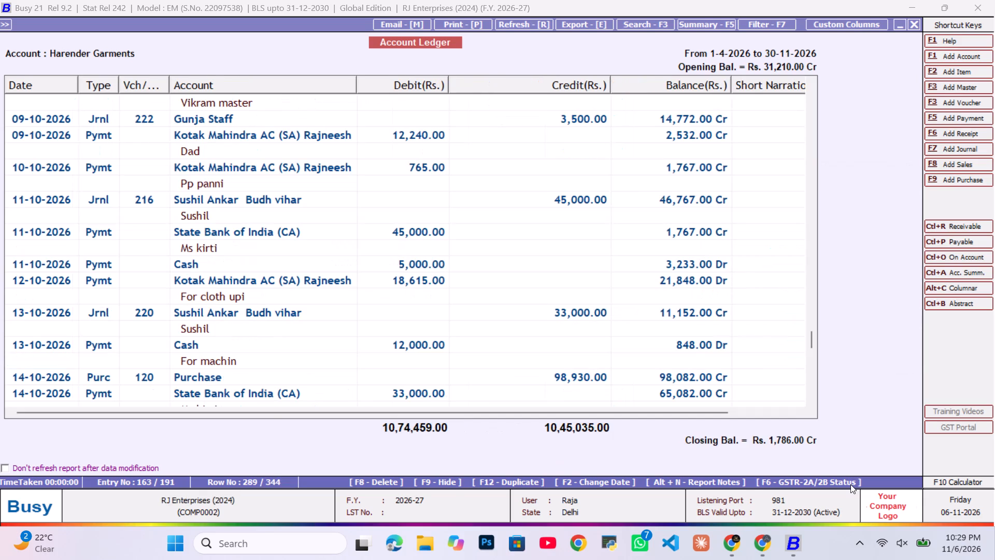
{"action": "key", "text": "alt+Tab"}
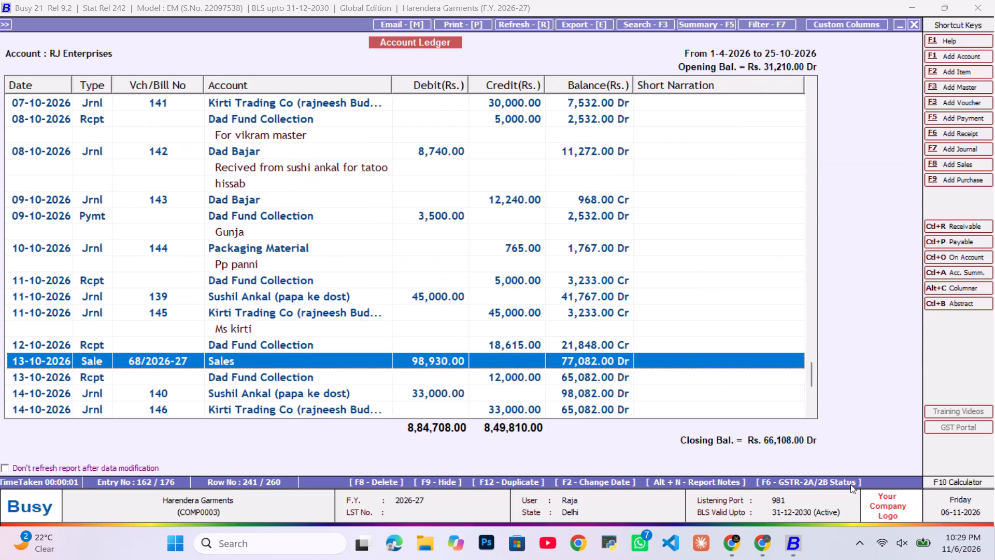
{"action": "key", "text": "alt+Tab"}
{"action": "key", "text": "alt+Tab"}
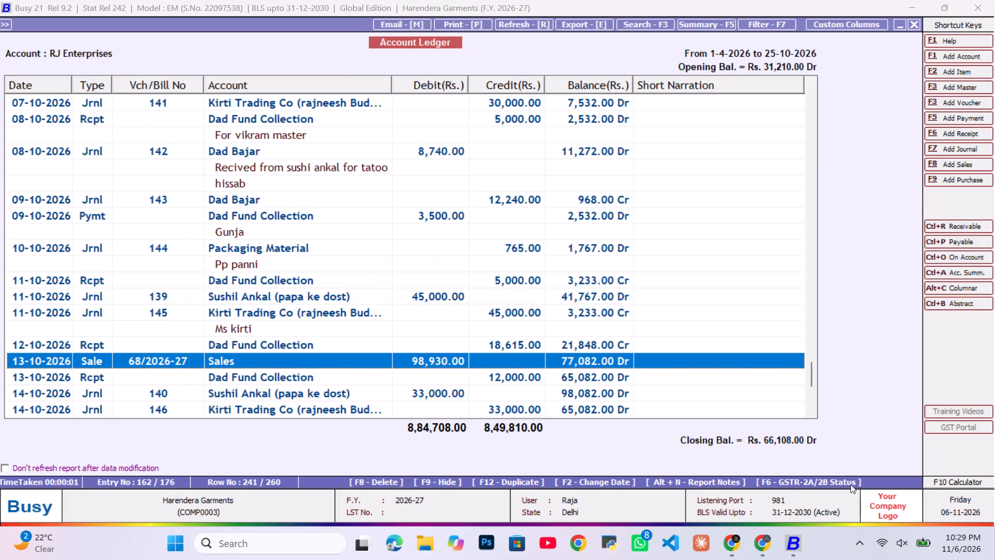
{"action": "key", "text": "alt+Tab"}
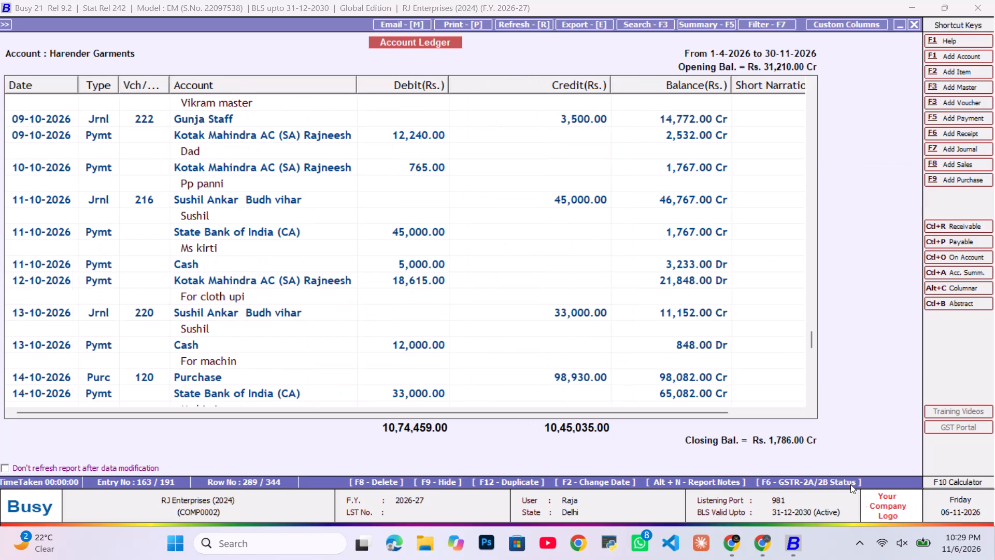
{"action": "key", "text": "alt+Tab"}
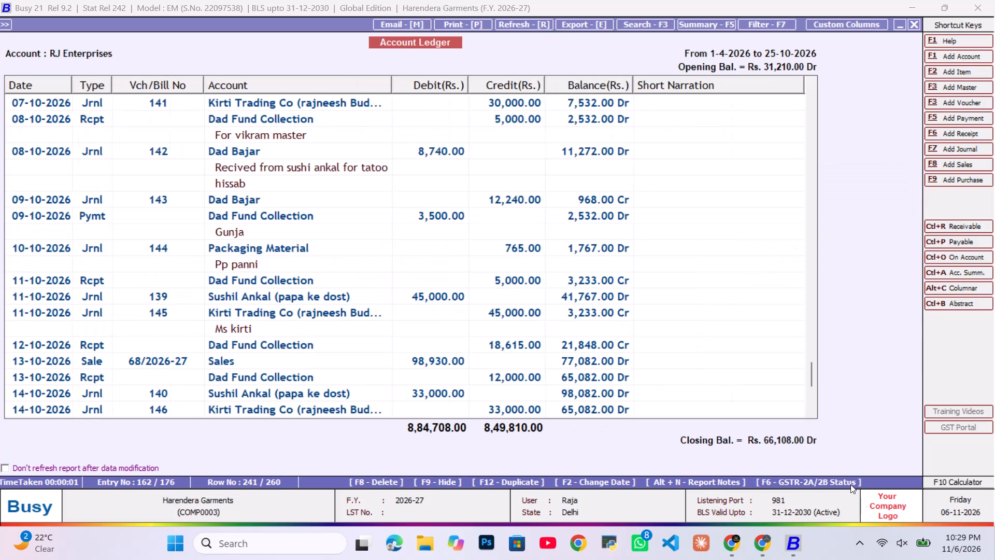
{"action": "key", "text": "alt+Tab"}
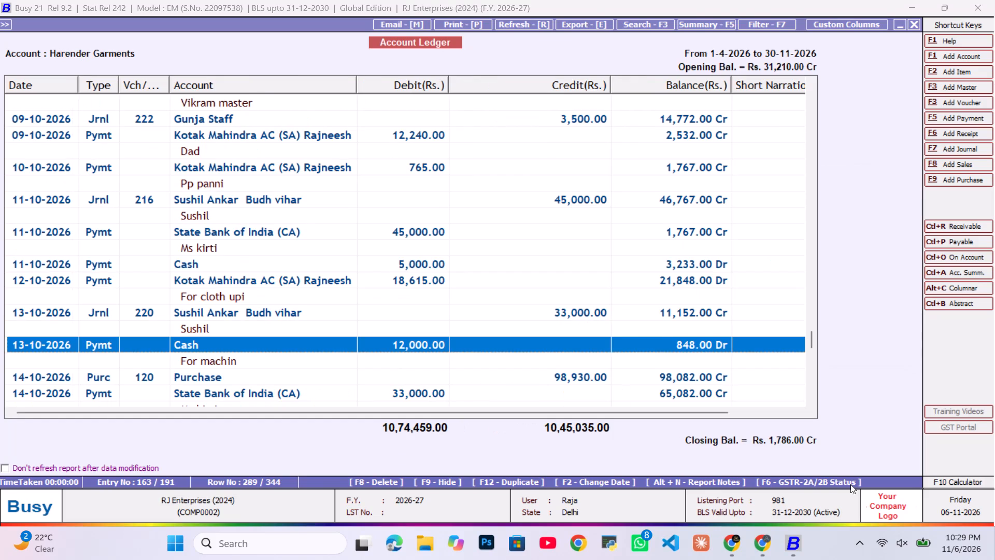
Go back to the 12-10-2026 cloth payment and its matching receipt and recheck them across both ledgers.
{"action": "key", "text": "Up"}
{"action": "key", "text": "Up"}
{"action": "key", "text": "alt+Tab"}
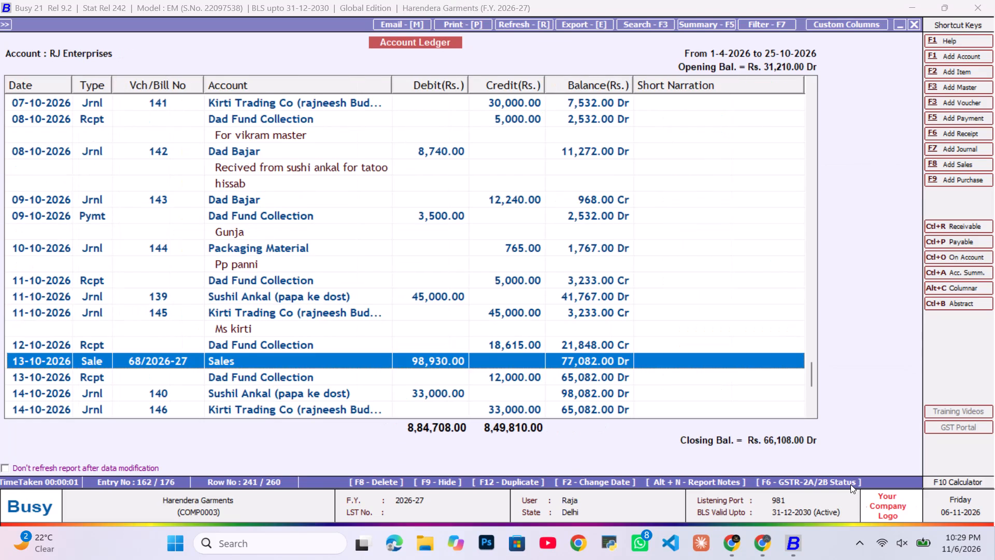
{"action": "key", "text": "alt+Tab"}
{"action": "key", "text": "Up"}
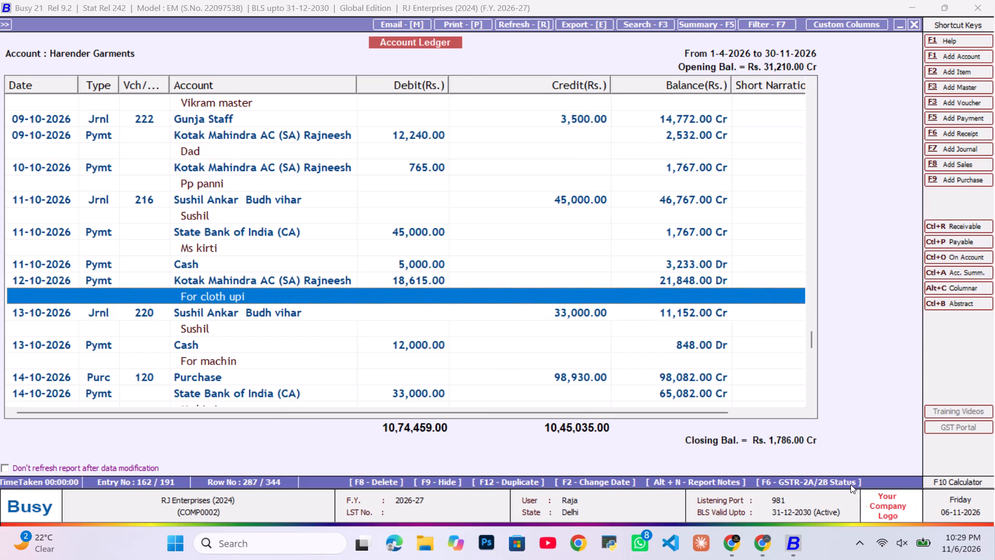
{"action": "key", "text": "Up"}
{"action": "key", "text": "alt+Tab"}
{"action": "key", "text": "Up"}
{"action": "key", "text": "alt+Tab"}
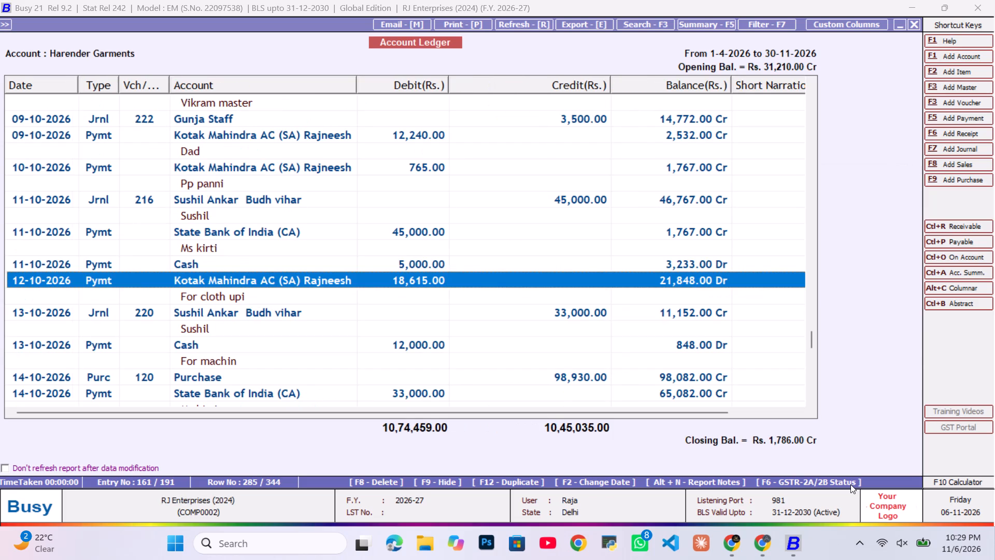
Match RJ Enterprises' 13-10-2026 Sushil journal 220 with Harendera Garments' 14-10-2026 Sushil journal 140.
{"action": "key", "text": "Down"}
{"action": "key", "text": "Down"}
{"action": "key", "text": "alt+Tab"}
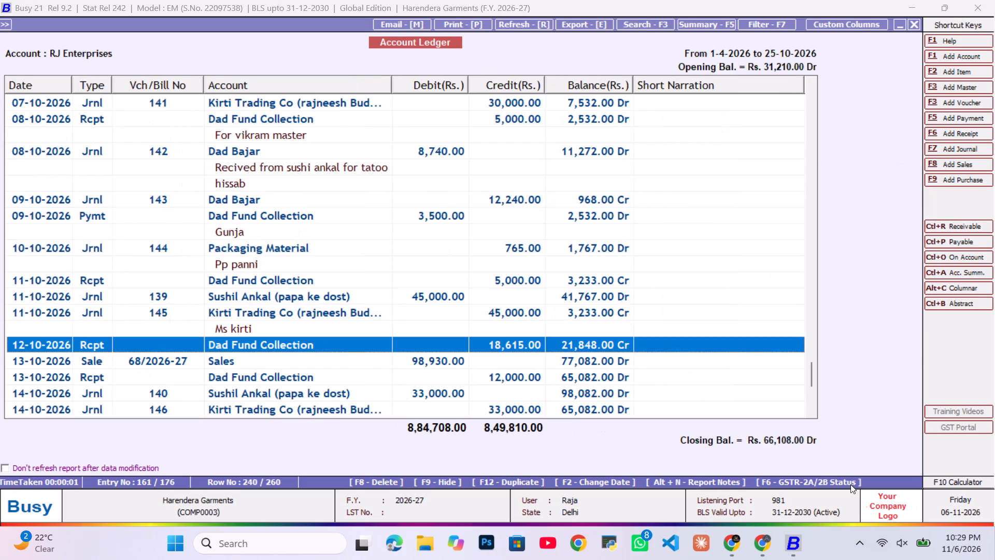
{"action": "key", "text": "Down"}
{"action": "key", "text": "Down"}
{"action": "key", "text": "Down"}
{"action": "key", "text": "alt+Tab"}
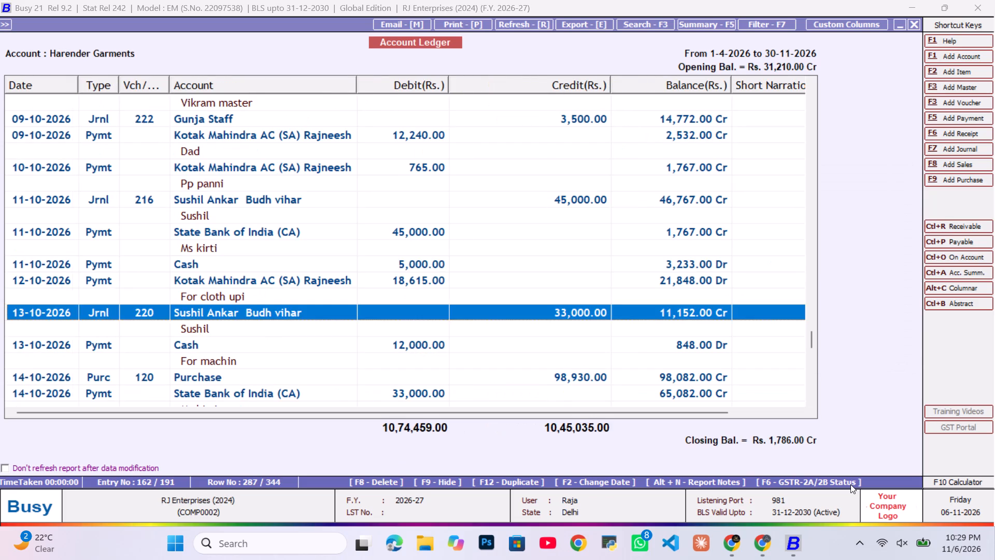
Match RJ Enterprises' 13-10-2026 machine cash payment with the 13-10-2026 Dad Fund Collection receipt in Harendera Garments.
{"action": "key", "text": "Down"}
{"action": "key", "text": "Down"}
{"action": "key", "text": "alt+Tab"}
{"action": "key", "text": "Up"}
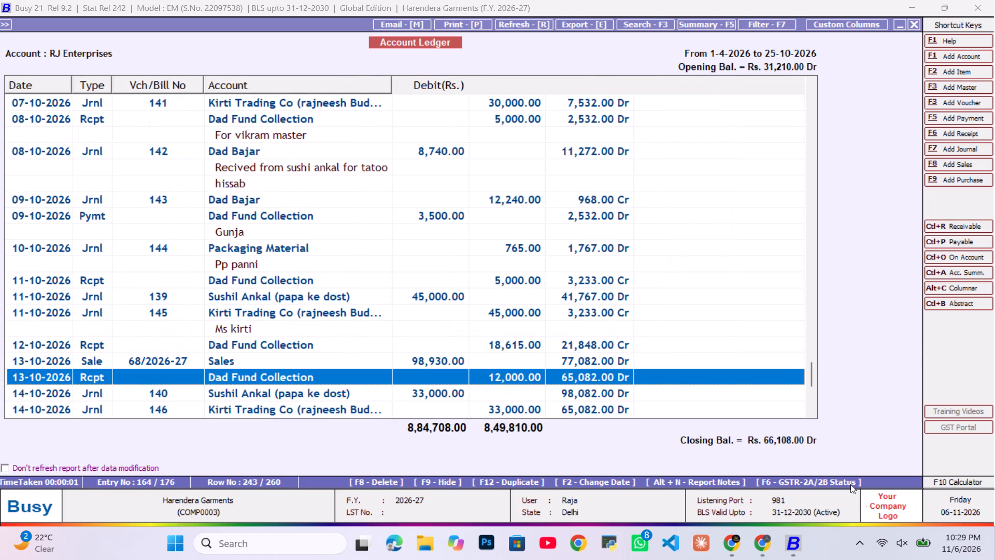
{"action": "key", "text": "alt+Tab"}
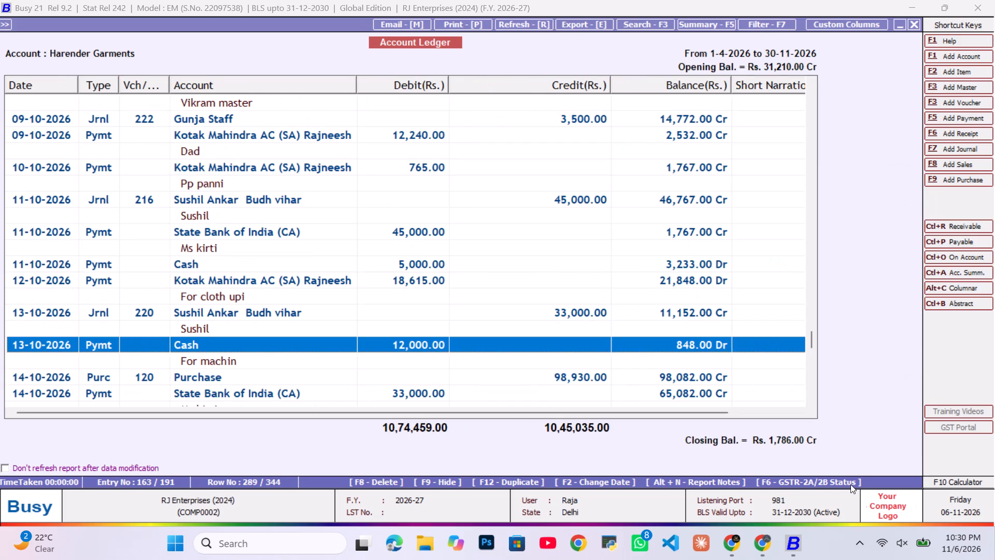
Compare RJ Enterprises' 14-10-2026 purchase 120 and Ms kirti payment with the corresponding sale and Kirti Trading journal in Harendera Garments.
{"action": "key", "text": "Down"}
{"action": "key", "text": "Down"}
{"action": "key", "text": "alt+Tab"}
{"action": "key", "text": "Down"}
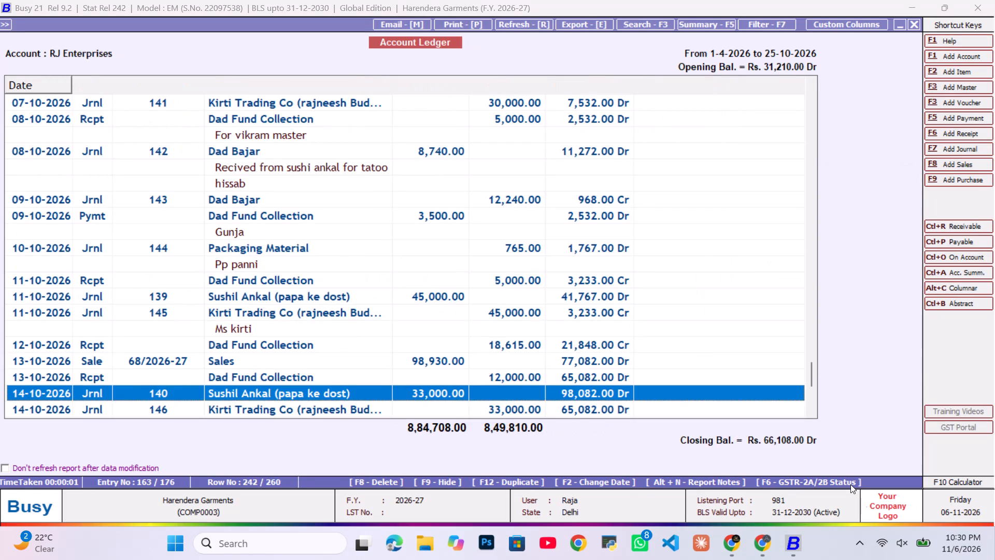
{"action": "key", "text": "alt+Tab"}
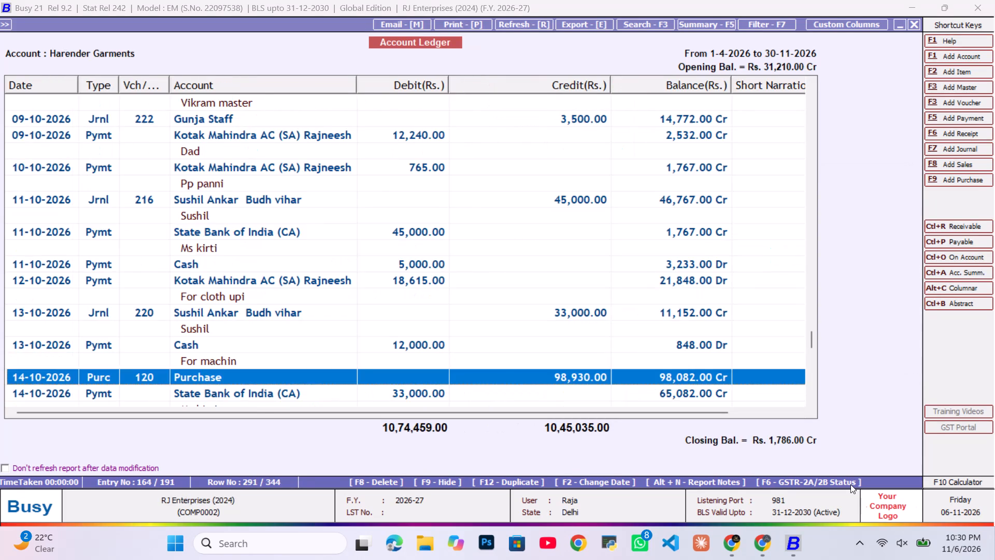
{"action": "key", "text": "Down"}
{"action": "key", "text": "alt+Tab"}
{"action": "key", "text": "Down"}
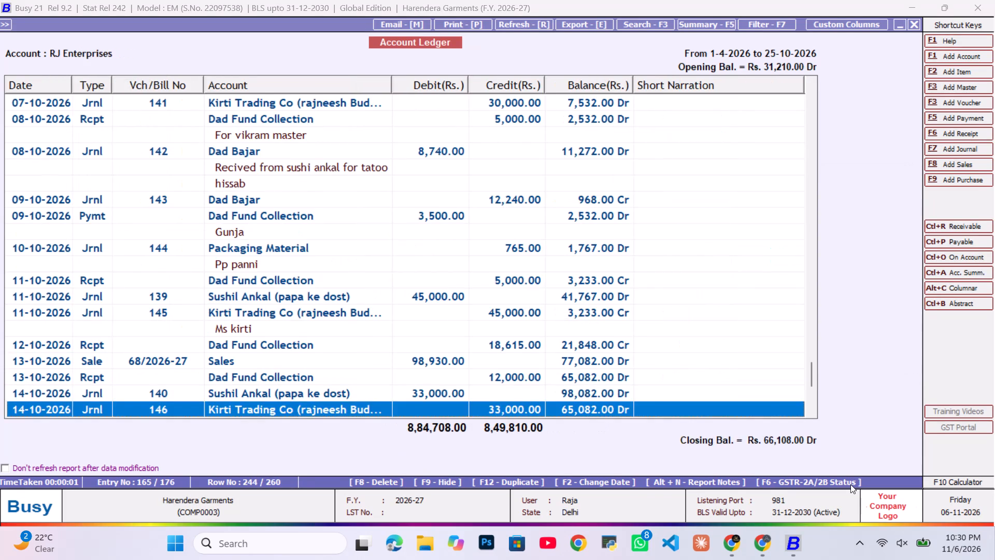
Compare RJ Enterprises' 15-10-2026 cash payment with the 15-10-2026 Home Exp journal in Harendera Garments.
{"action": "key", "text": "alt+Tab"}
{"action": "key", "text": "Down"}
{"action": "key", "text": "Down"}
{"action": "key", "text": "alt+Tab"}
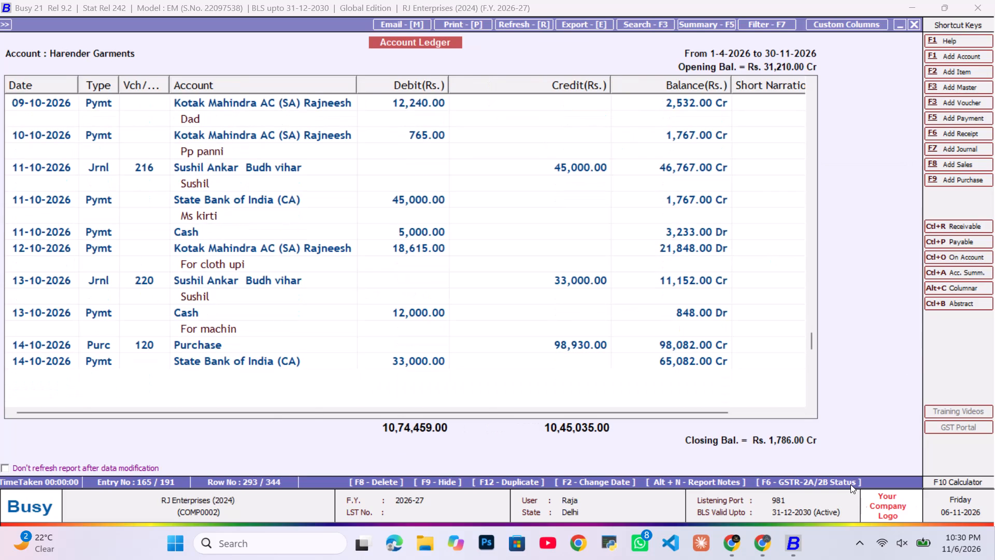
{"action": "key", "text": "Down"}
{"action": "key", "text": "Down"}
{"action": "key", "text": "Up"}
{"action": "key", "text": "alt+Tab"}
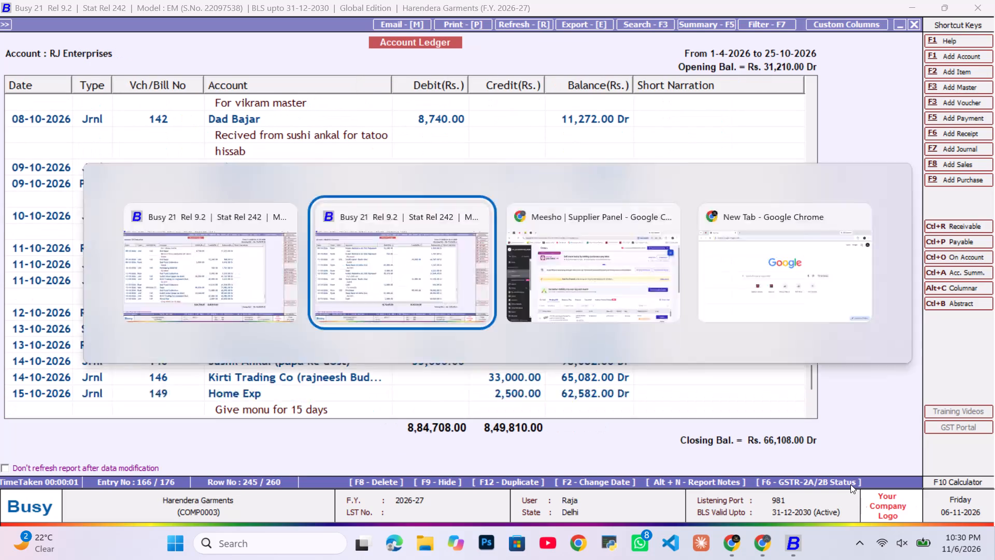
Compare RJ Enterprises' 16-10-2026 cash payment with the 16-10-2026 Dad Fund Collection receipt in Harendera Garments.
{"action": "key", "text": "Down"}
{"action": "key", "text": "Up"}
{"action": "key", "text": "Down"}
{"action": "key", "text": "Down"}
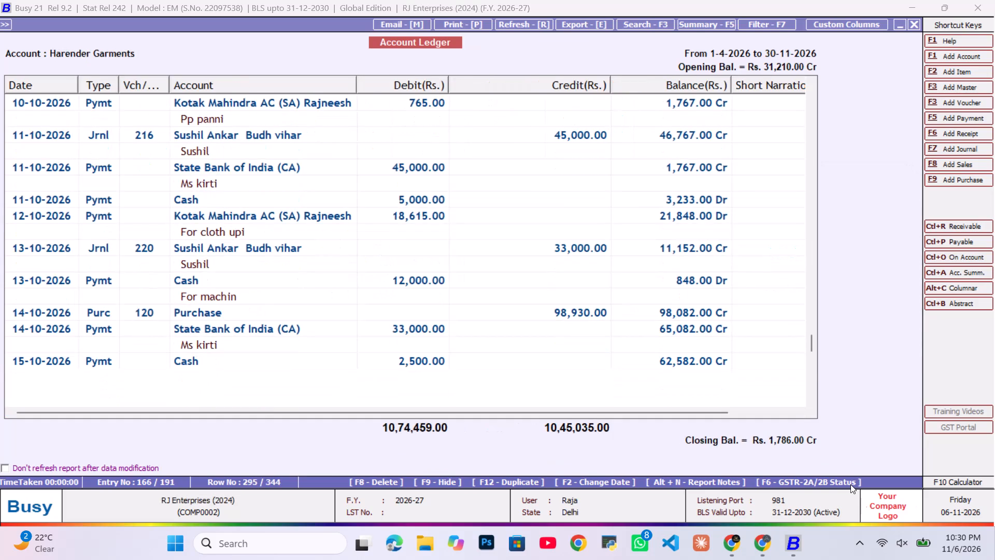
{"action": "key", "text": "alt+Tab"}
{"action": "key", "text": "Down"}
{"action": "key", "text": "Down"}
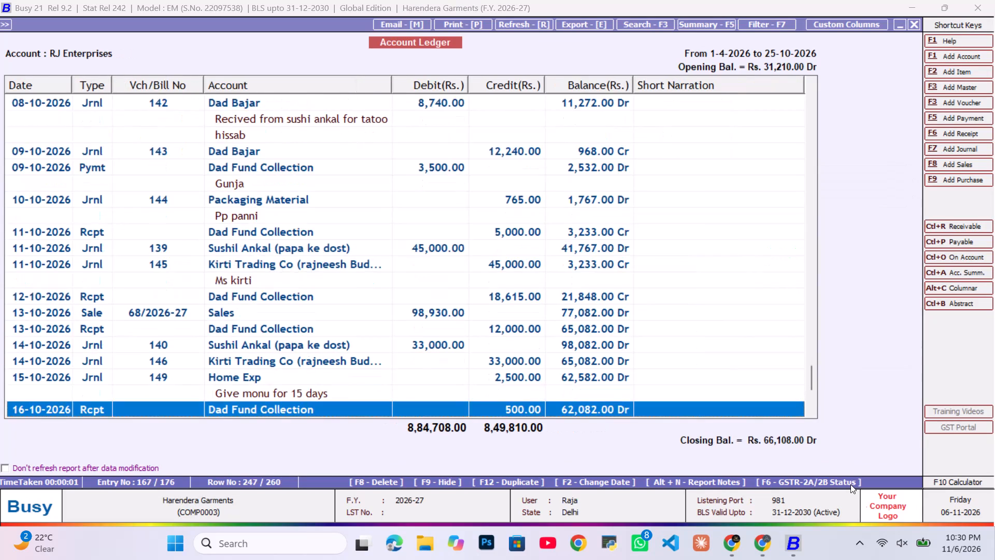
{"action": "key", "text": "alt+Tab"}
{"action": "key", "text": "Down"}
{"action": "key", "text": "Up"}
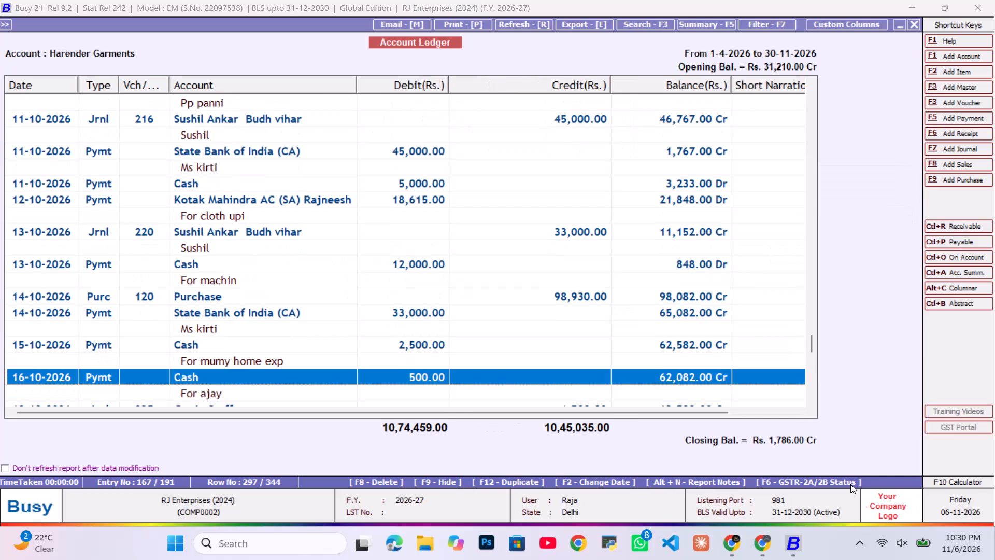
{"action": "key", "text": "alt+Tab"}
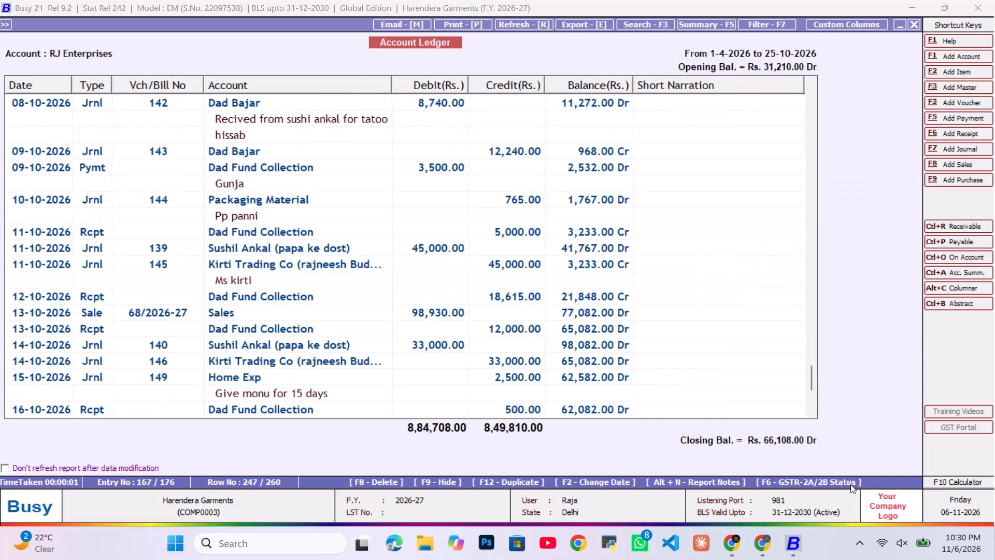
Compare RJ Enterprises' 18-10-2026 Gunja Staff journal 235 and heat press payment with Harendera Garments' entries of the same date.
{"action": "key", "text": "Down"}
{"action": "key", "text": "alt+Tab"}
{"action": "key", "text": "Down"}
{"action": "key", "text": "Down"}
{"action": "key", "text": "Down"}
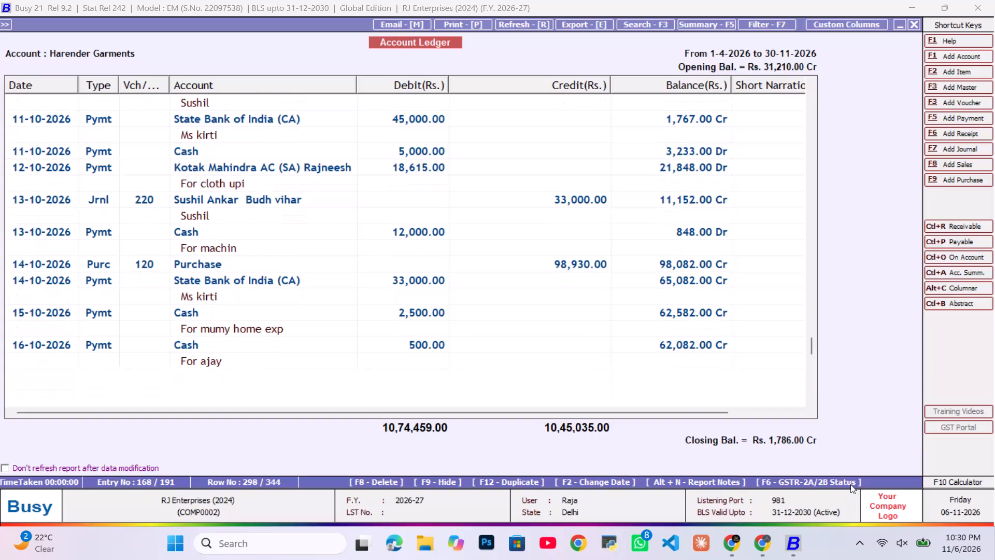
{"action": "key", "text": "Down"}
{"action": "key", "text": "Down"}
{"action": "key", "text": "Up"}
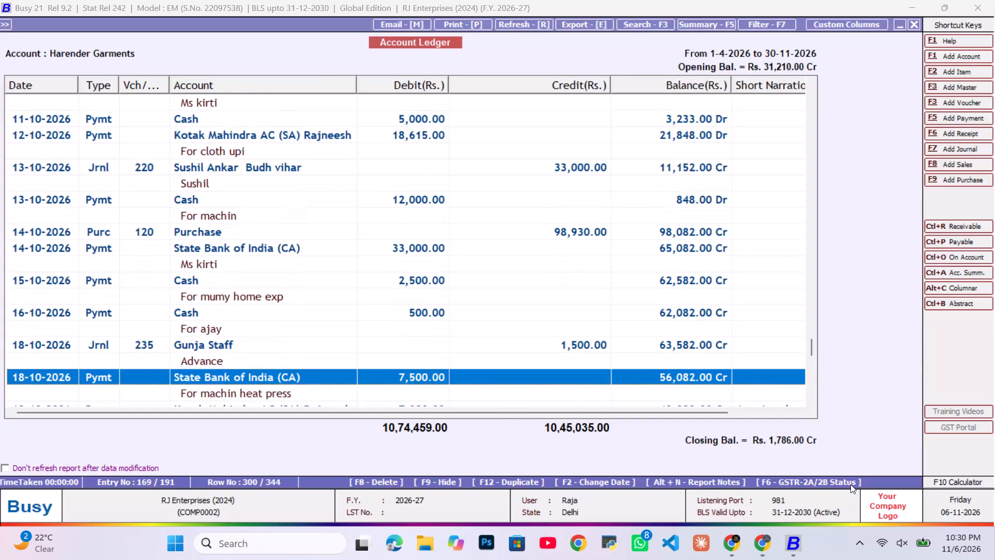
{"action": "key", "text": "alt+Tab"}
{"action": "key", "text": "Down"}
{"action": "key", "text": "Down"}
{"action": "key", "text": "Down"}
{"action": "key", "text": "Down"}
{"action": "key", "text": "Down"}
{"action": "key", "text": "Down"}
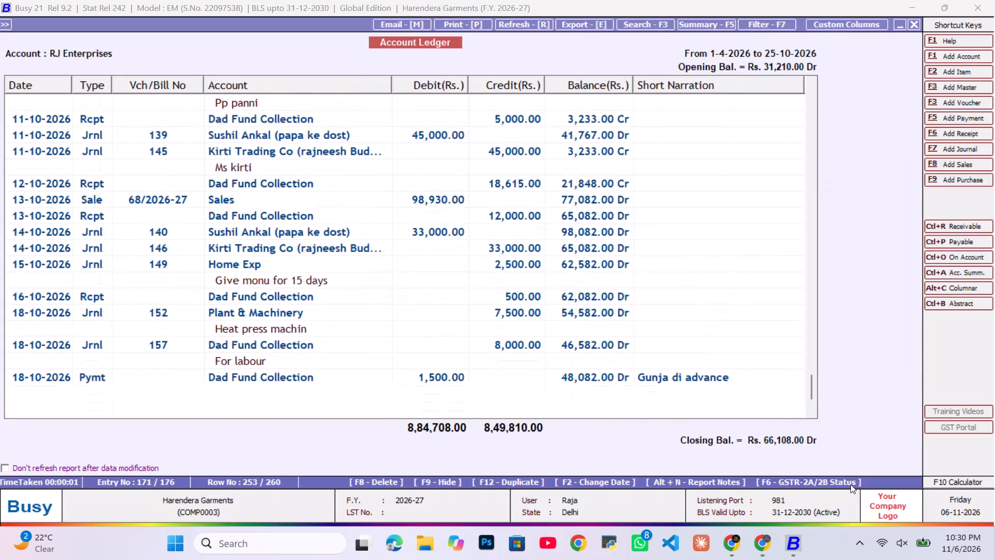
{"action": "key", "text": "Up"}
{"action": "key", "text": "Up"}
Compare RJ Enterprises' 18-10-2026 Kotak Mahindra labour payments with Harendera Garments' Dad Fund Collection journal 157.
{"action": "key", "text": "alt+Tab"}
{"action": "key", "text": "Down"}
{"action": "key", "text": "Down"}
{"action": "key", "text": "Down"}
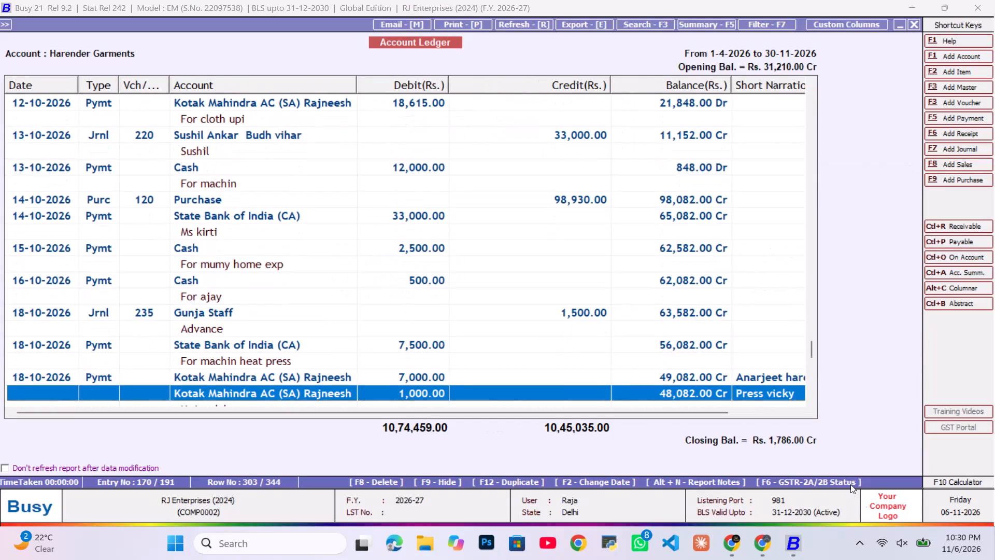
{"action": "key", "text": "Down"}
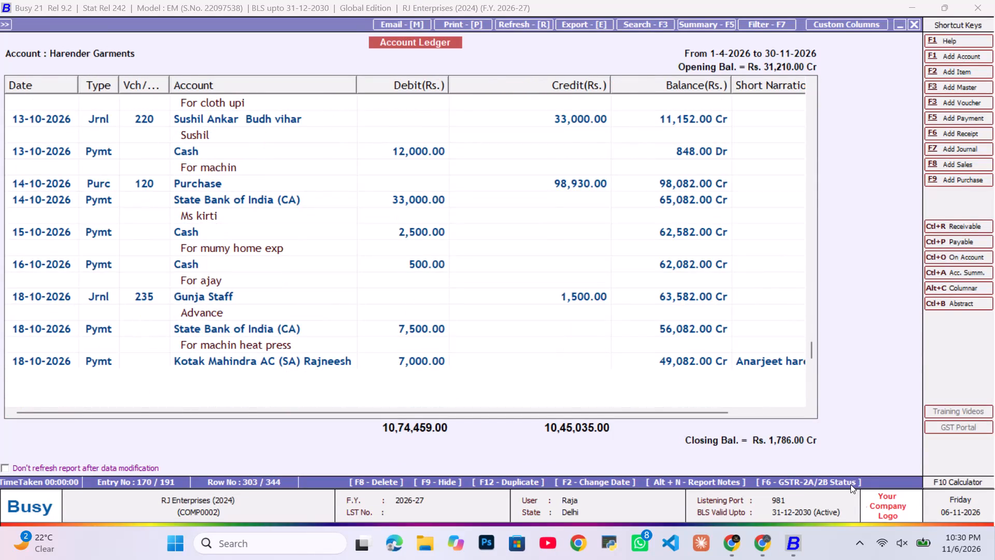
{"action": "key", "text": "Up"}
{"action": "key", "text": "alt+Tab"}
{"action": "key", "text": "alt+Tab"}
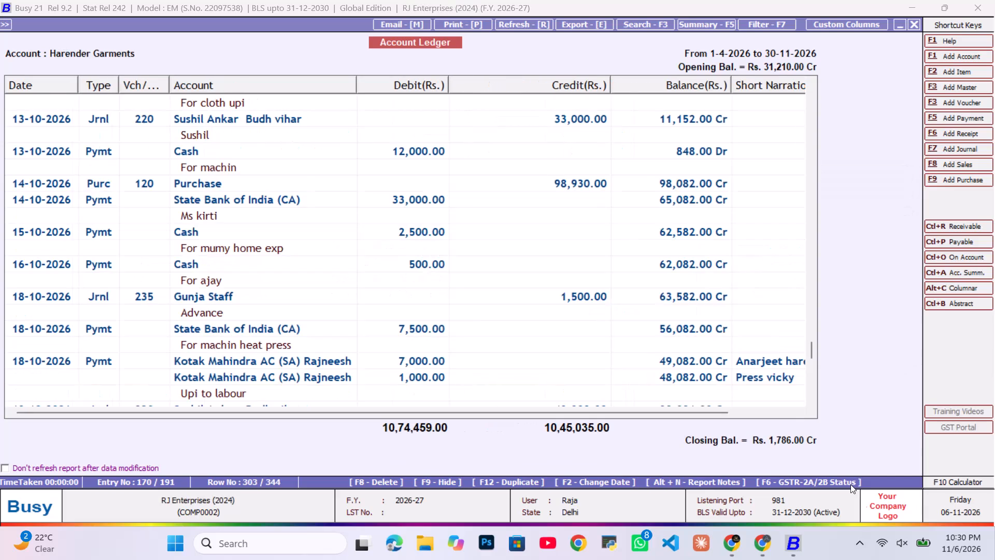
Compare RJ Enterprises' 19-10-2026 Sushil journal 230 and Bopp panni payment with journals 153 and 154 in Harendera Garments.
{"action": "key", "text": "Down"}
{"action": "key", "text": "Down"}
{"action": "key", "text": "alt+Tab"}
{"action": "key", "text": "Down"}
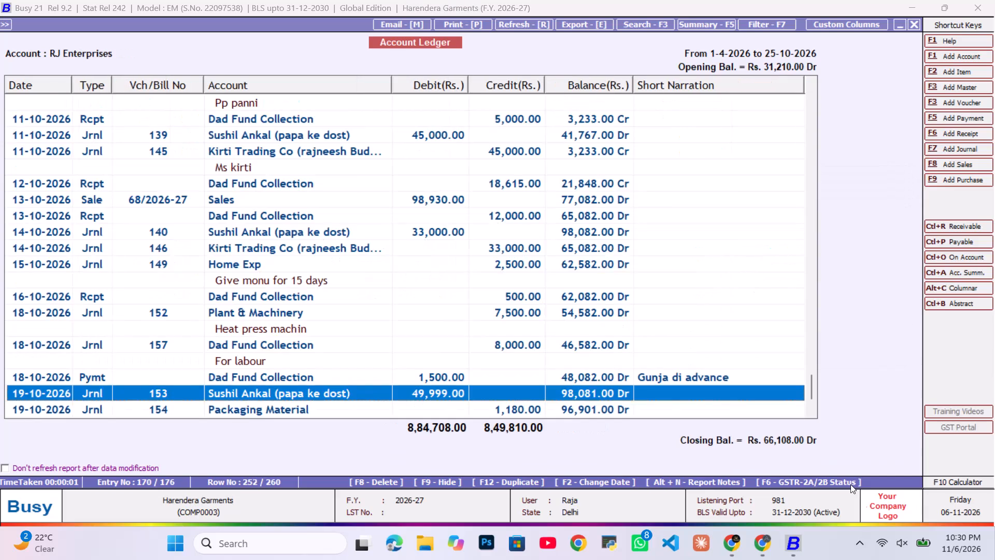
{"action": "key", "text": "alt+Tab"}
{"action": "key", "text": "Down"}
{"action": "key", "text": "Down"}
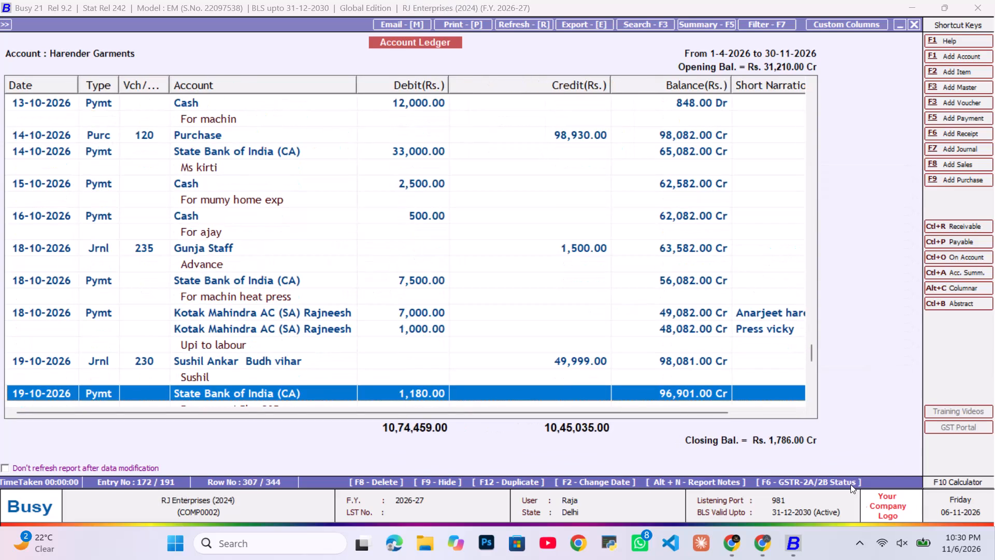
{"action": "key", "text": "alt+Tab"}
{"action": "key", "text": "Down"}
{"action": "key", "text": "alt+Tab"}
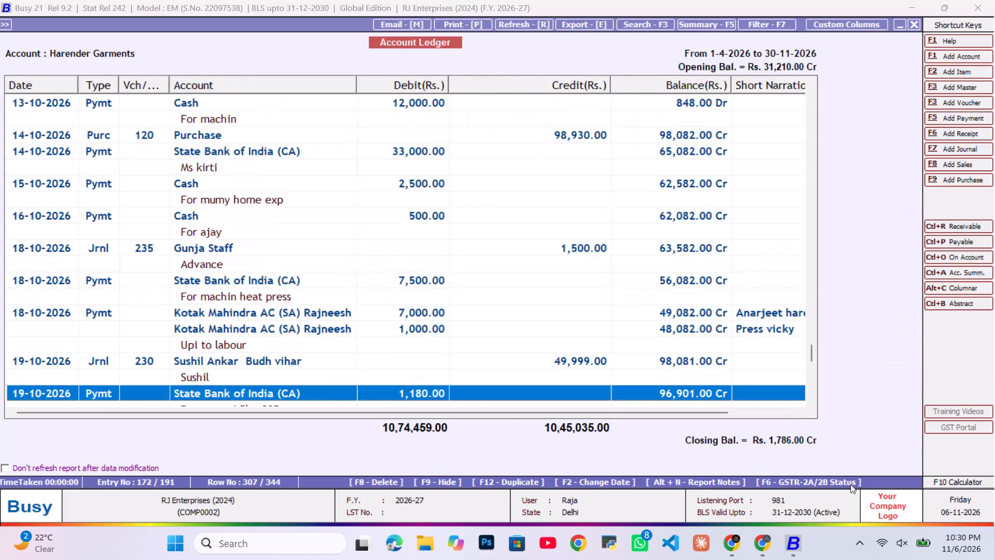
Compare RJ Enterprises' 19-10-2026 Ms kirti payment with Kirti Trading journal 155 in Harendera Garments.
{"action": "key", "text": "alt+Tab"}
{"action": "key", "text": "Down"}
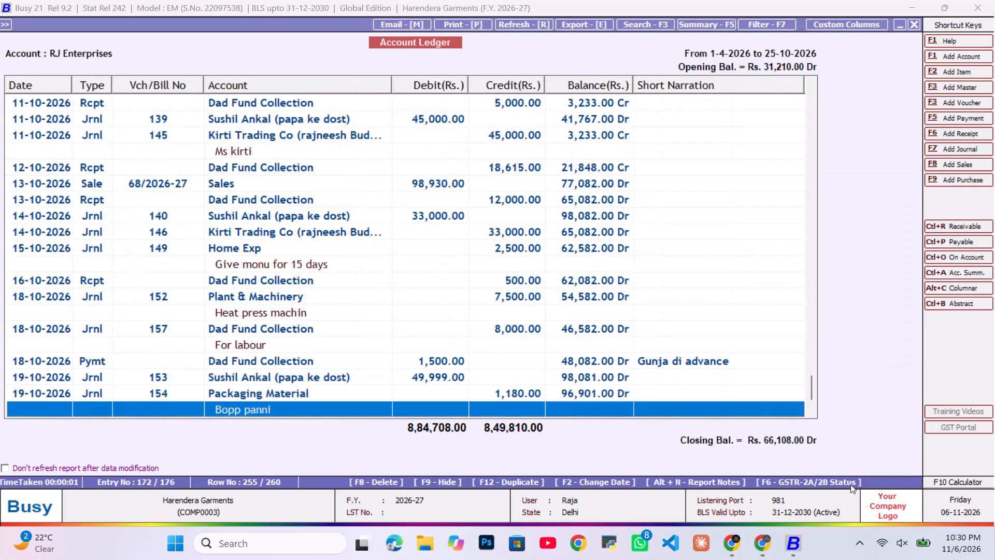
{"action": "key", "text": "Down"}
{"action": "key", "text": "alt+Tab"}
{"action": "key", "text": "Down"}
{"action": "key", "text": "Down"}
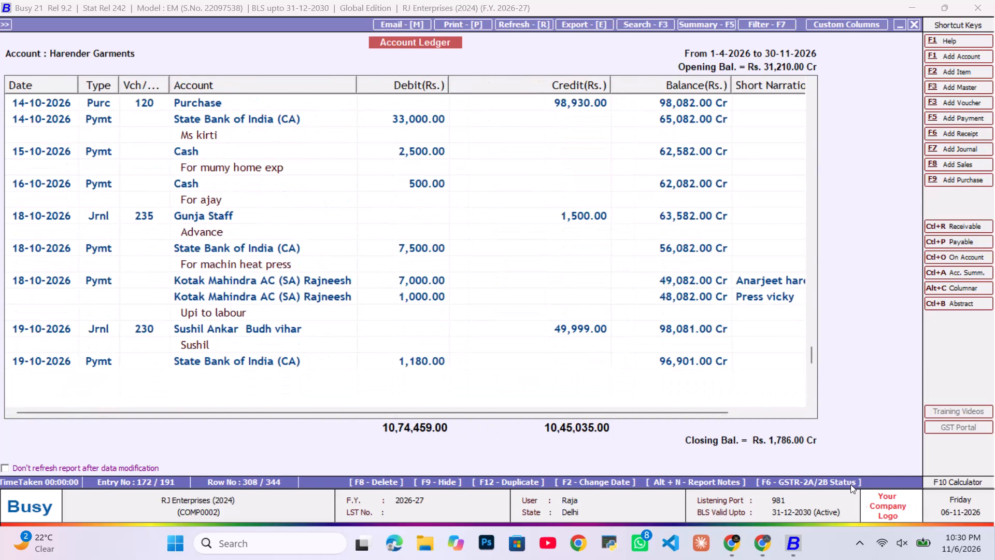
{"action": "key", "text": "alt+Tab"}
Compare RJ Enterprises' 20-10-2026 State Bank of India receipt with Dad Bajar journal 156 in Harendera Garments.
{"action": "key", "text": "Down"}
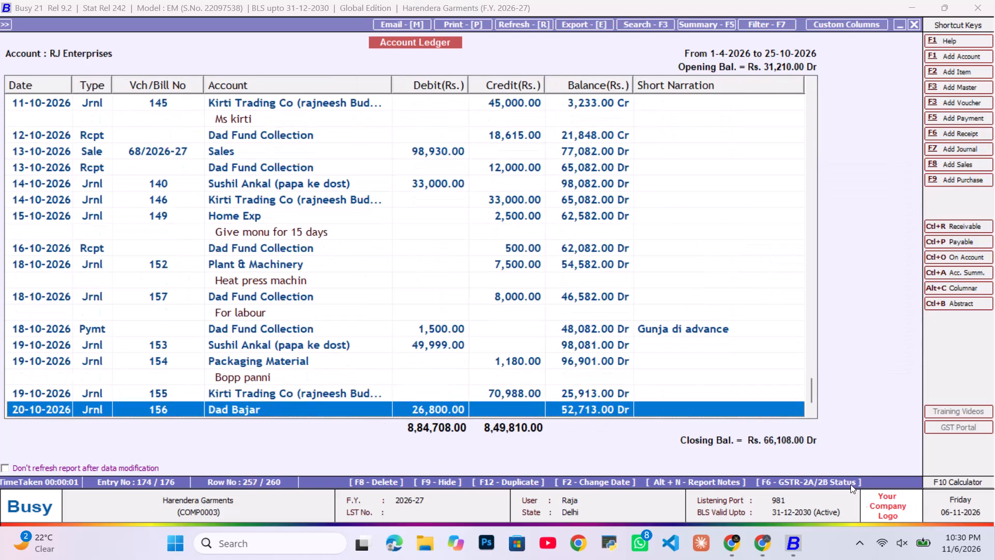
{"action": "key", "text": "alt+Tab"}
{"action": "key", "text": "Down"}
{"action": "key", "text": "Down"}
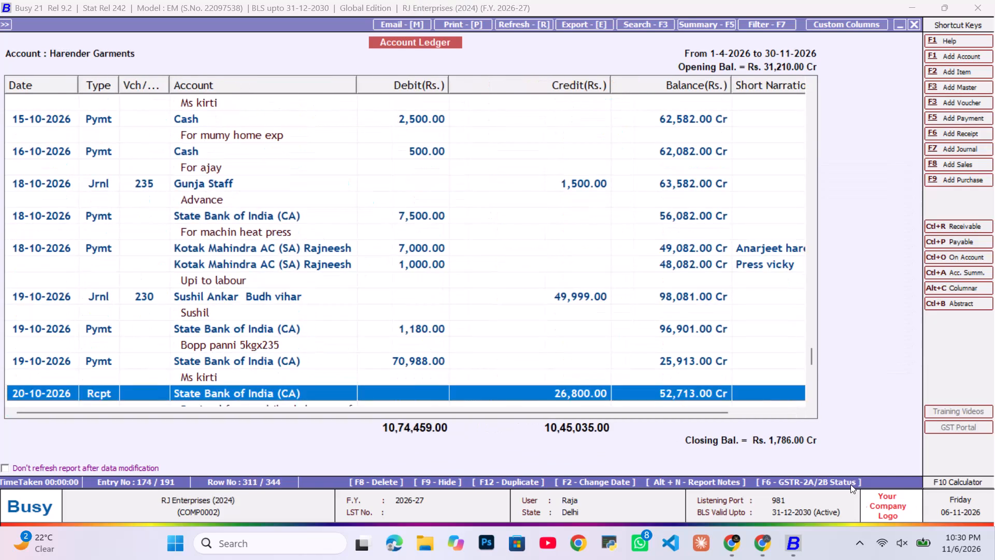
{"action": "key", "text": "alt+Tab"}
{"action": "key", "text": "alt+Tab"}
{"action": "key", "text": "Down"}
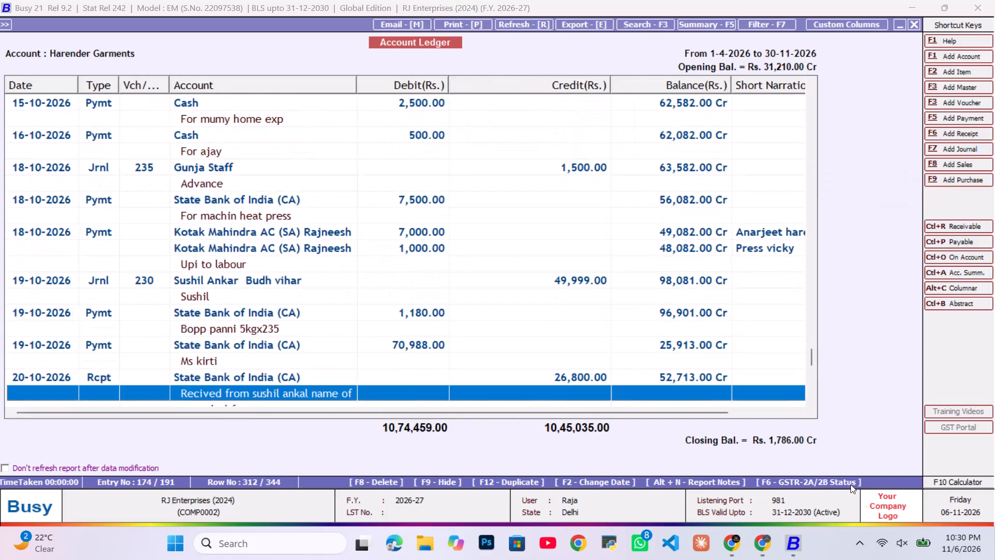
Compare RJ Enterprises' 22-10-2026 Yes Bank payment with the 22-10-2026 Dad Fund Collection receipt in Harendera Garments.
{"action": "key", "text": "Down"}
{"action": "key", "text": "Down"}
{"action": "key", "text": "alt+Tab"}
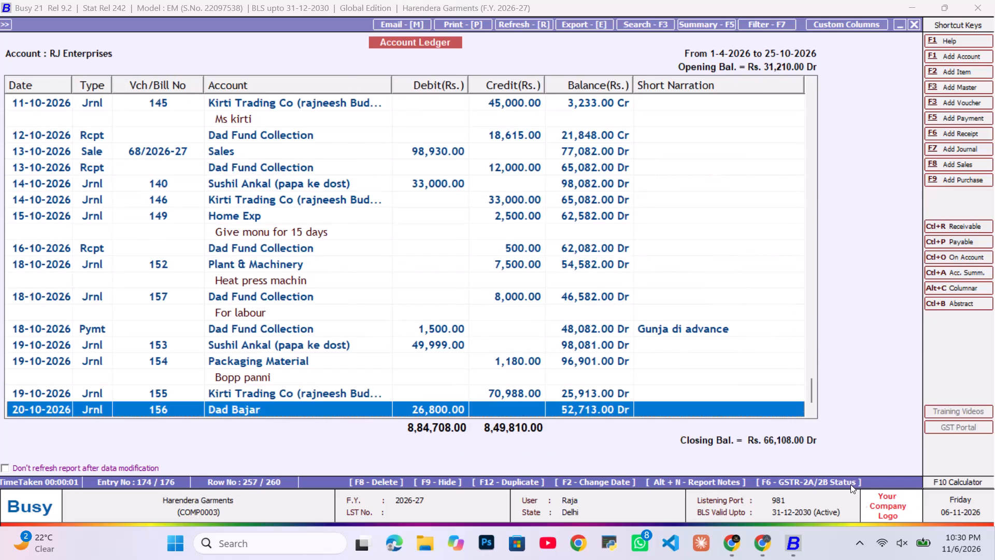
{"action": "key", "text": "Down"}
{"action": "key", "text": "alt+Tab"}
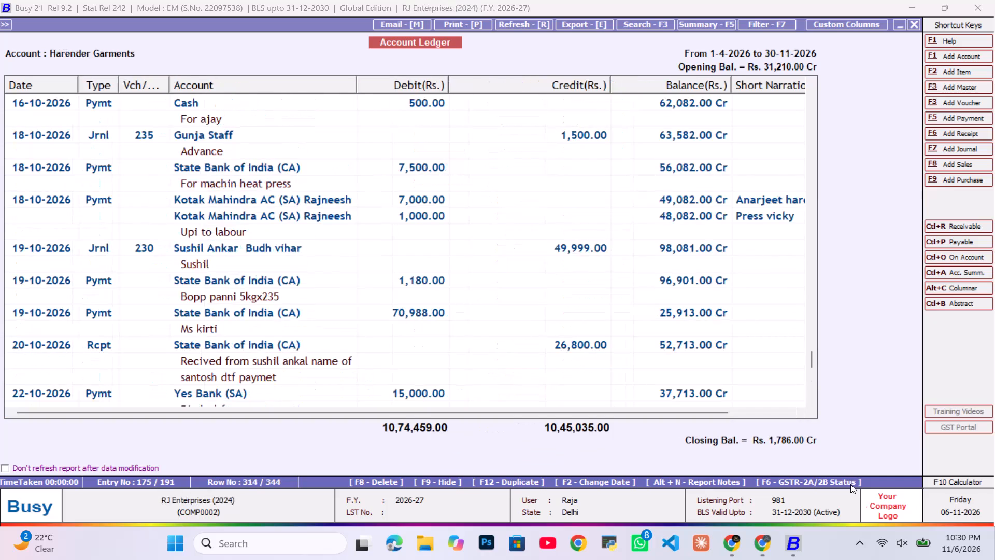
{"action": "key", "text": "alt+Tab"}
Look for a counterpart to RJ Enterprises' 24-10-2026 Sushil journal 239 among Harendera Garments' last ledger entries.
{"action": "key", "text": "Down"}
{"action": "key", "text": "Down"}
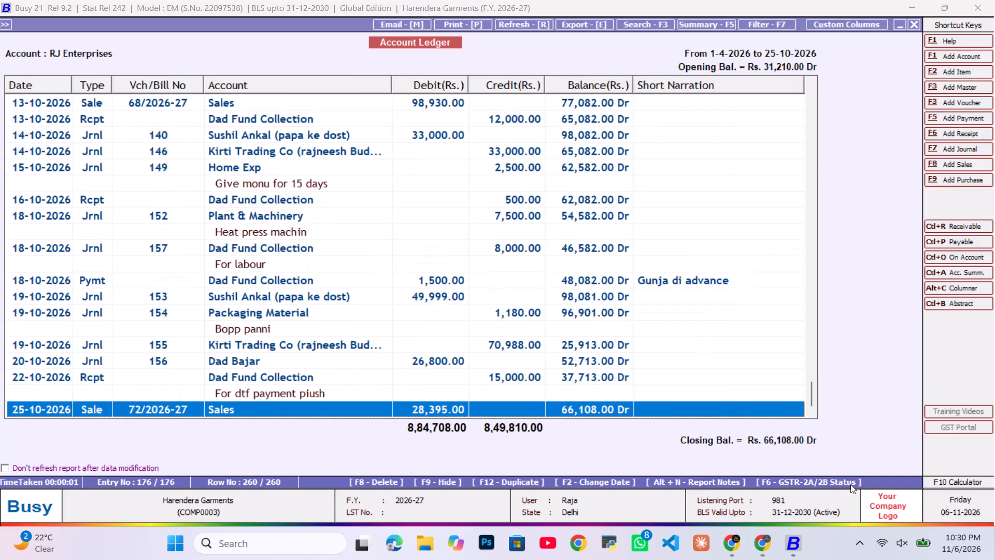
{"action": "key", "text": "alt+Tab"}
{"action": "key", "text": "Down"}
{"action": "key", "text": "Down"}
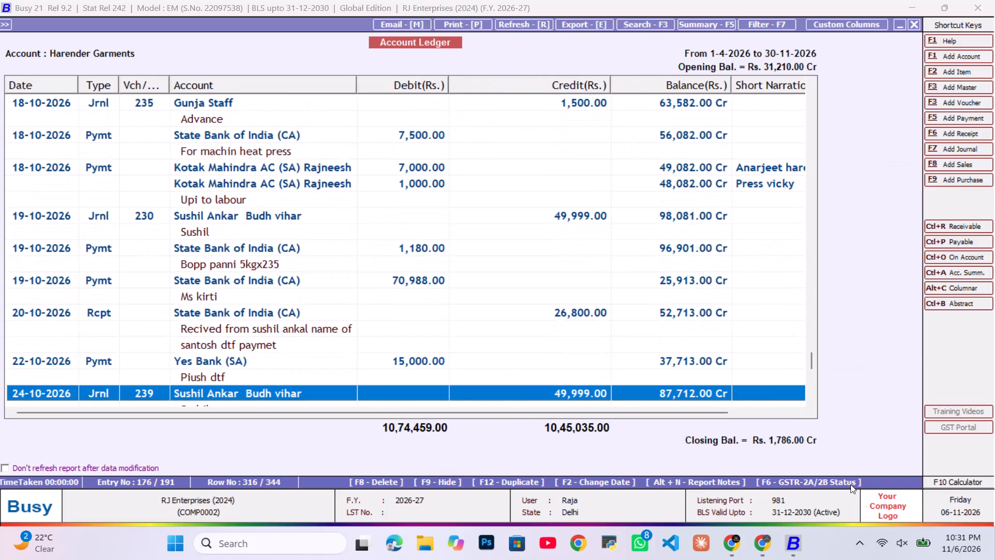
{"action": "key", "text": "alt+Tab"}
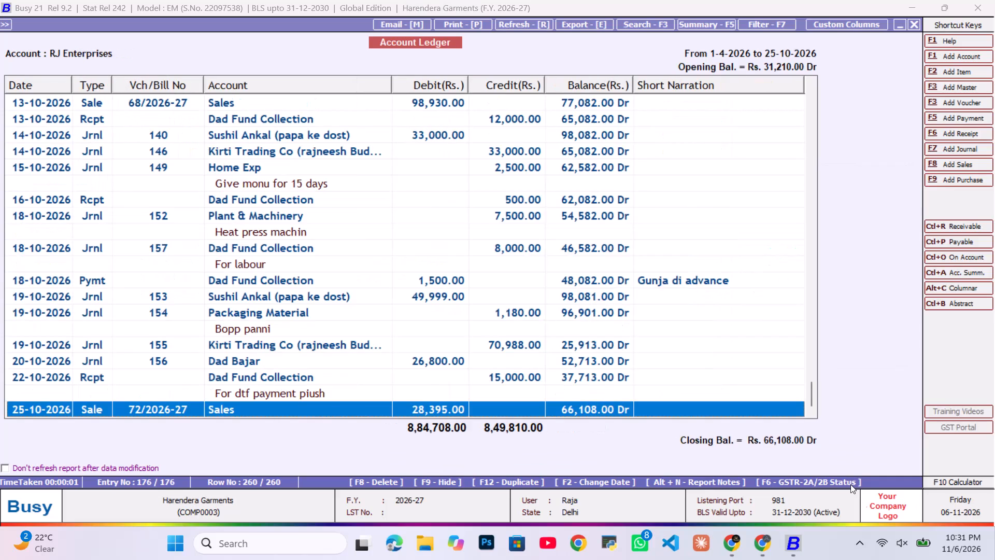
{"action": "key", "text": "Down"}
{"action": "key", "text": "Down"}
{"action": "key", "text": "Down"}
{"action": "key", "text": "alt+Tab"}
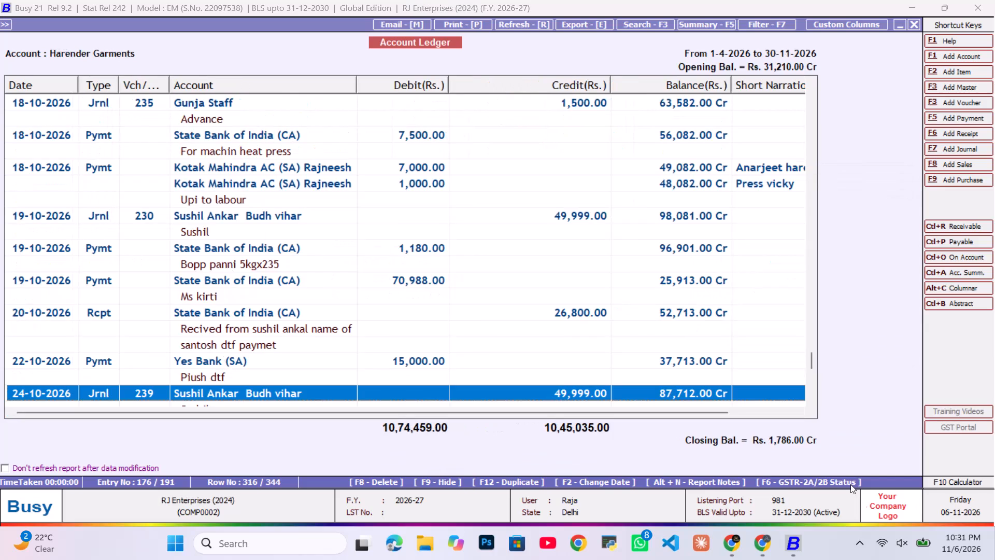
{"action": "key", "text": "alt+Tab"}
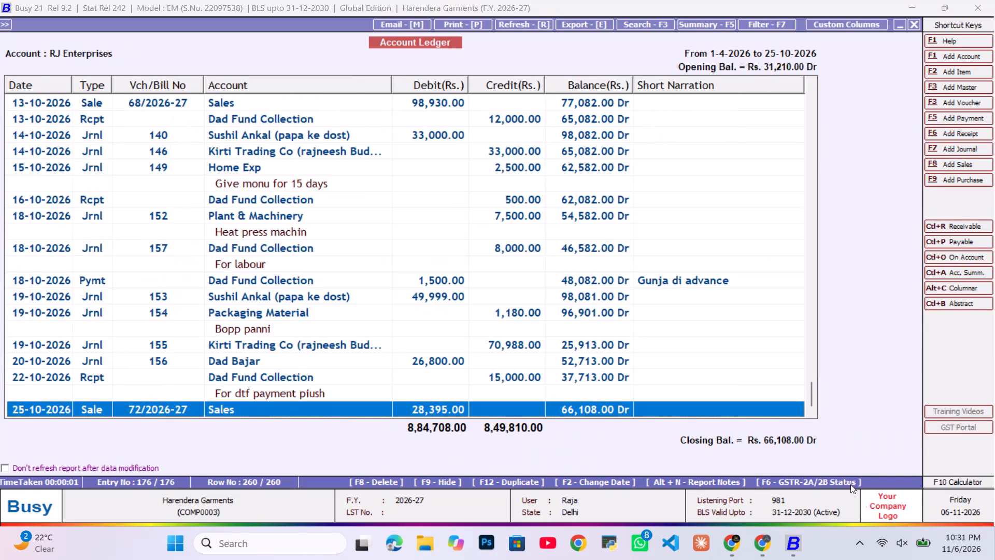
{"action": "key", "text": "alt+Tab"}
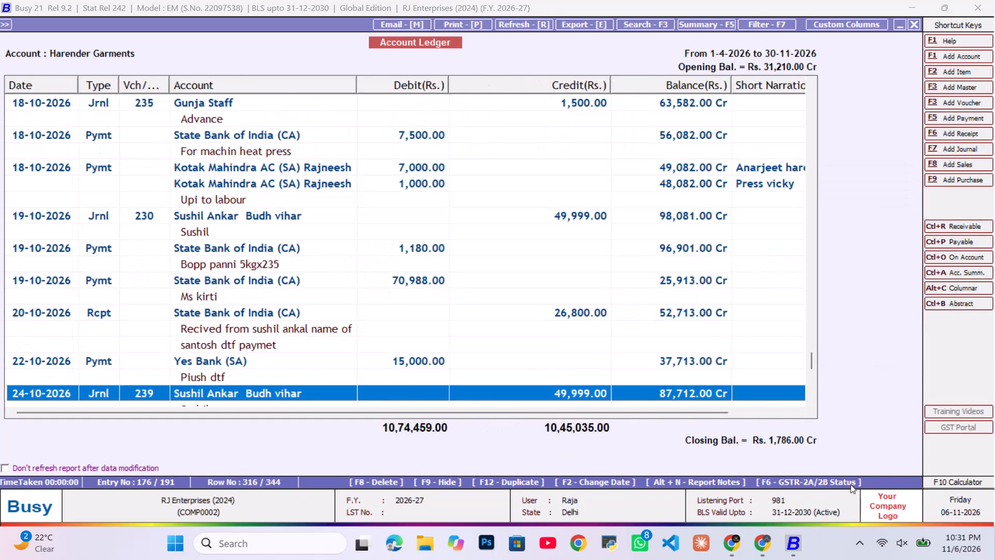
Recheck RJ Enterprises' 22-10-2026 Yes Bank payment against the 22-10-2026 receipt in Harendera Garments.
{"action": "key", "text": "Up"}
{"action": "key", "text": "Up"}
{"action": "key", "text": "alt+Tab"}
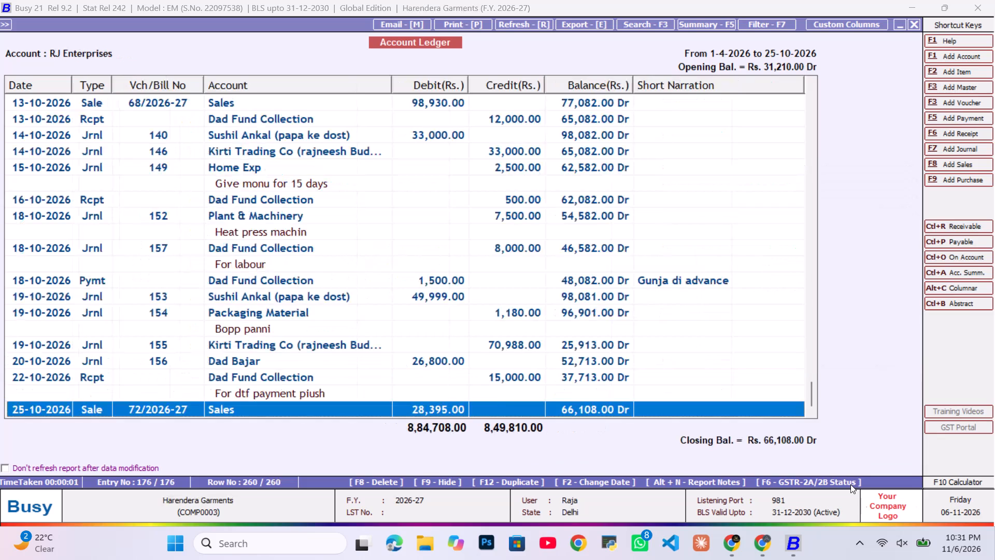
{"action": "key", "text": "Up"}
{"action": "key", "text": "Up"}
{"action": "key", "text": "alt+Tab"}
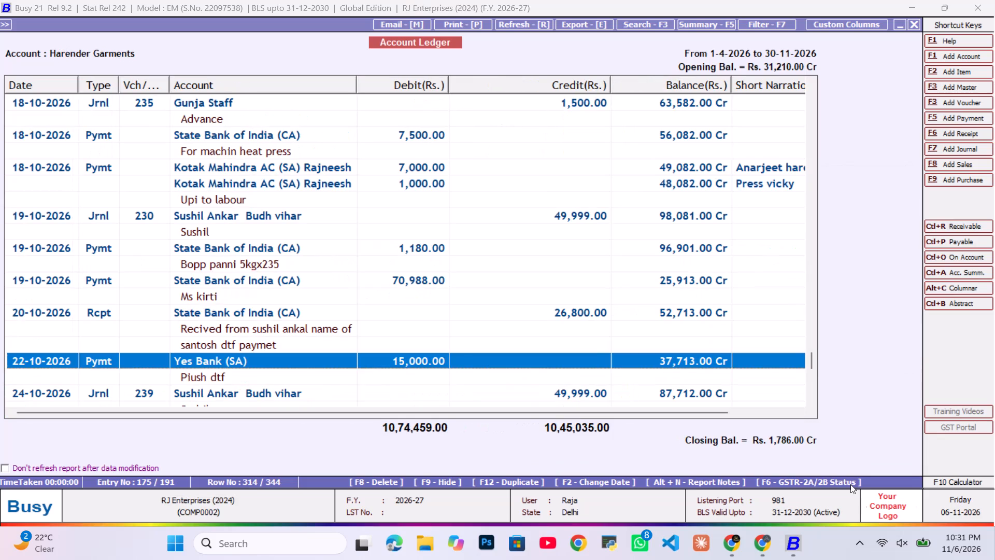
Examine RJ Enterprises' 24-10-2026 and 25-10-2026 ledger entries, ending on the 24-10-2026 Sushil journal 239.
{"action": "key", "text": "Down"}
{"action": "key", "text": "Down"}
{"action": "key", "text": "Down"}
{"action": "key", "text": "Down"}
{"action": "key", "text": "Down"}
{"action": "key", "text": "Down"}
{"action": "key", "text": "Down"}
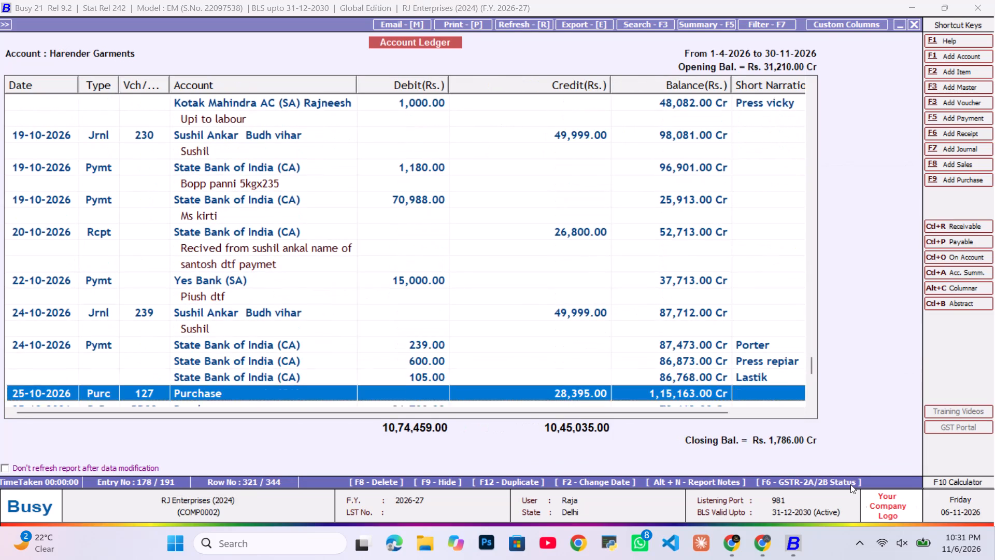
{"action": "key", "text": "Down"}
{"action": "key", "text": "Up"}
{"action": "key", "text": "Up"}
{"action": "key", "text": "Up"}
{"action": "key", "text": "Up"}
{"action": "key", "text": "Up"}
{"action": "key", "text": "Up"}
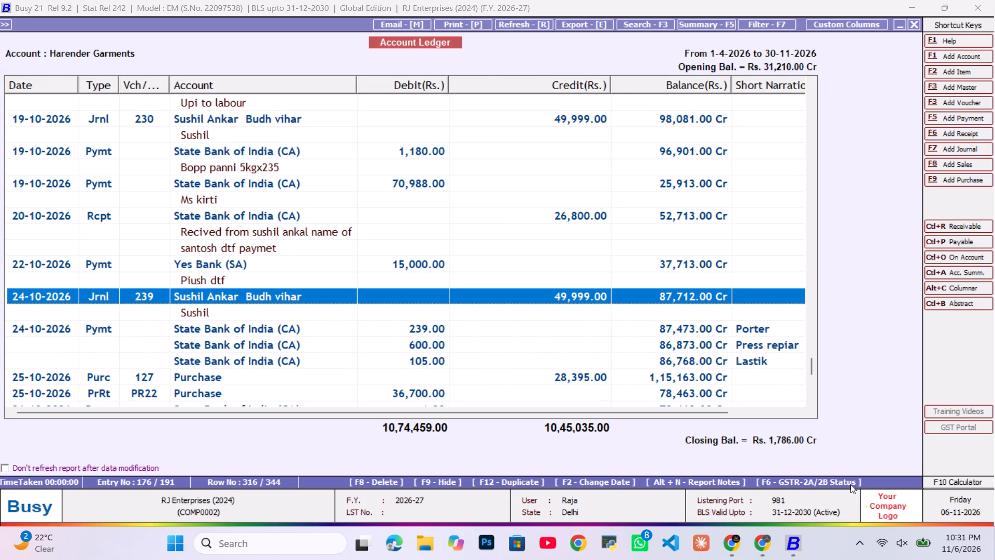
Start a new journal voucher in Harendera Garments dated 24-10-2026, matching RJ Enterprises' Sushil journal.
{"action": "key", "text": "alt+Tab"}
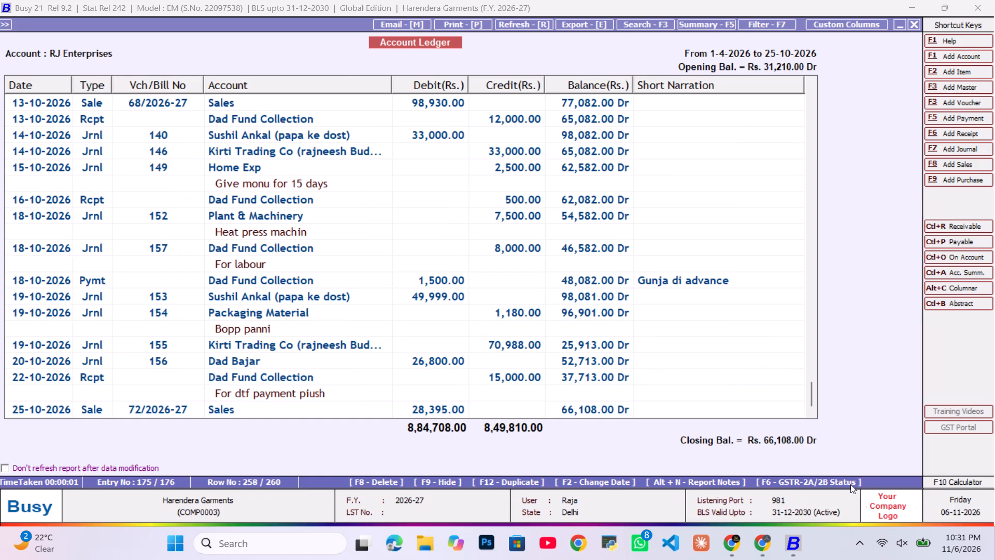
{"action": "key", "text": "alt+F7"}
{"action": "key", "text": "Return"}
{"action": "key", "text": "Tab"}
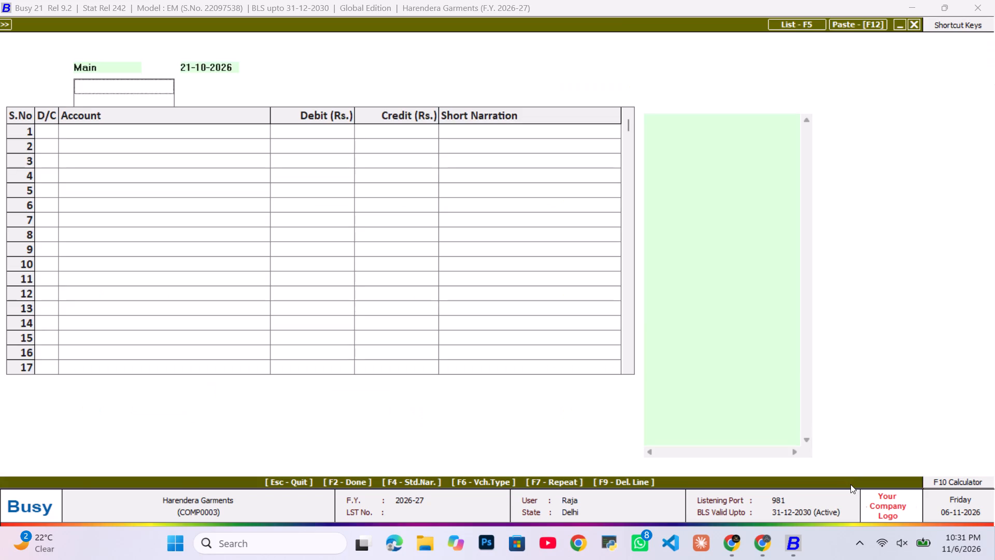
{"action": "key", "text": "alt+Tab"}
{"action": "key", "text": "alt+Tab"}
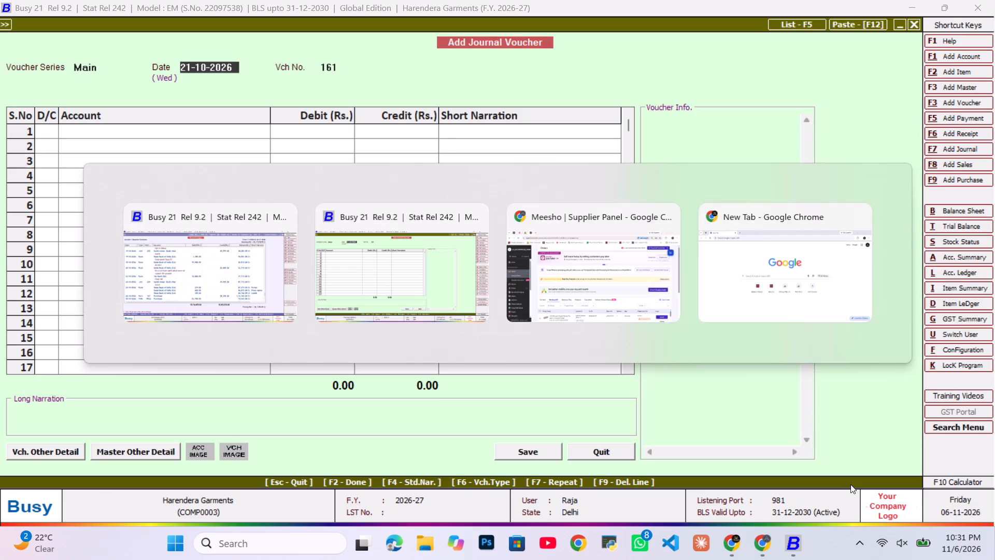
{"action": "key", "text": "2"}
{"action": "key", "text": "4"}
{"action": "key", "text": "Return"}
{"action": "key", "text": "Tab"}
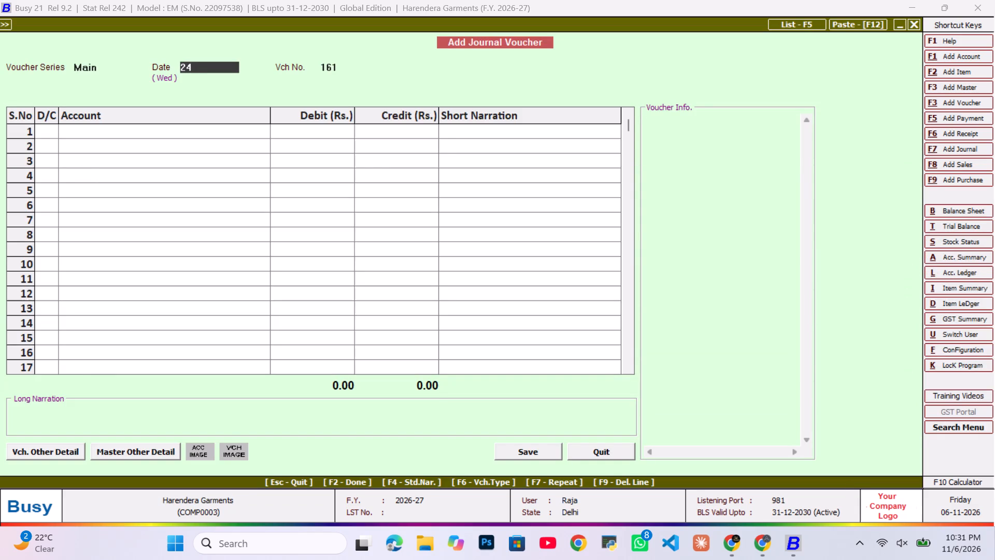
{"action": "key", "text": "Return"}
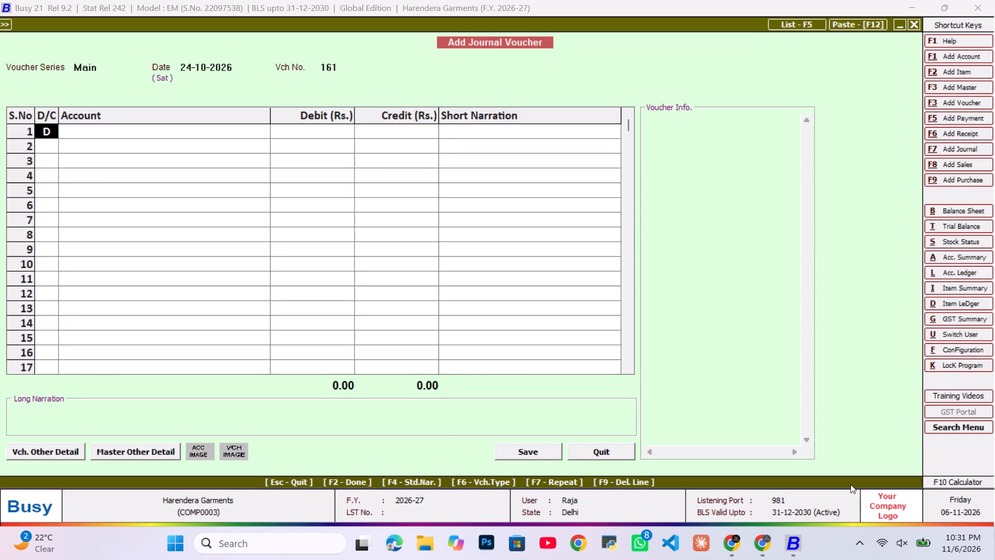
Debit RJ Enterprises 49,999 on the first line of the journal voucher.
{"action": "type", "text": "rj"}
{"action": "key", "text": "Return"}
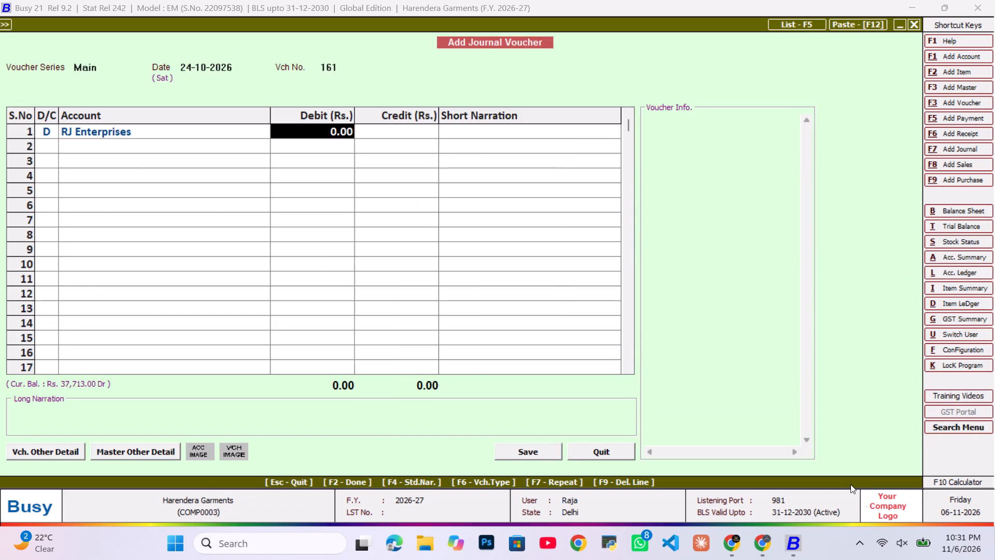
{"action": "type", "text": "49"}
{"action": "key", "text": "alt+Tab"}
{"action": "key", "text": "alt+Tab"}
{"action": "type", "text": "999"}
{"action": "key", "text": "Return"}
{"action": "key", "text": "Return"}
{"action": "key", "text": "Return"}
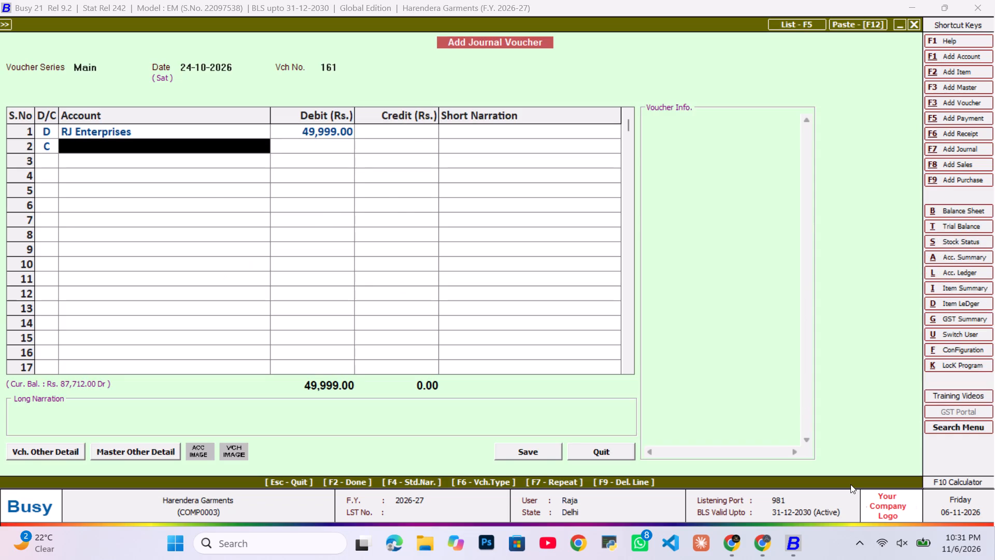
Credit the Sushil (papa ke dost) account 49,999 on the second line and save the journal voucher.
{"action": "type", "text": "hare"}
{"action": "key", "text": "BackSpace"}
{"action": "key", "text": "BackSpace"}
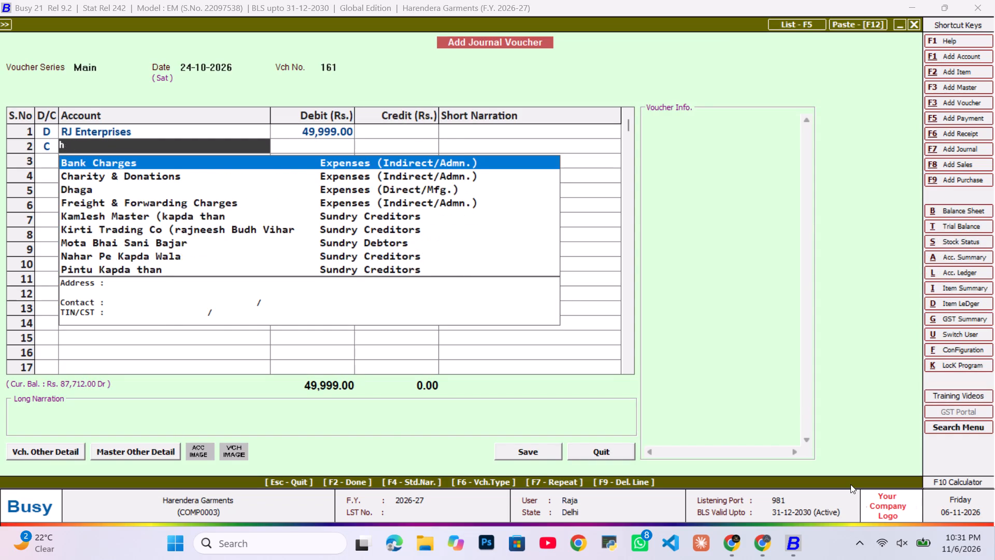
{"action": "key", "text": "BackSpace"}
{"action": "type", "text": "sushi"}
{"action": "key", "text": "Return"}
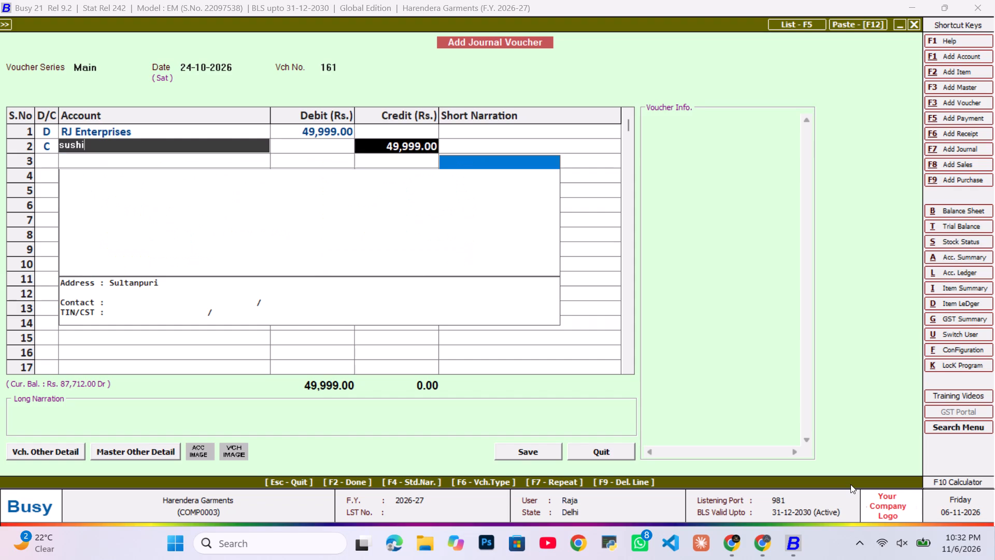
{"action": "key", "text": "Return"}
{"action": "key", "text": "Return"}
{"action": "key", "text": "Tab"}
{"action": "key", "text": "Return"}
{"action": "key", "text": "Tab"}
{"action": "key", "text": "Tab"}
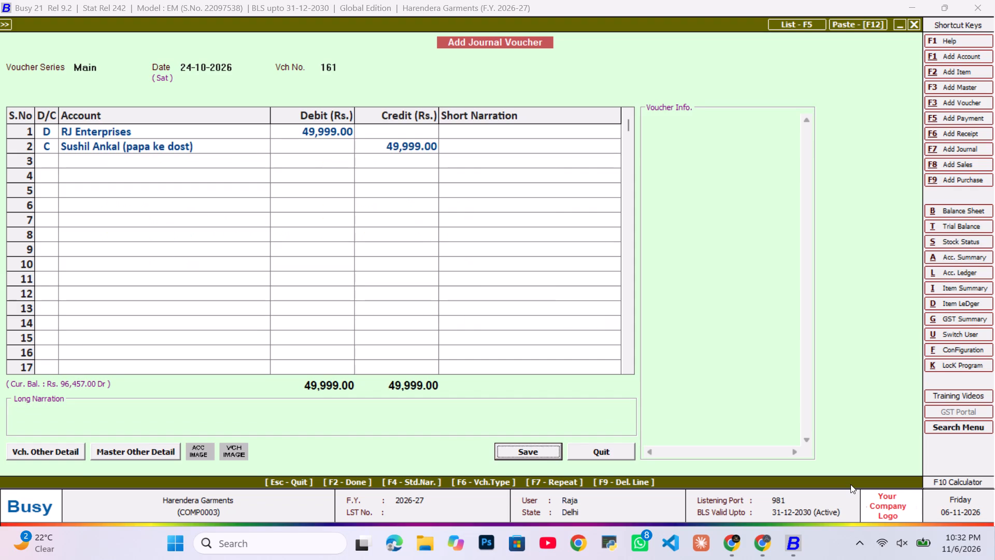
{"action": "key", "text": "Return"}
Compare Harendera Garments' last ledger entries with RJ Enterprises' 24-10-2026 and 25-10-2026 entries, ending on the 24-10-2026 State Bank of India payment.
{"action": "key", "text": "End"}
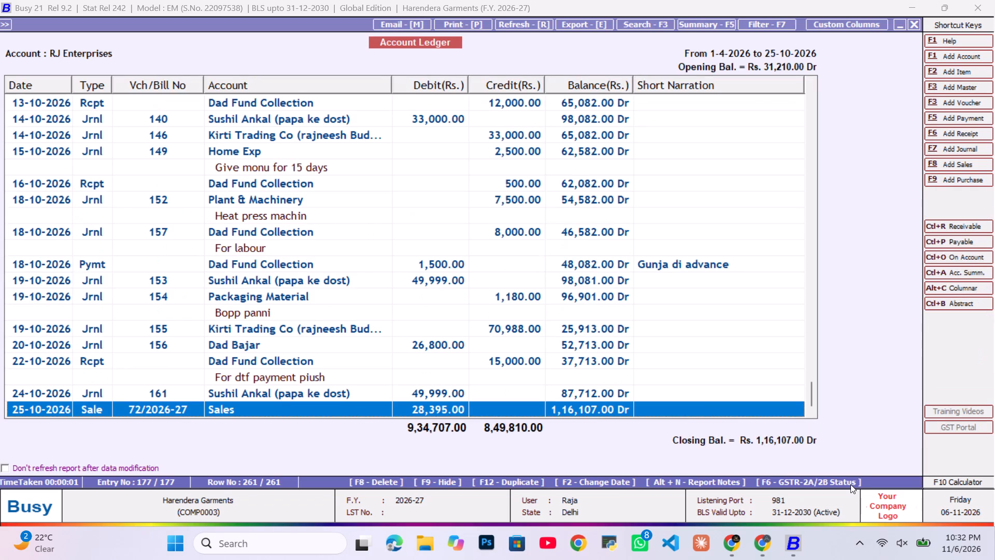
{"action": "key", "text": "alt+Tab"}
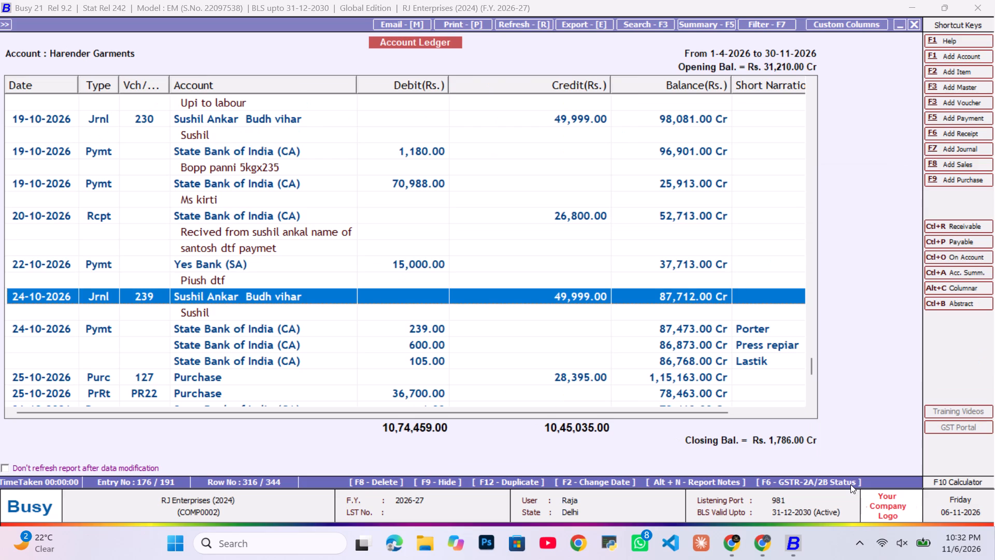
{"action": "key", "text": "alt+Tab"}
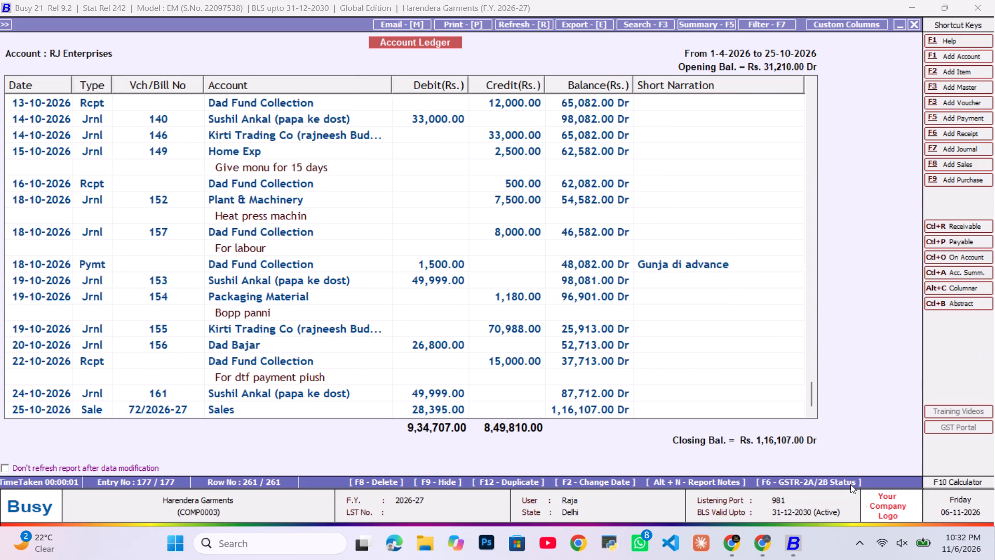
{"action": "key", "text": "alt+Tab"}
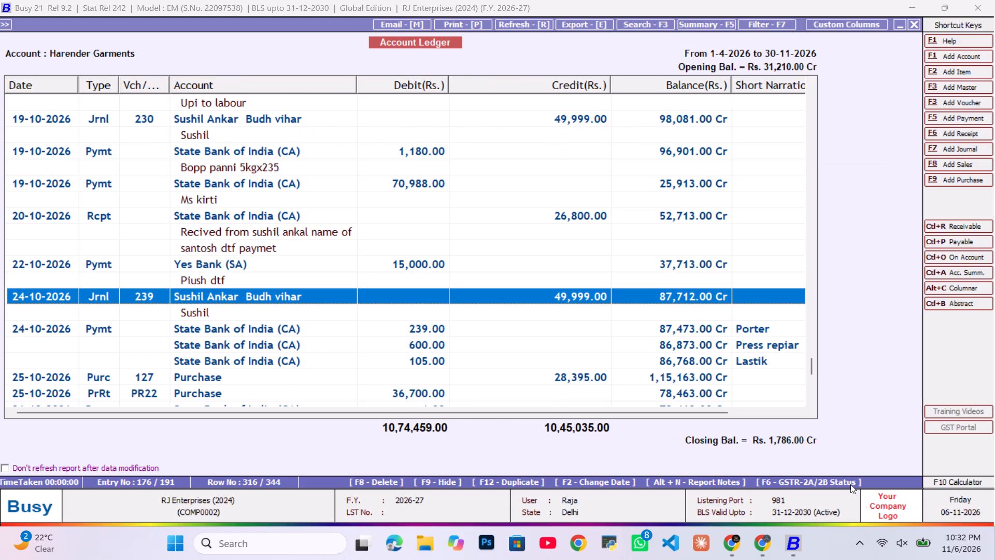
{"action": "key", "text": "alt+Tab"}
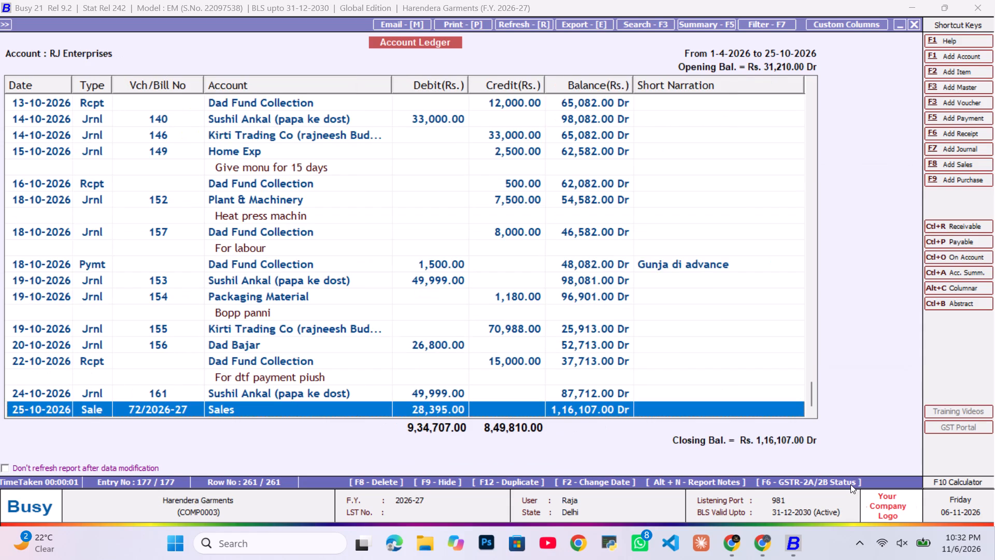
{"action": "key", "text": "Left"}
{"action": "key", "text": "Down"}
{"action": "key", "text": "alt+Tab"}
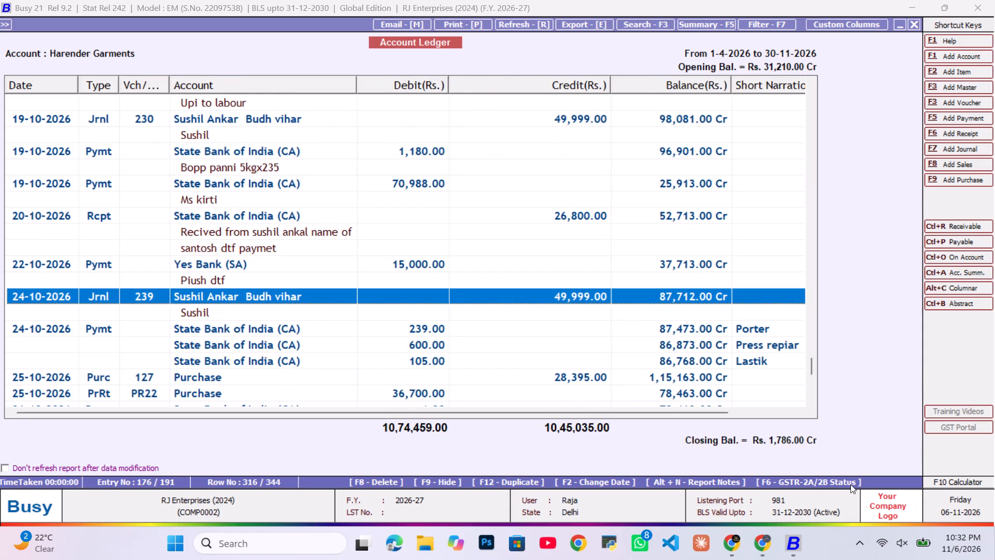
{"action": "key", "text": "Up"}
{"action": "key", "text": "Down"}
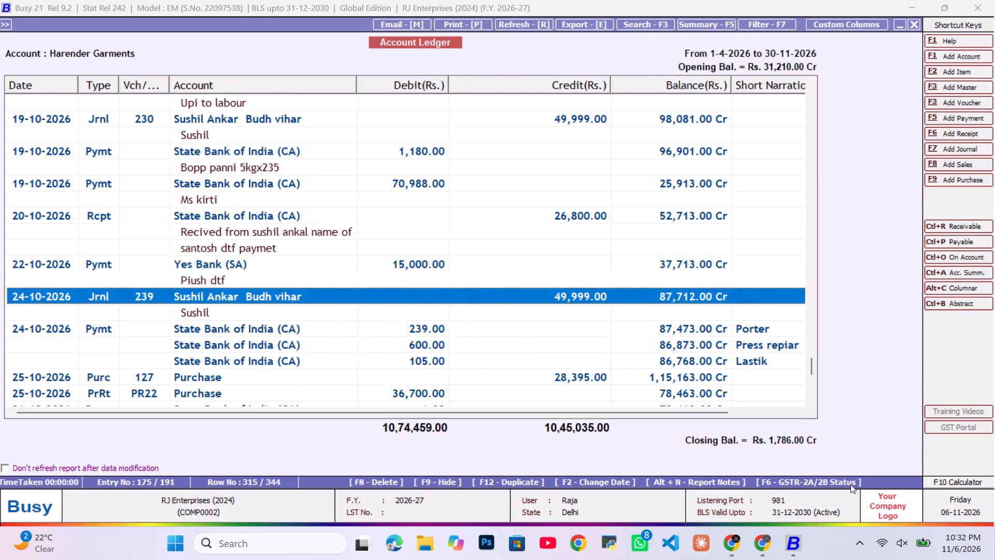
{"action": "key", "text": "alt+Tab"}
{"action": "key", "text": "Up"}
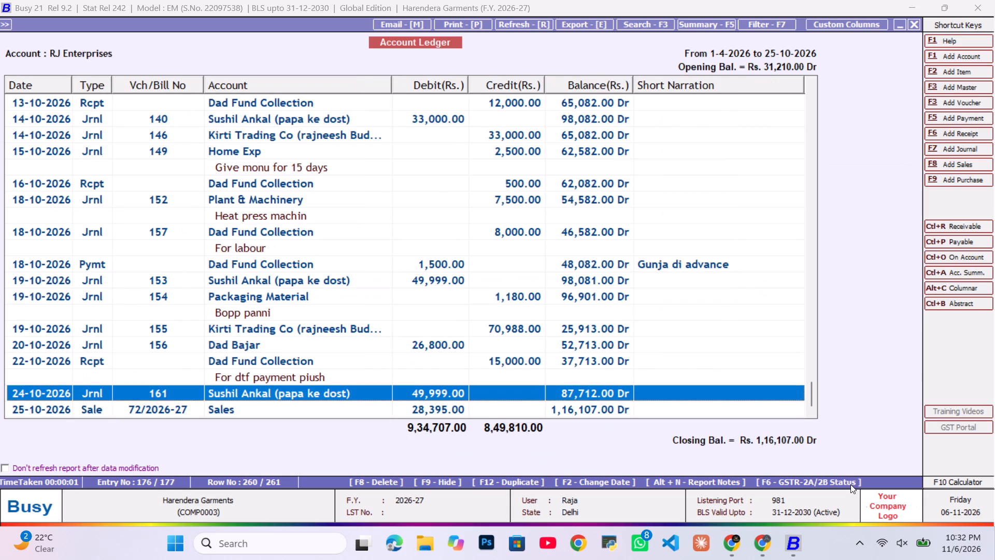
{"action": "key", "text": "alt+Tab"}
{"action": "key", "text": "Down"}
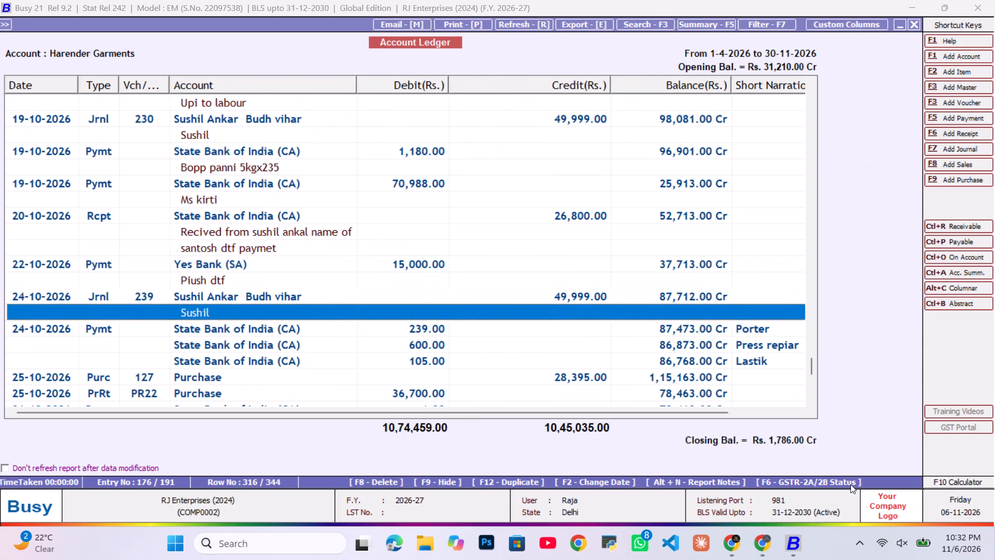
{"action": "key", "text": "Down"}
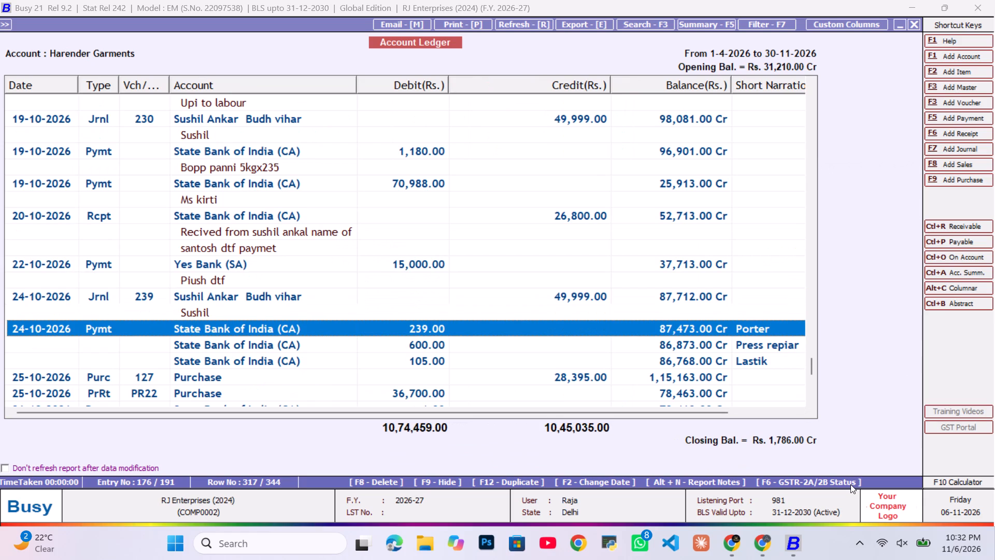
Start another journal voucher in Harendera Garments dated 24-10-2026 for RJ Enterprises' State Bank of India payment.
{"action": "key", "text": "alt+Tab"}
{"action": "key", "text": "alt+F7"}
{"action": "key", "text": "Return"}
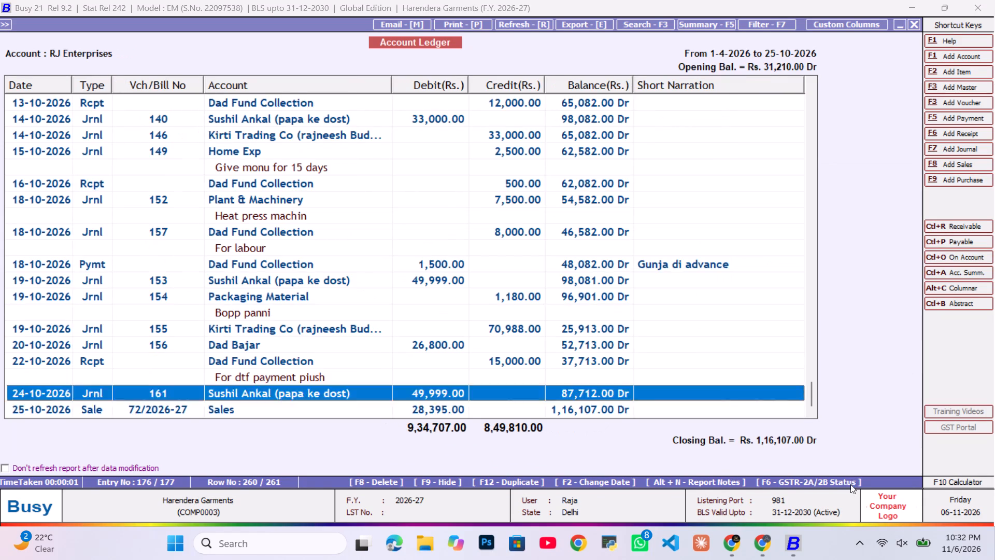
{"action": "key", "text": "Tab"}
{"action": "key", "text": "Return"}
{"action": "key", "text": "Tab"}
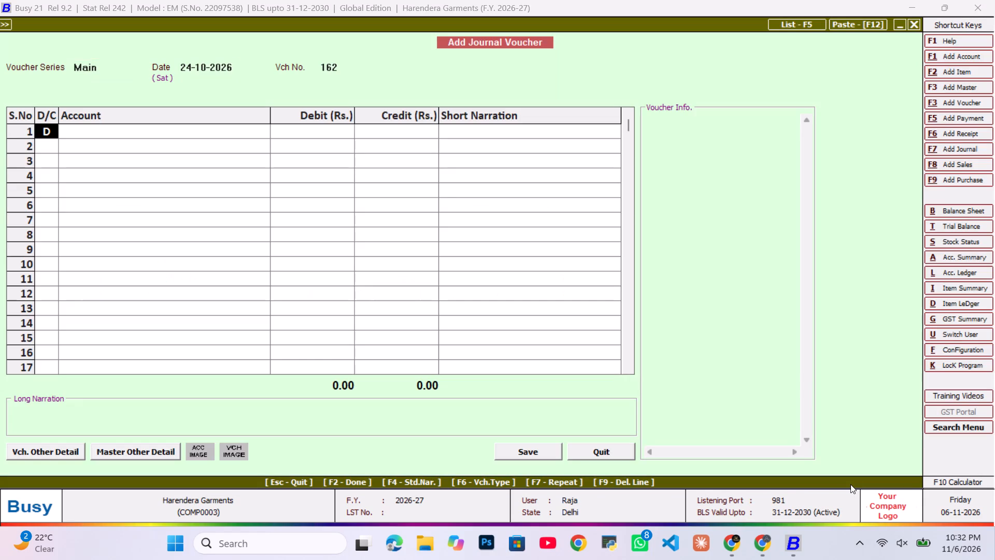
{"action": "key", "text": "Return"}
{"action": "key", "text": "Tab"}
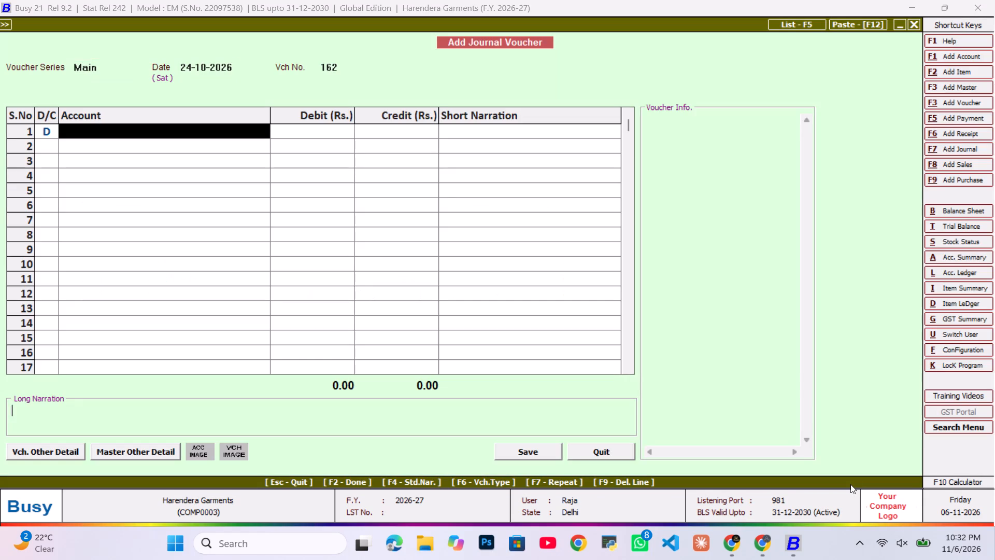
Consult RJ Enterprises' 24-10-2026 payment voucher and debit Machine Repair 600 on the new journal's first line.
{"action": "key", "text": "alt+Tab"}
{"action": "key", "text": "Return"}
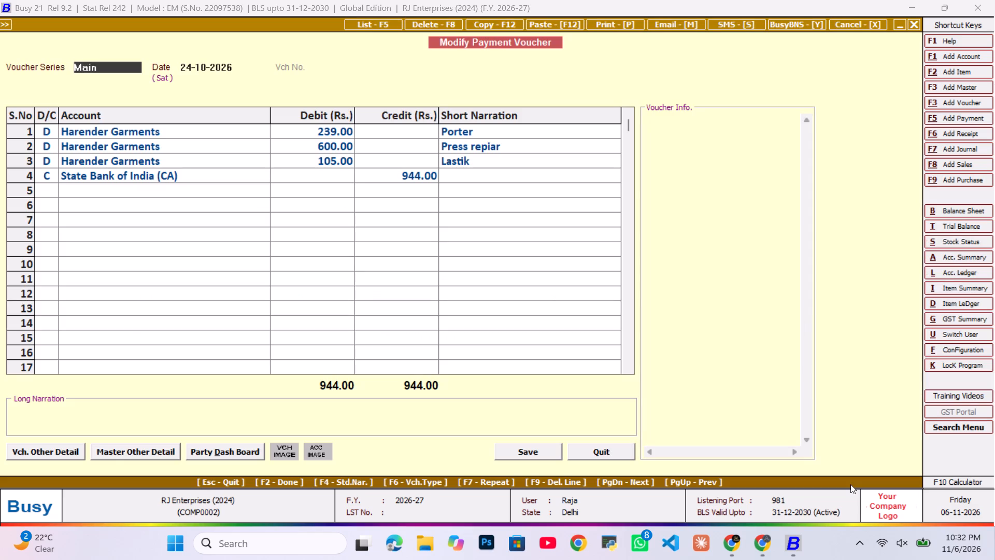
{"action": "key", "text": "alt+Tab"}
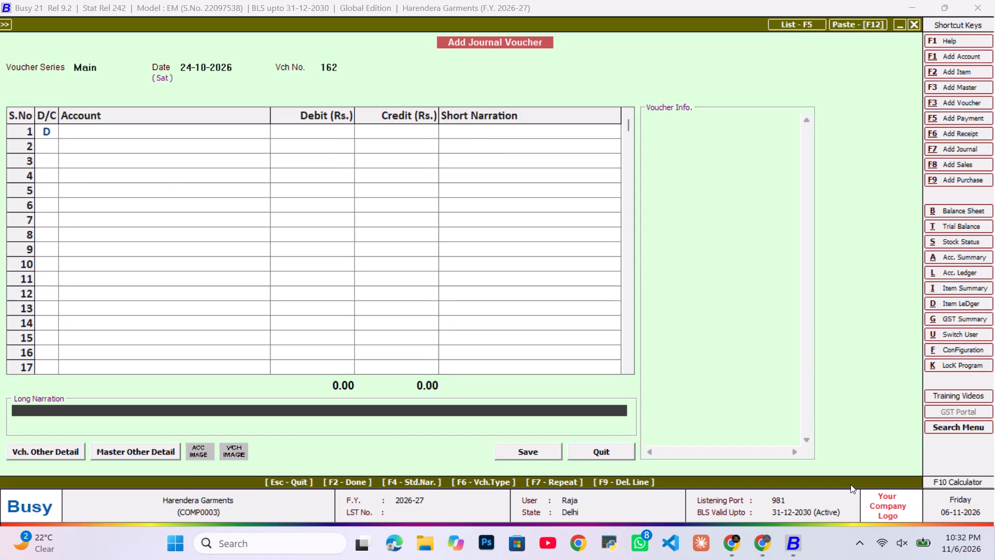
{"action": "key", "text": "BackSpace"}
{"action": "key", "text": "shift+Tab"}
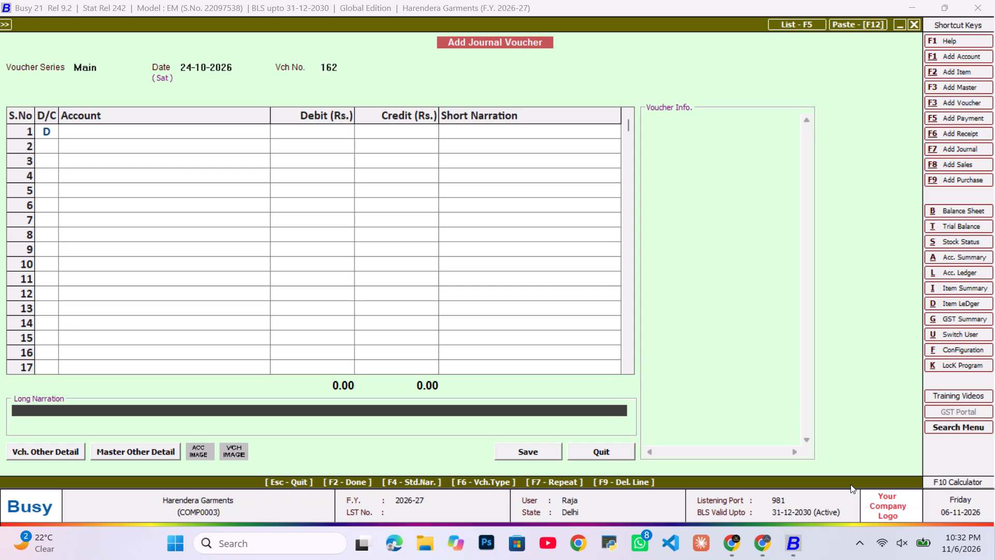
{"action": "type", "text": "repa"}
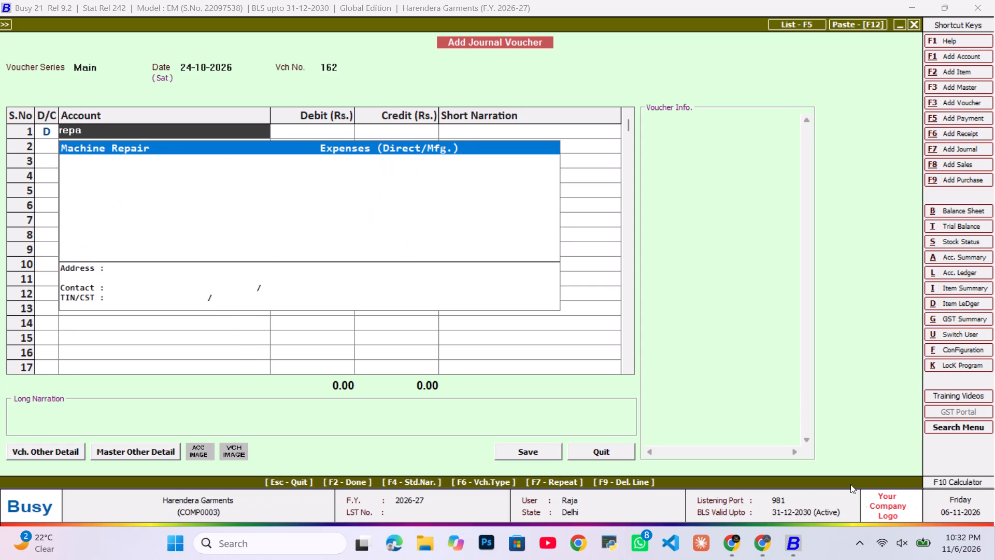
{"action": "key", "text": "Return"}
{"action": "key", "text": "alt+Tab"}
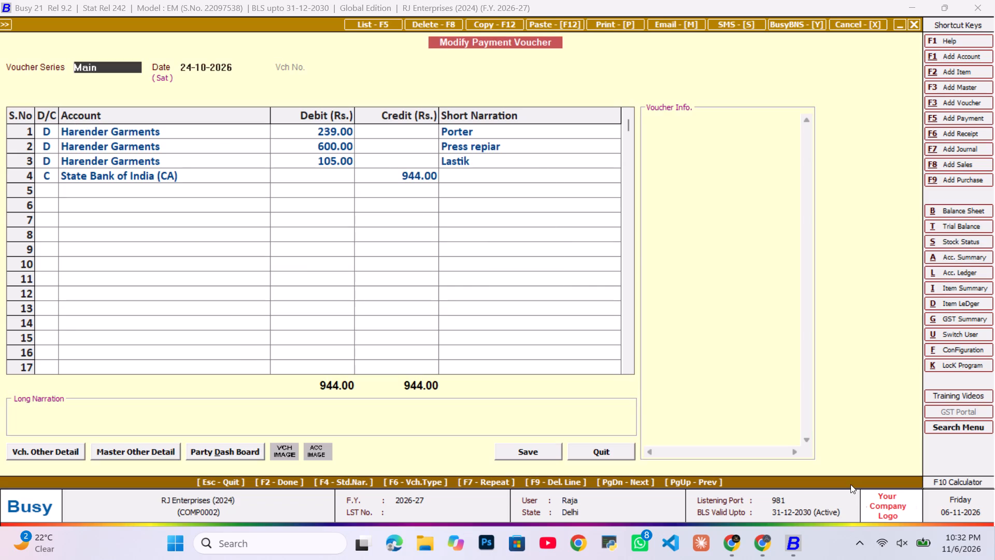
{"action": "key", "text": "alt+Tab"}
{"action": "key", "text": "6"}
{"action": "key", "text": "6"}
{"action": "type", "text": "00"}
{"action": "key", "text": "Return"}
{"action": "key", "text": "Return"}
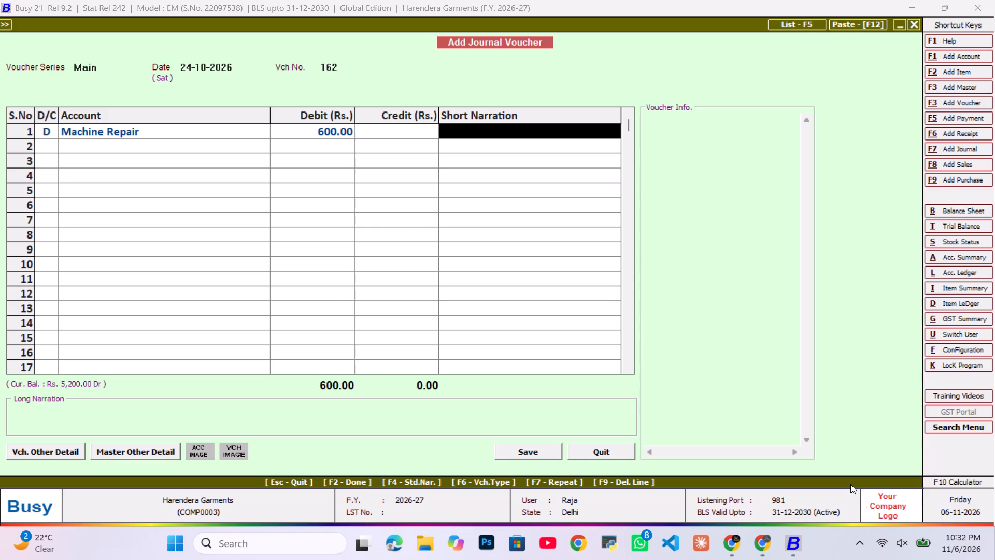
Debit Freight & Forwarding Charges 239 on the journal's second line for RJ Enterprises' Porter payment.
{"action": "key", "text": "d"}
{"action": "key", "text": "d"}
{"action": "key", "text": "Return"}
{"action": "key", "text": "alt+Tab"}
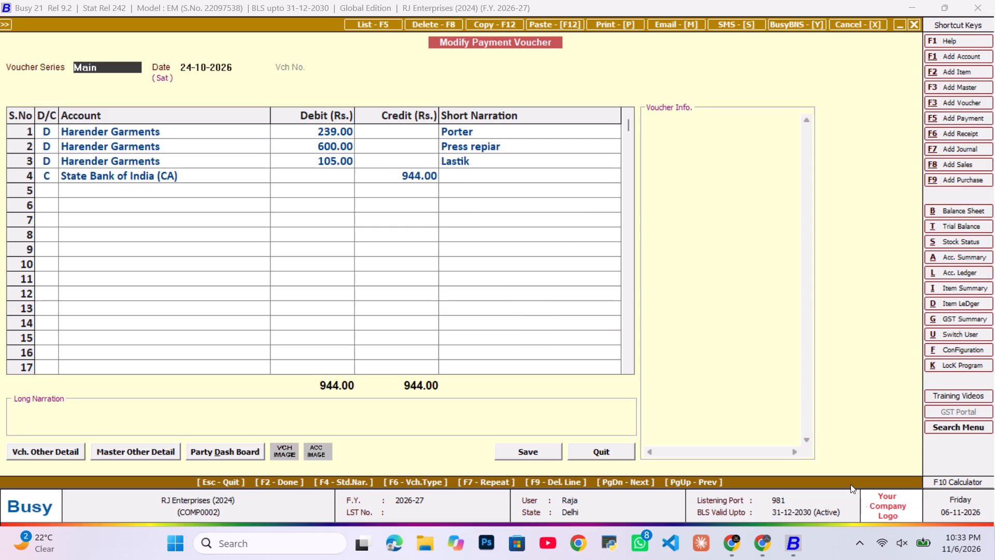
{"action": "key", "text": "alt+Tab"}
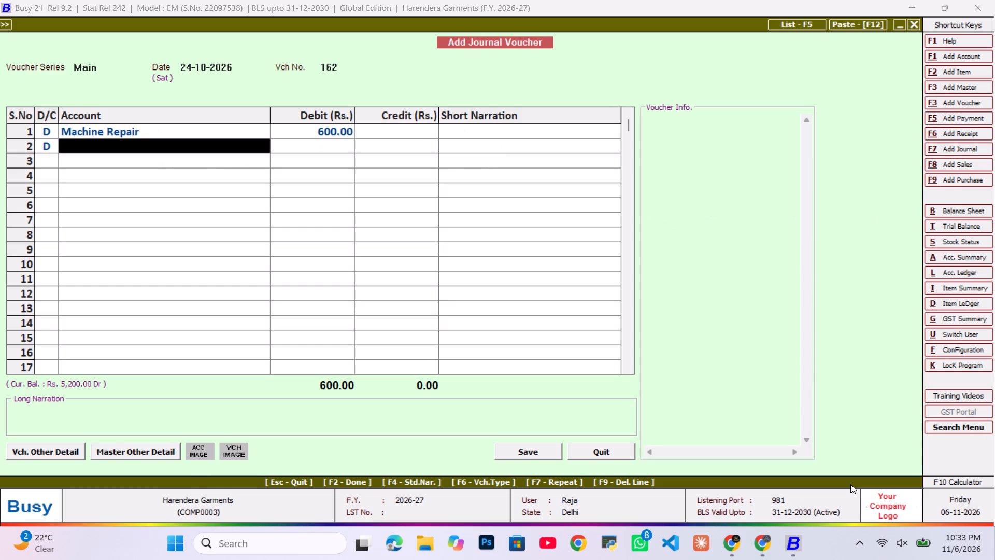
{"action": "key", "text": "alt+Tab"}
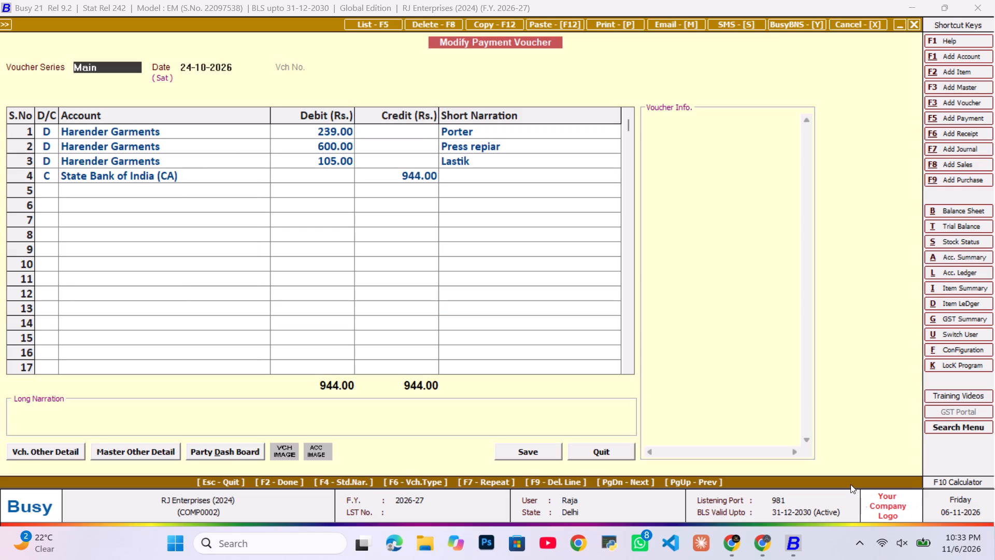
{"action": "key", "text": "alt+Tab"}
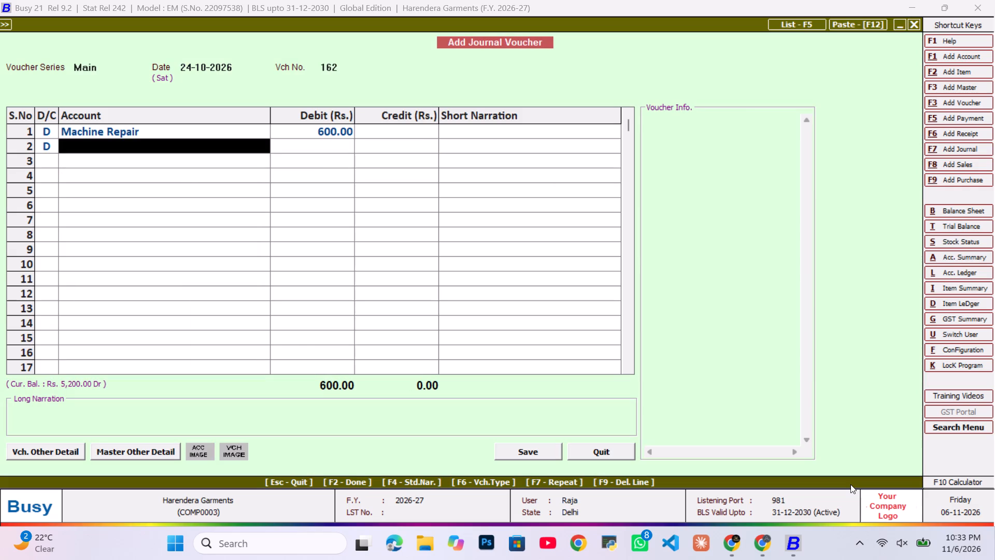
{"action": "type", "text": "fre"}
{"action": "key", "text": "Return"}
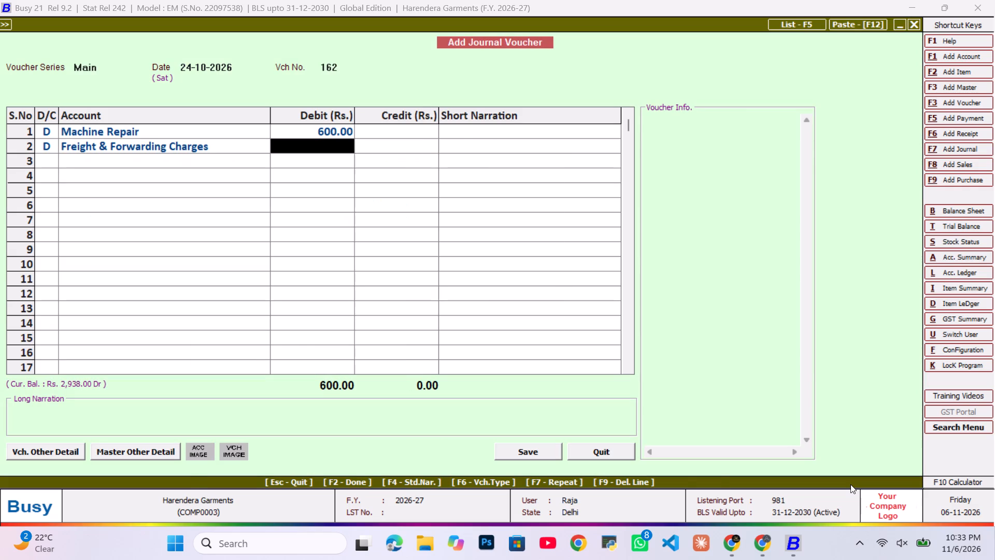
{"action": "key", "text": "alt+Tab"}
{"action": "key", "text": "alt+Tab"}
{"action": "type", "text": "239"}
{"action": "key", "text": "Return"}
{"action": "key", "text": "Return"}
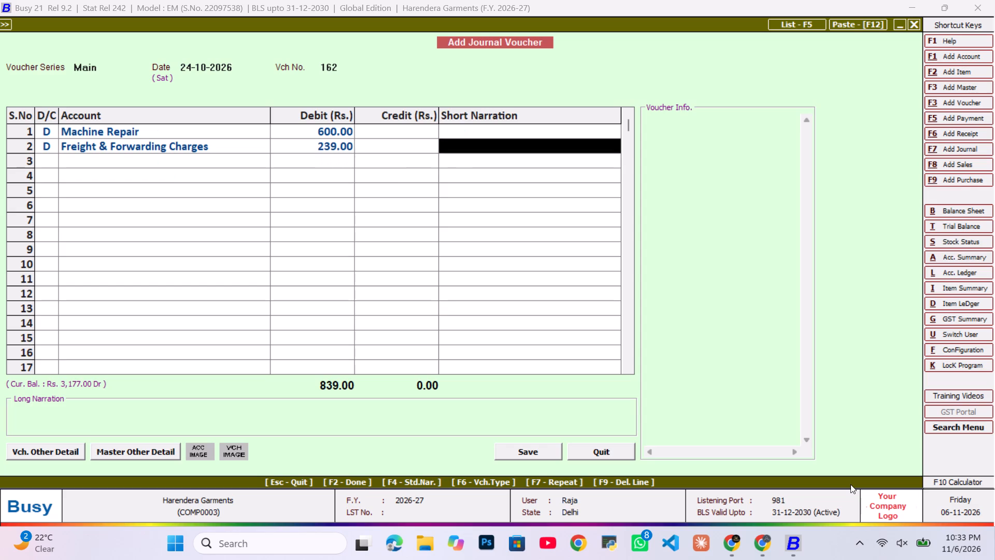
Debit the Dhaga account 105 on the journal's third line for RJ Enterprises' Lastik payment.
{"action": "key", "text": "d"}
{"action": "key", "text": "d"}
{"action": "key", "text": "Return"}
{"action": "key", "text": "alt+Tab"}
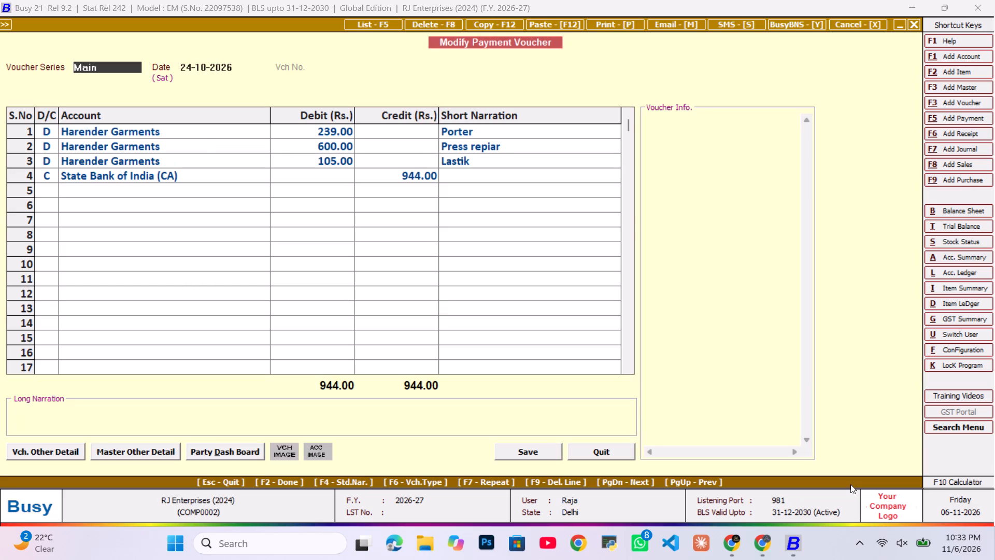
{"action": "key", "text": "alt+Tab"}
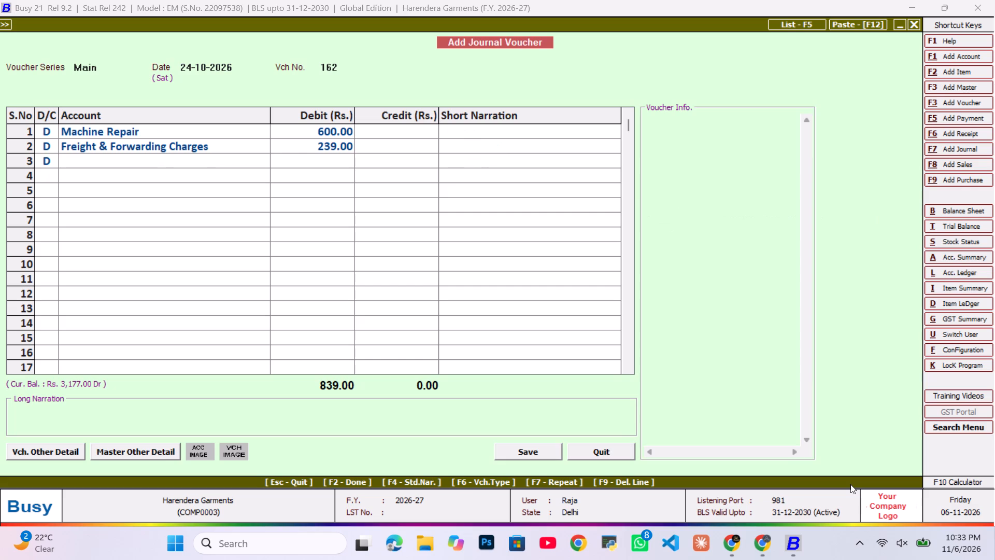
{"action": "key", "text": "alt+Tab"}
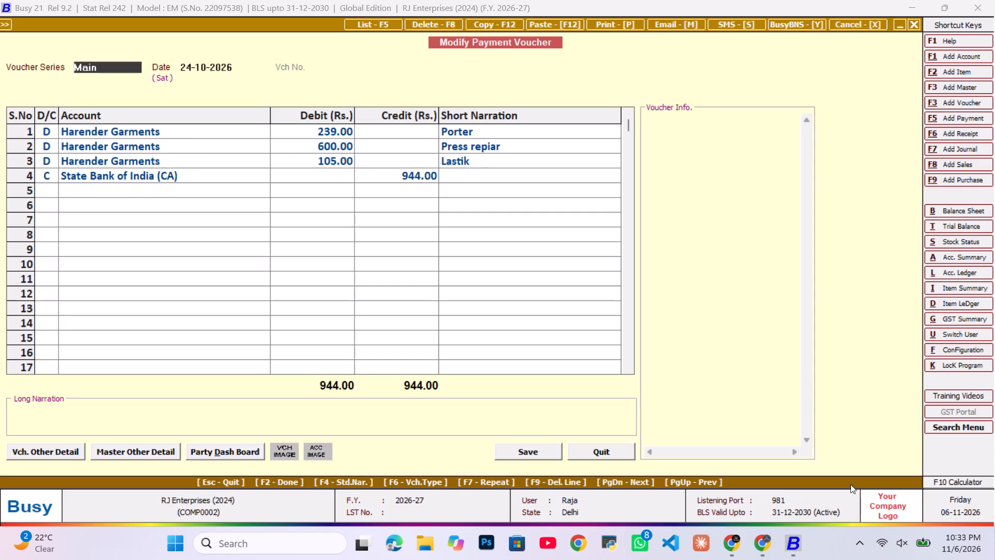
{"action": "key", "text": "alt+Tab"}
{"action": "type", "text": "pac"}
{"action": "key", "text": "BackSpace"}
{"action": "key", "text": "BackSpace"}
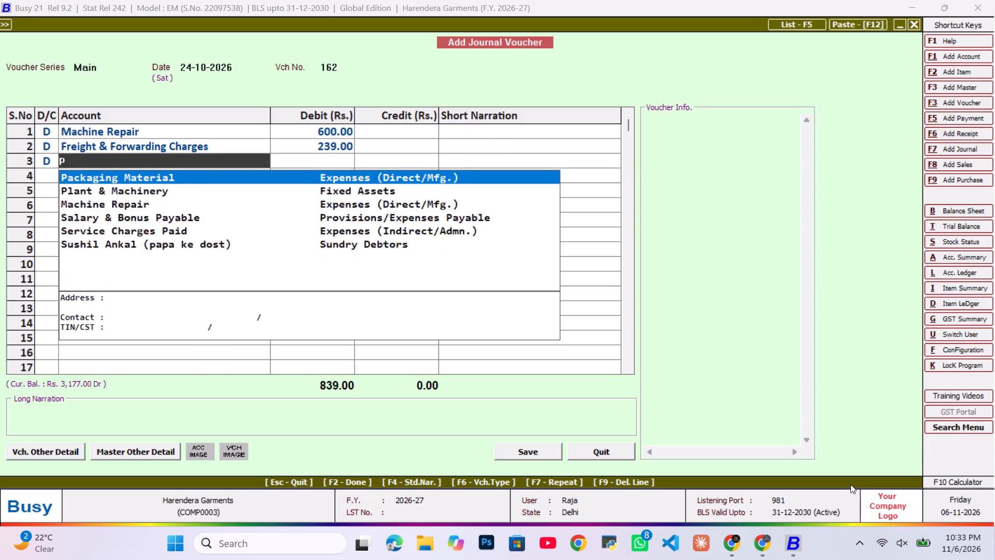
{"action": "key", "text": "BackSpace"}
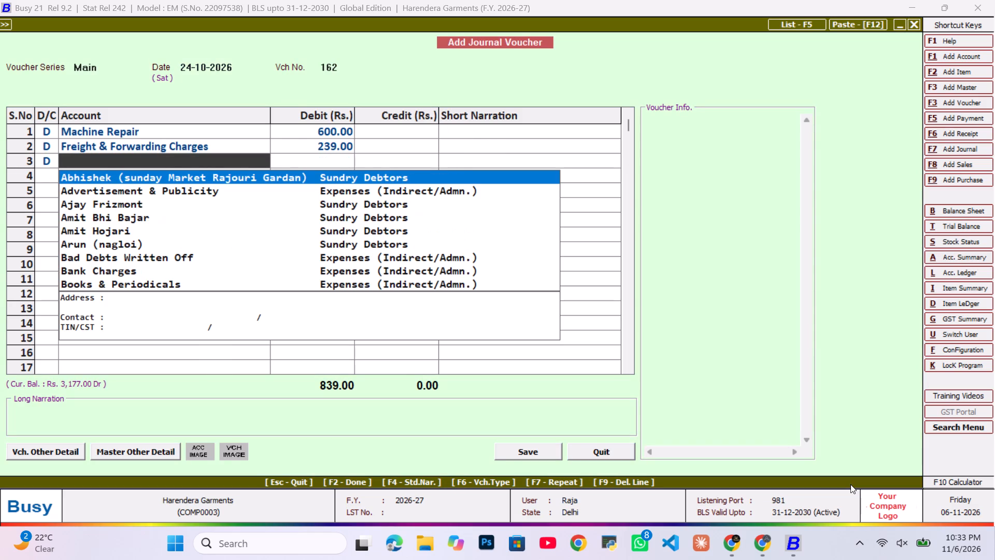
{"action": "type", "text": "offi"}
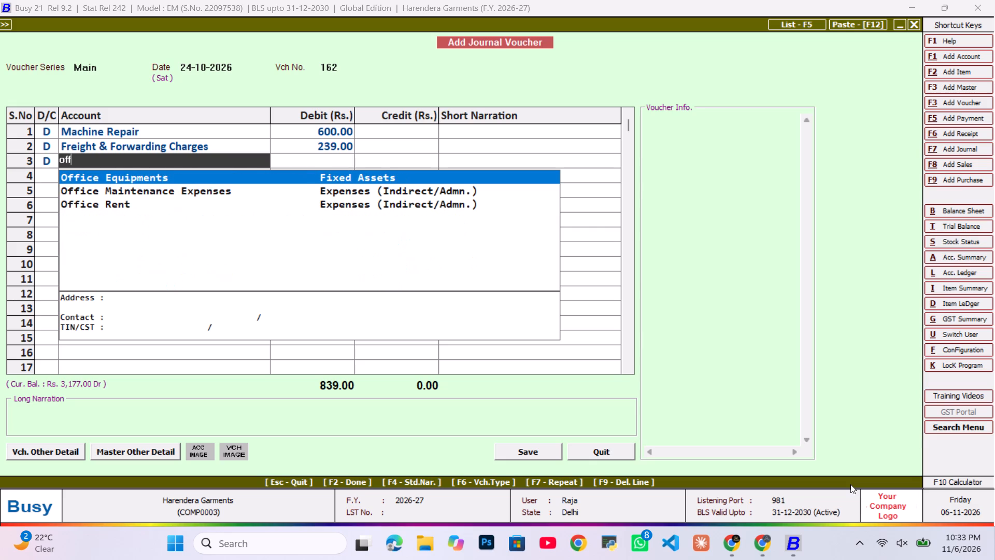
{"action": "key", "text": "BackSpace"}
{"action": "key", "text": "BackSpace"}
{"action": "key", "text": "BackSpace"}
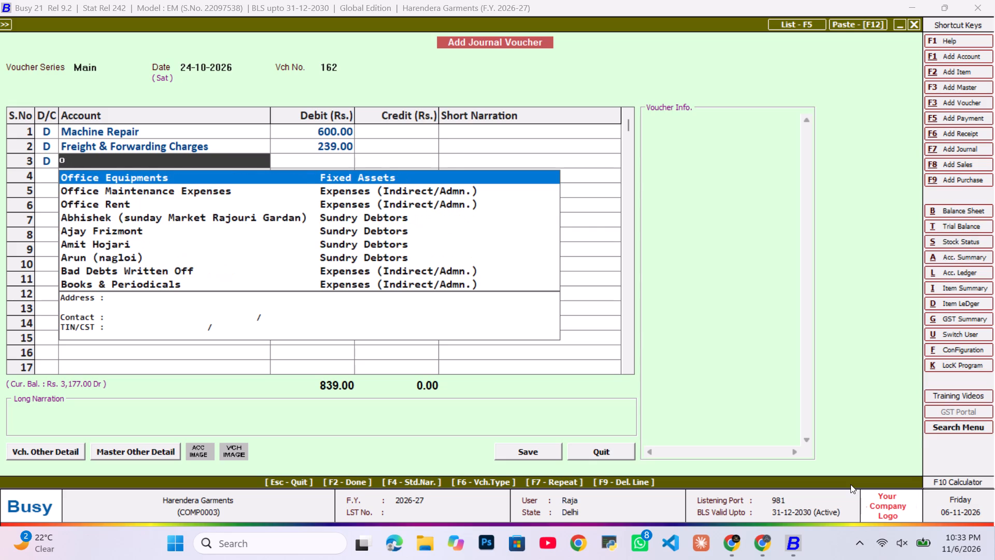
{"action": "key", "text": "BackSpace"}
{"action": "type", "text": "dhat"}
{"action": "key", "text": "Return"}
{"action": "key", "text": "alt+Tab"}
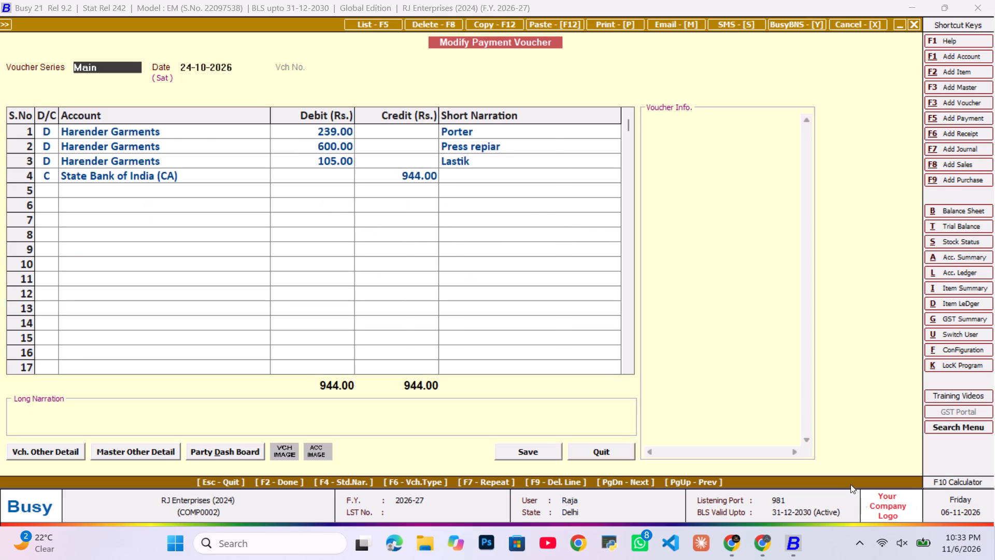
{"action": "key", "text": "alt+Tab"}
{"action": "type", "text": "10"}
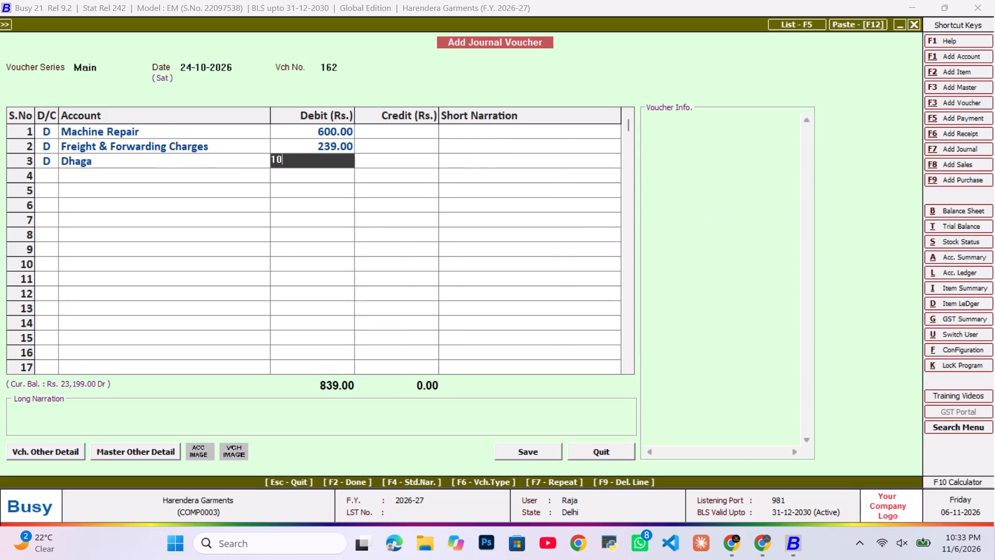
{"action": "key", "text": "5"}
{"action": "key", "text": "Return"}
{"action": "key", "text": "alt+Tab"}
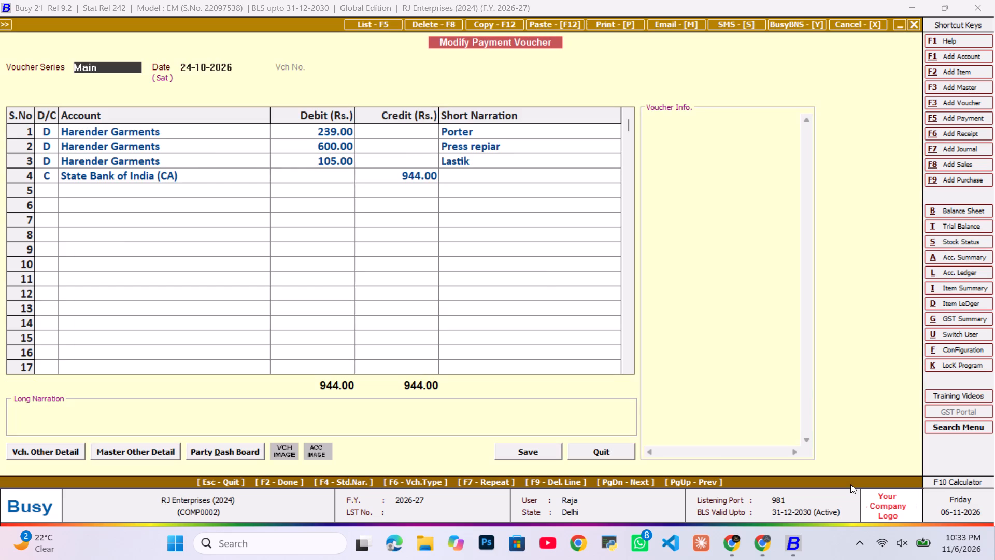
{"action": "key", "text": "alt+Tab"}
Credit RJ Enterprises 944 on the fourth line and save the journal voucher.
{"action": "key", "text": "Return"}
{"action": "key", "text": "Return"}
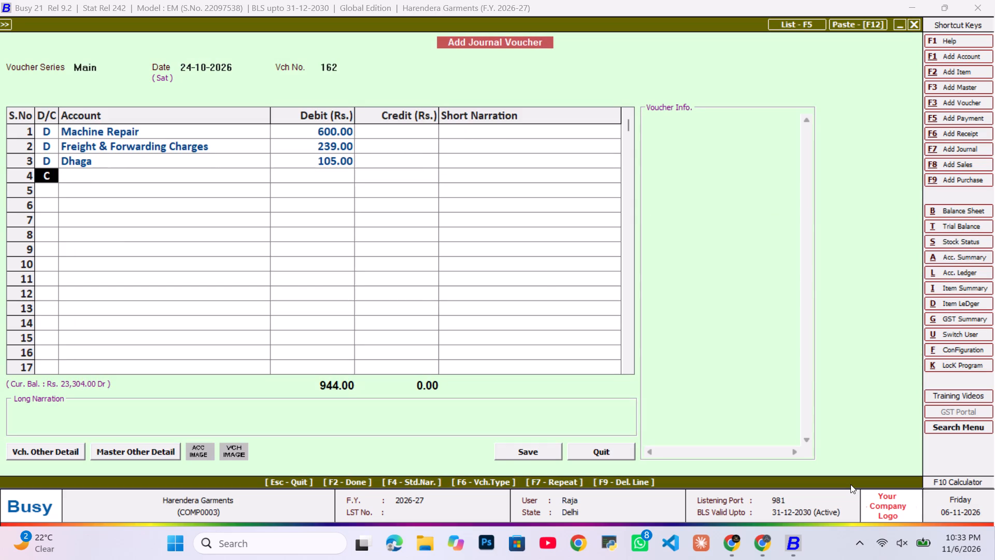
{"action": "type", "text": "rj"}
{"action": "key", "text": "Return"}
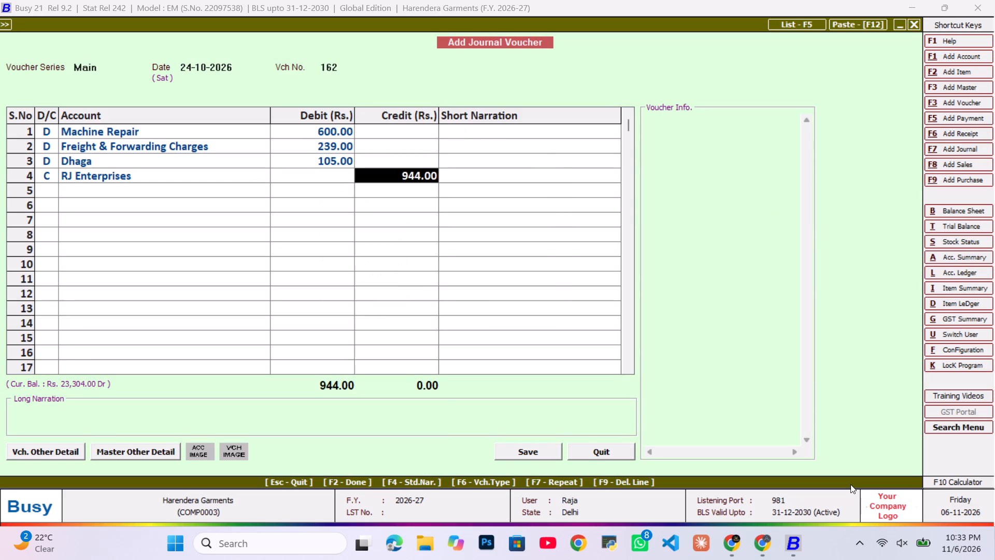
{"action": "key", "text": "Return"}
{"action": "key", "text": "Return"}
{"action": "key", "text": "Tab"}
{"action": "key", "text": "Return"}
{"action": "key", "text": "Tab"}
{"action": "key", "text": "Tab"}
{"action": "key", "text": "Return"}
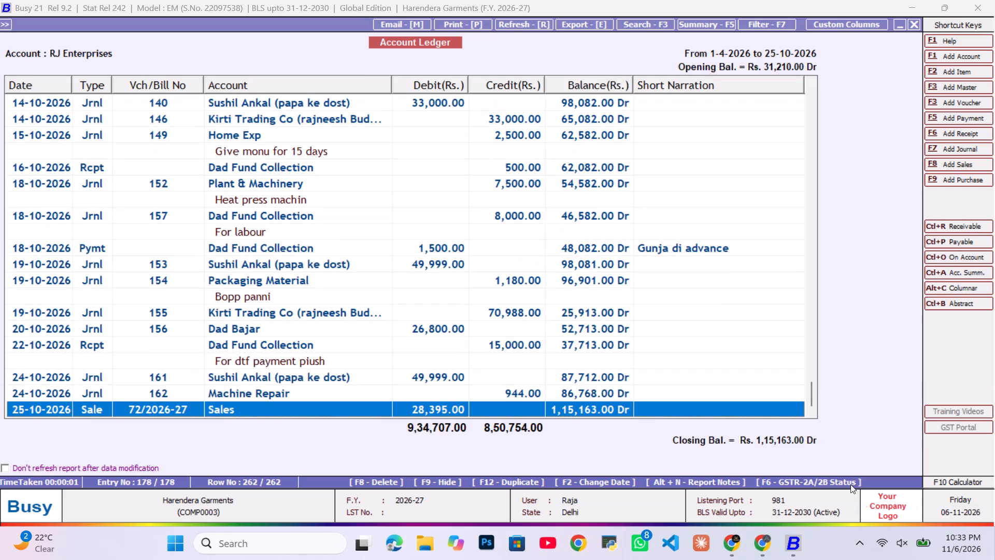
Compare both companies' ledgers from 24-10-2026 onward to find RJ Enterprises' next entry missing from Harendera Garments' books.
{"action": "key", "text": "End"}
{"action": "key", "text": "alt+Tab"}
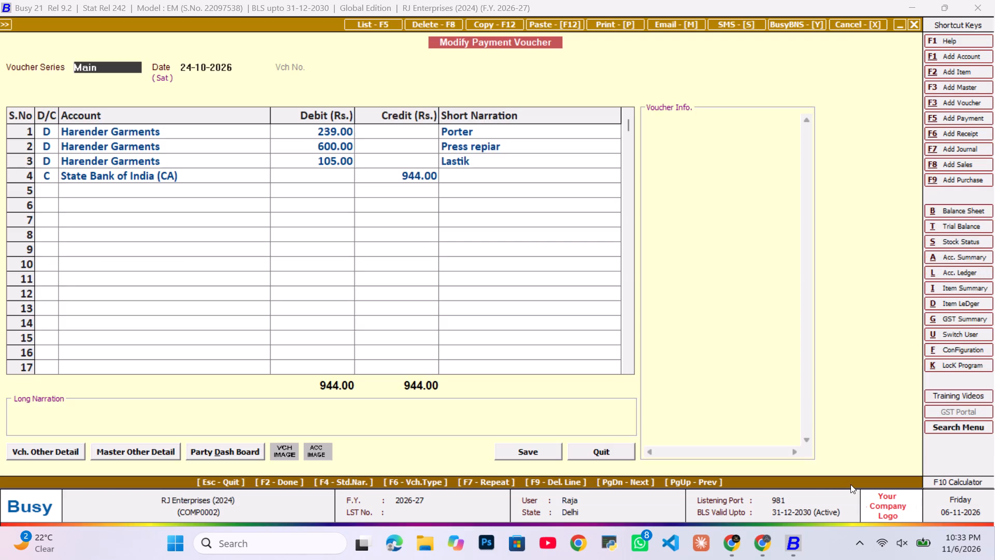
{"action": "key", "text": "Escape"}
{"action": "key", "text": "Escape"}
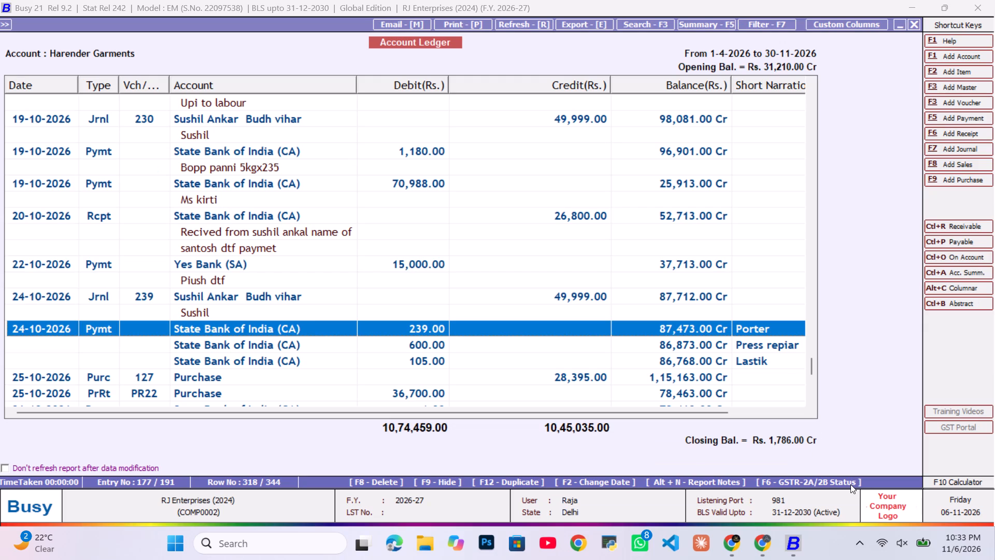
{"action": "key", "text": "Down"}
{"action": "key", "text": "Down"}
{"action": "key", "text": "alt+Tab"}
{"action": "key", "text": "alt+Tab"}
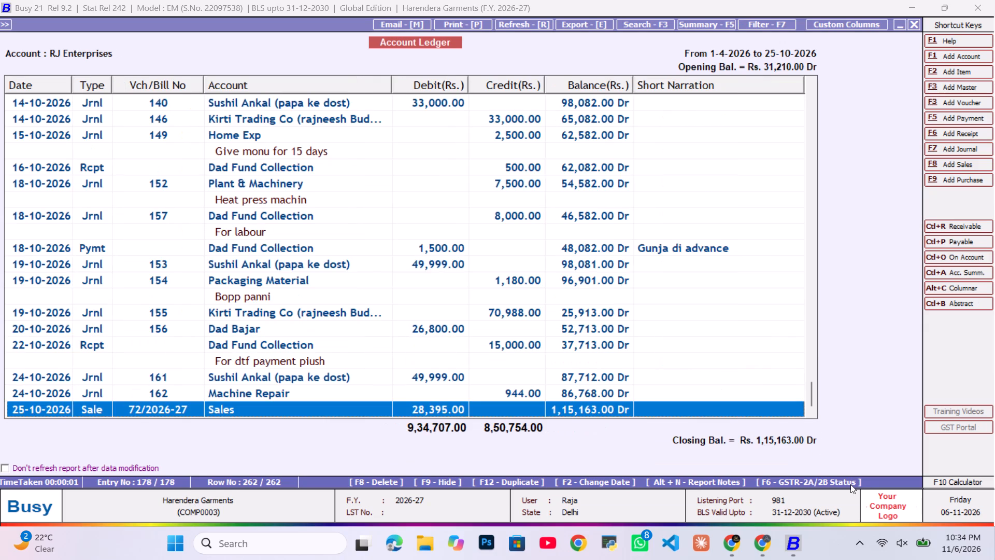
{"action": "key", "text": "Down"}
{"action": "key", "text": "Down"}
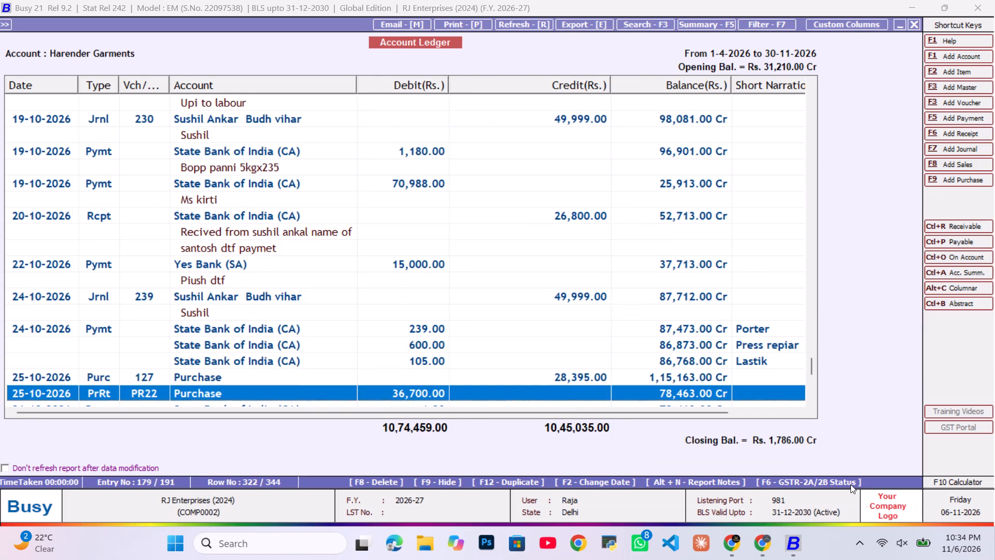
{"action": "key", "text": "Down"}
{"action": "key", "text": "Up"}
{"action": "key", "text": "alt+Tab"}
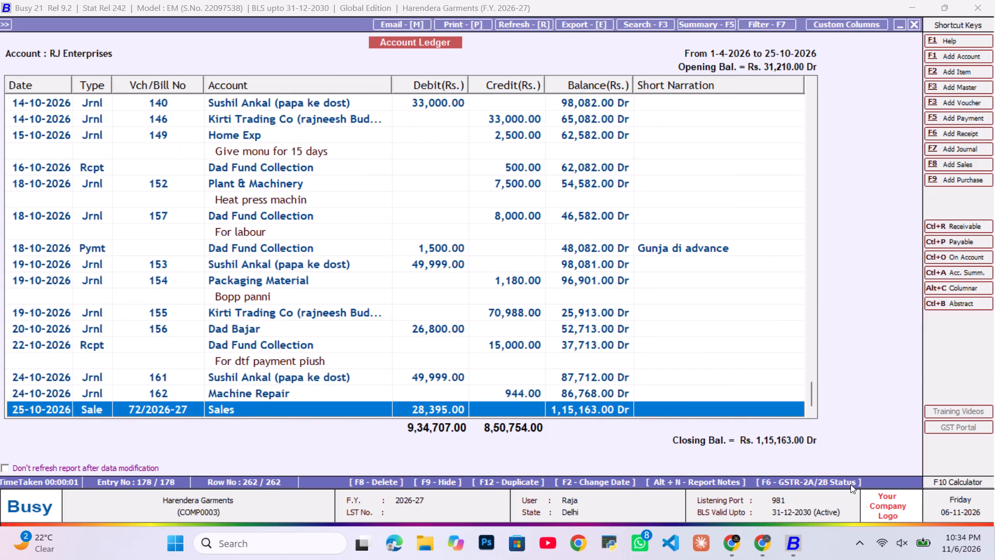
{"action": "key", "text": "Down"}
{"action": "key", "text": "Down"}
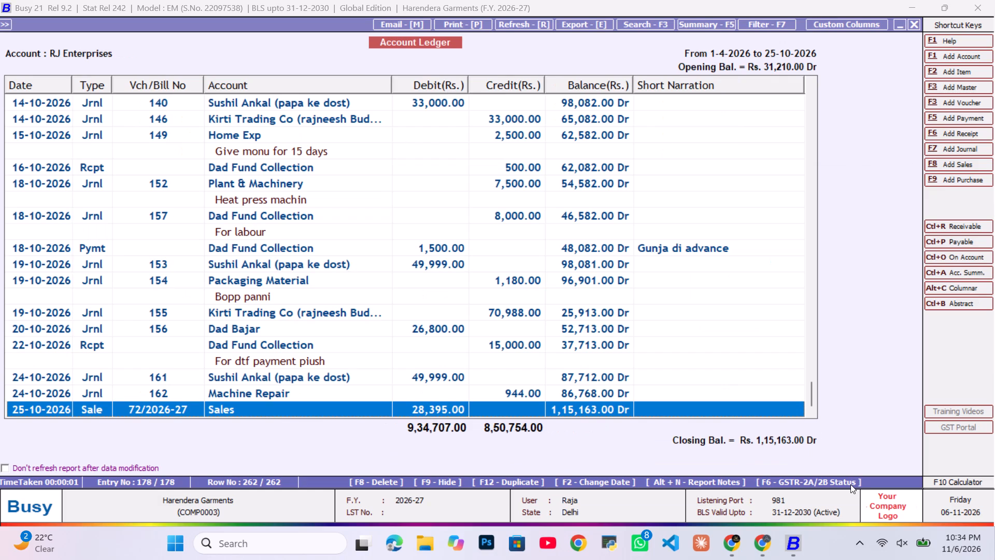
{"action": "key", "text": "alt+Tab"}
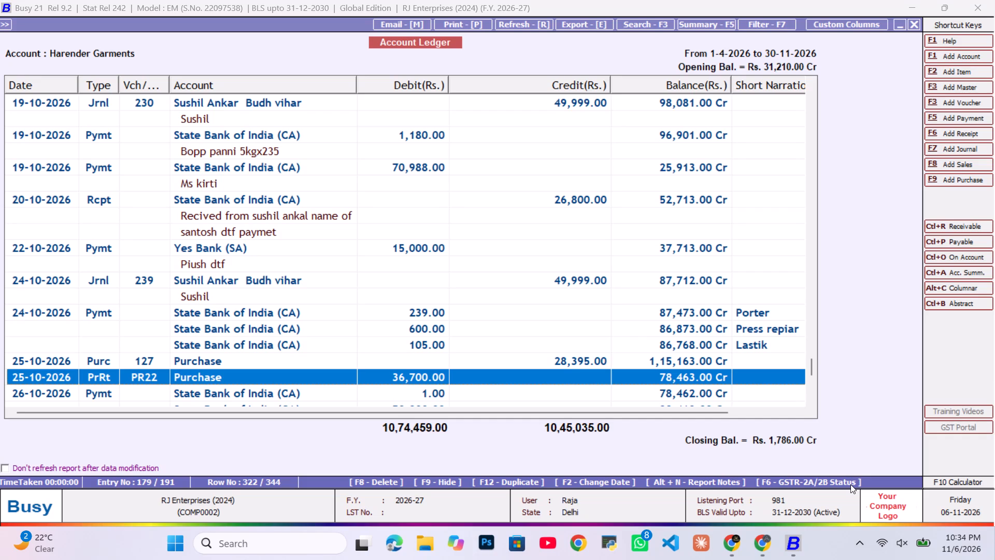
{"action": "key", "text": "alt+Tab"}
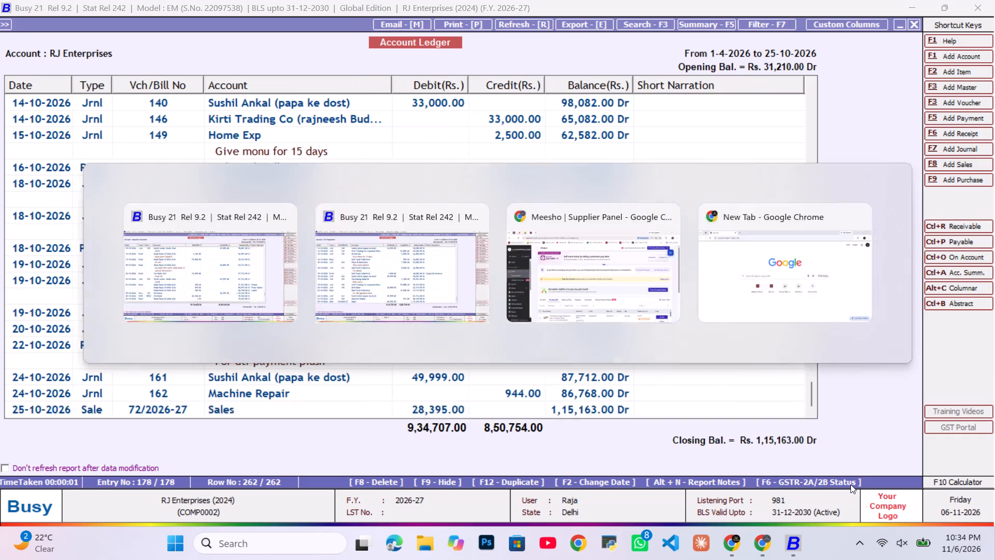
{"action": "key", "text": "alt+Tab"}
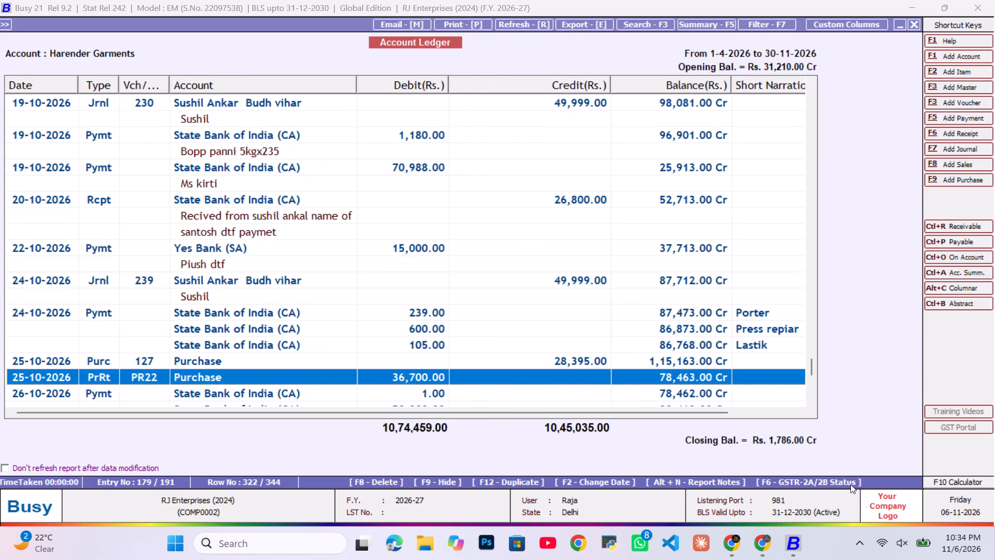
Open RJ Enterprises' purchase return PR22 for reference and start a sales return voucher dated 25-10-2026 in Harendera Garments' books.
{"action": "key", "text": "Return"}
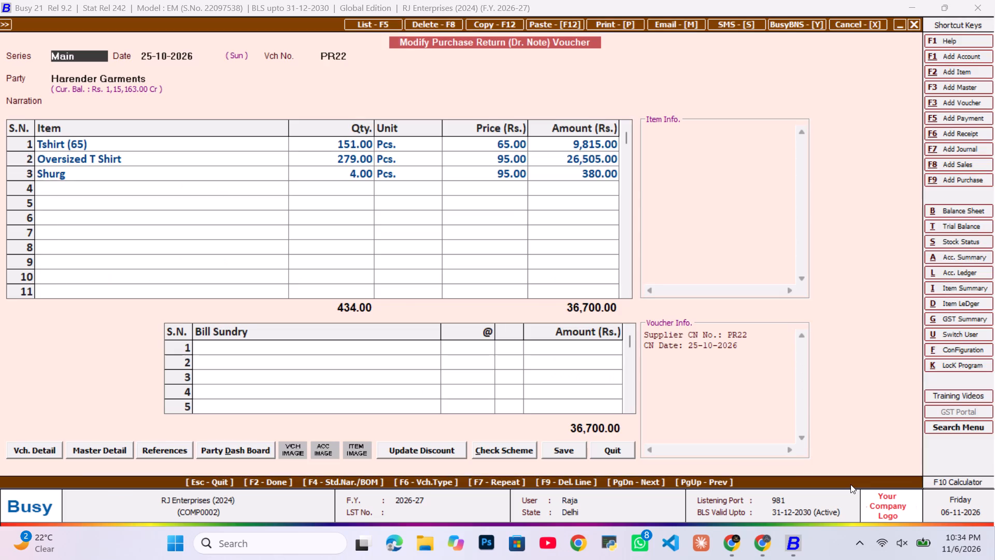
{"action": "key", "text": "alt+Tab"}
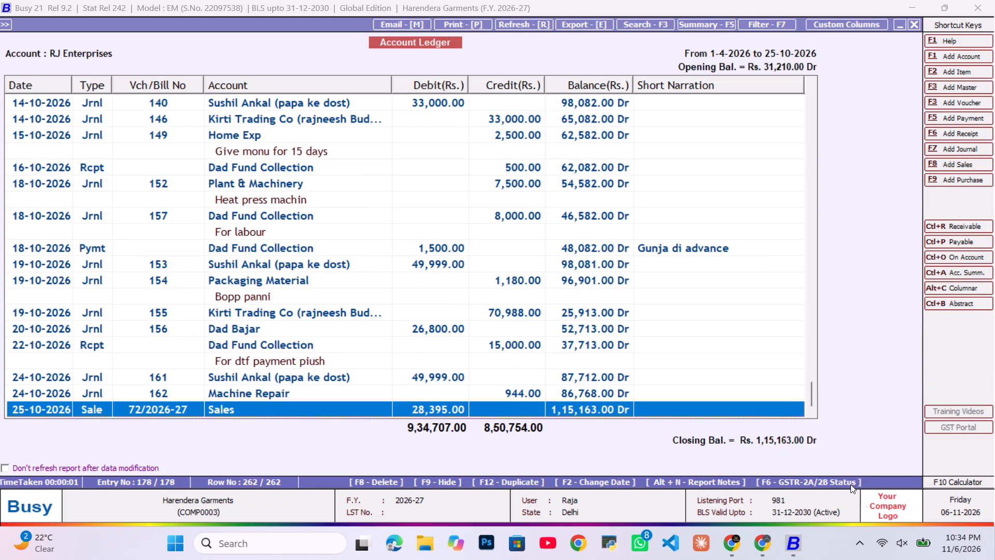
{"action": "key", "text": "alt+F3"}
{"action": "key", "text": "Down"}
{"action": "key", "text": "Down"}
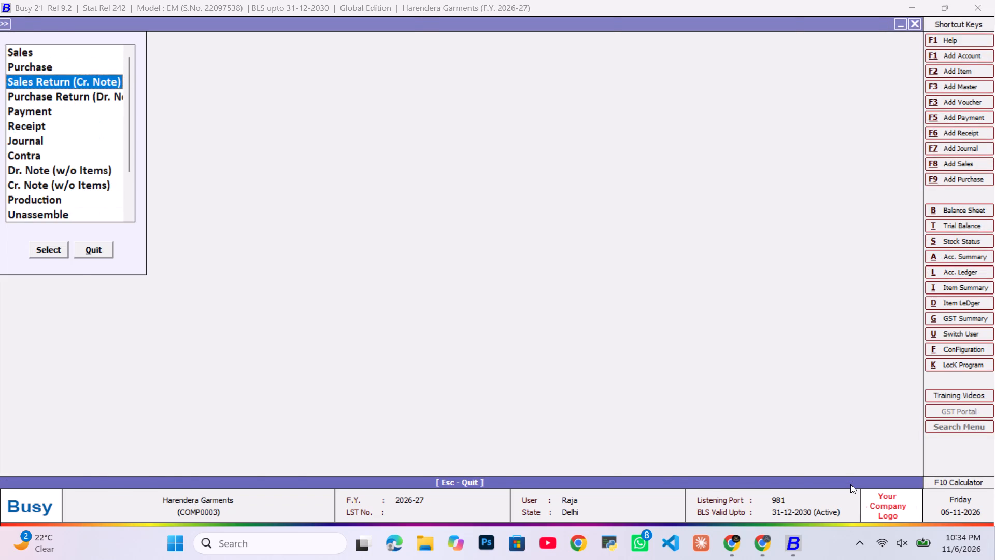
{"action": "key", "text": "Return"}
{"action": "key", "text": "Return"}
{"action": "key", "text": "Tab"}
{"action": "key", "text": "alt+Tab"}
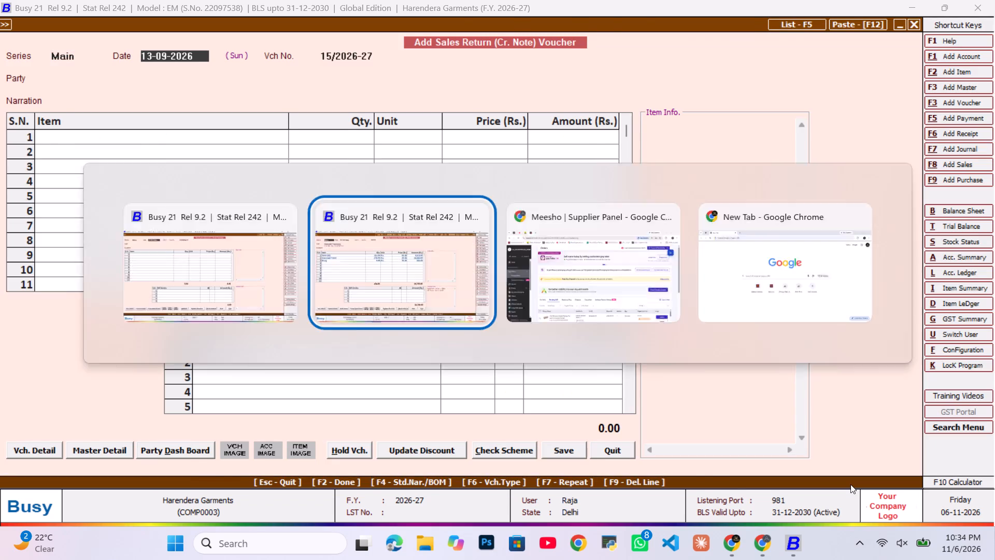
{"action": "key", "text": "alt+Tab"}
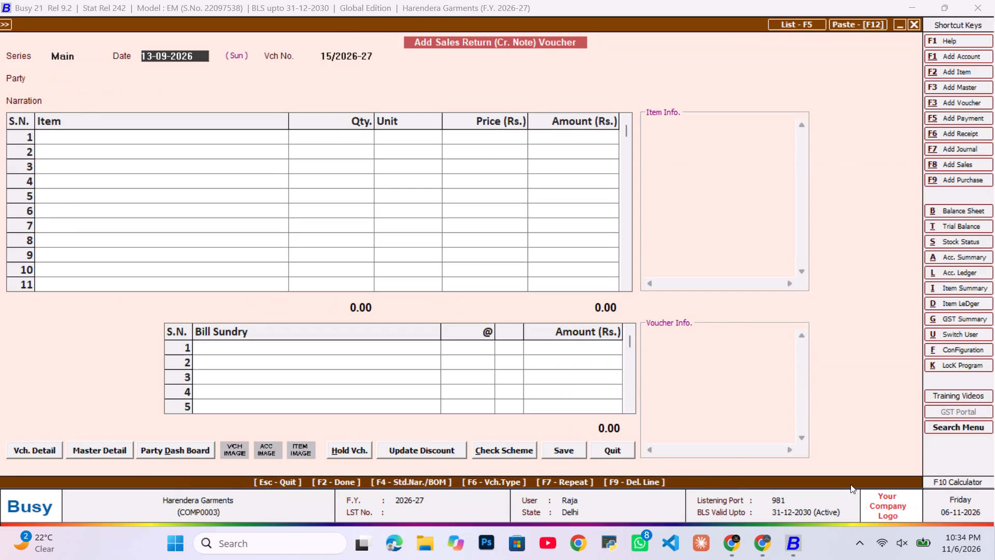
{"action": "type", "text": "25"}
{"action": "key", "text": "Return"}
{"action": "key", "text": "Tab"}
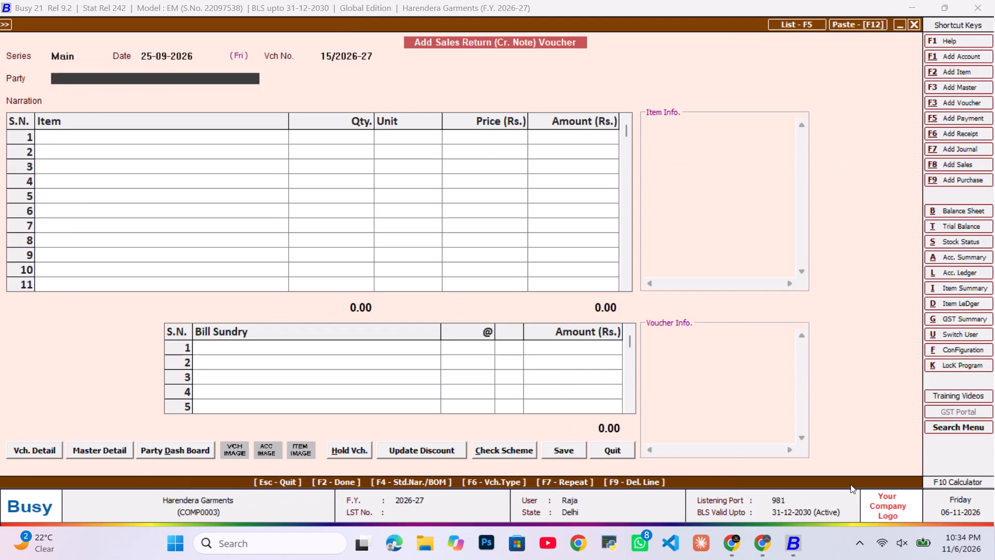
{"action": "key", "text": "BackSpace"}
{"action": "key", "text": "shift+Tab"}
{"action": "type", "text": "25"}
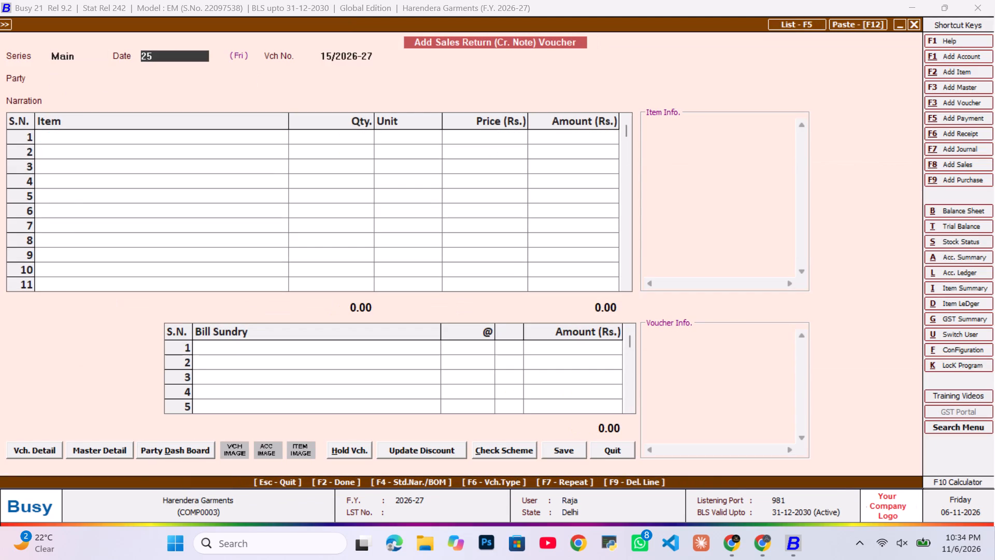
{"action": "type", "text": "-10"}
{"action": "key", "text": "Return"}
{"action": "key", "text": "Tab"}
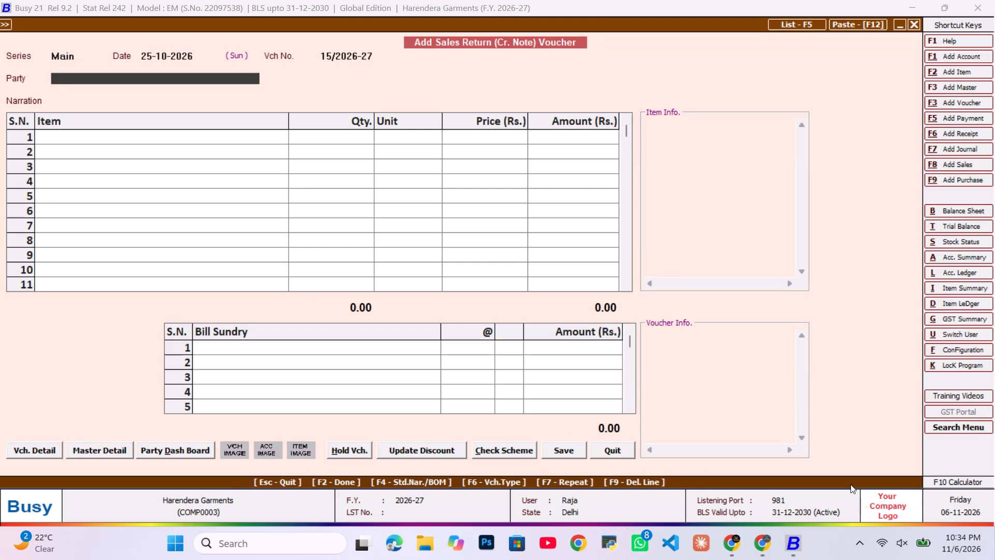
Set RJ Enterprises as the sales return's party, accepting the original sale details with the voucher number blank.
{"action": "type", "text": "rj"}
{"action": "key", "text": "Return"}
{"action": "key", "text": "Tab"}
{"action": "key", "text": "Return"}
{"action": "key", "text": "Tab"}
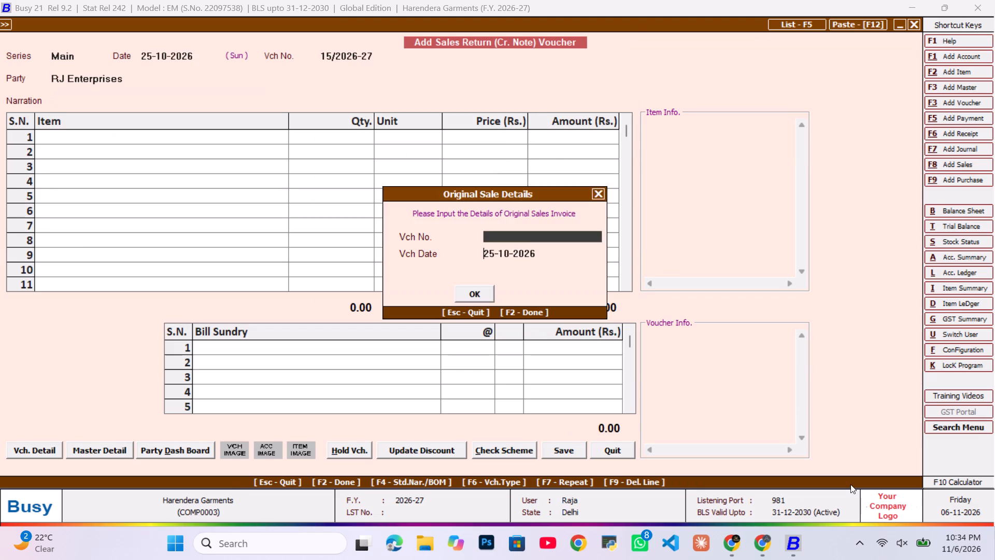
{"action": "key", "text": "Return"}
{"action": "key", "text": "Tab"}
{"action": "key", "text": "Return"}
{"action": "key", "text": "Return"}
{"action": "key", "text": "Tab"}
Enter Tshirt on the sales return's first line with quantity 151 Pcs. at price 65, matching PR22.
{"action": "key", "text": "alt+Tab"}
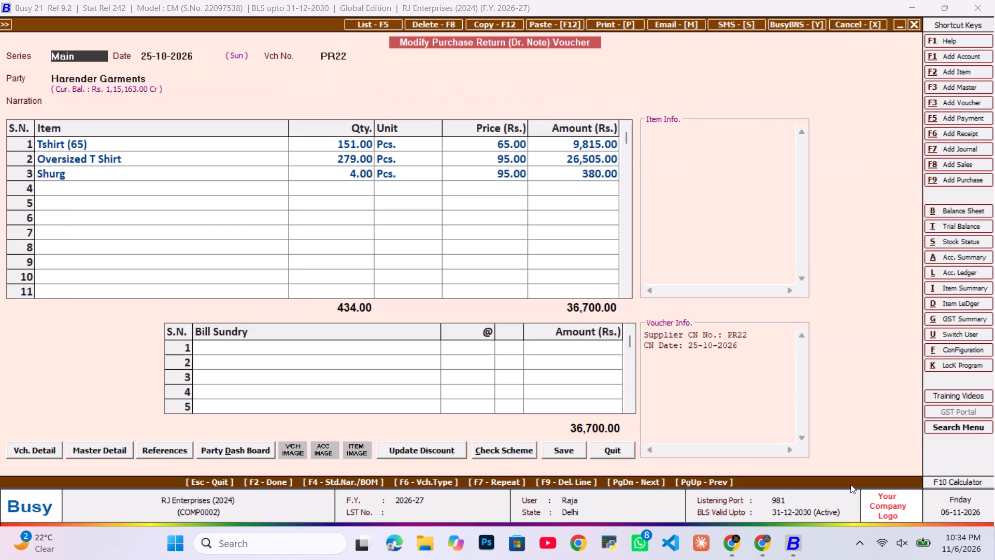
{"action": "key", "text": "alt+Tab"}
{"action": "type", "text": "tshi"}
{"action": "key", "text": "Return"}
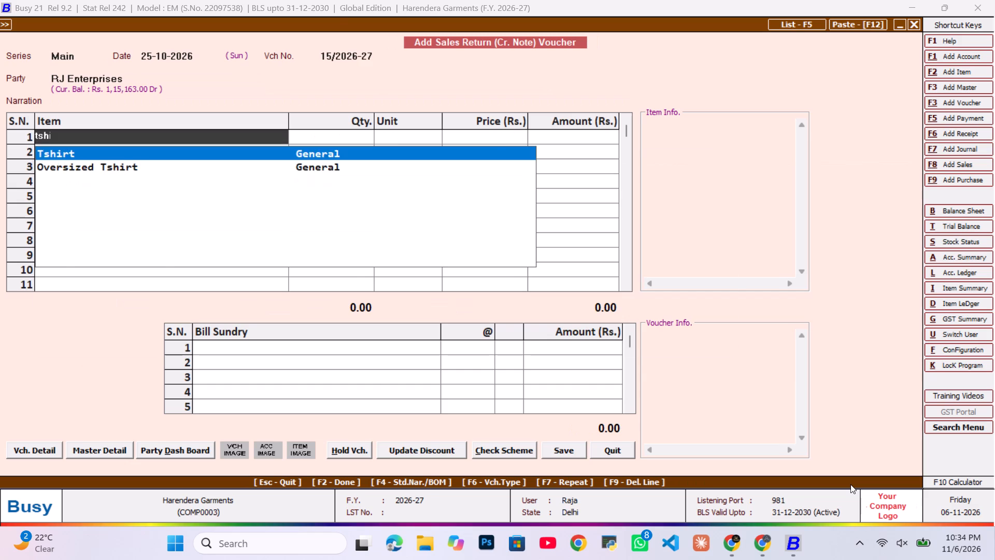
{"action": "key", "text": "Return"}
{"action": "key", "text": "alt+Tab"}
{"action": "key", "text": "alt+Tab"}
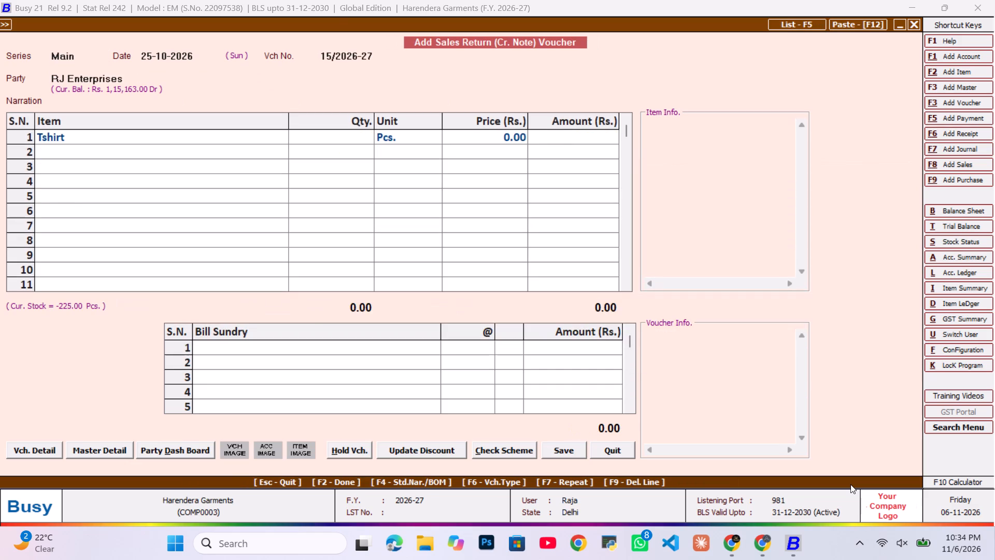
{"action": "type", "text": "151"}
{"action": "key", "text": "Return"}
{"action": "key", "text": "Return"}
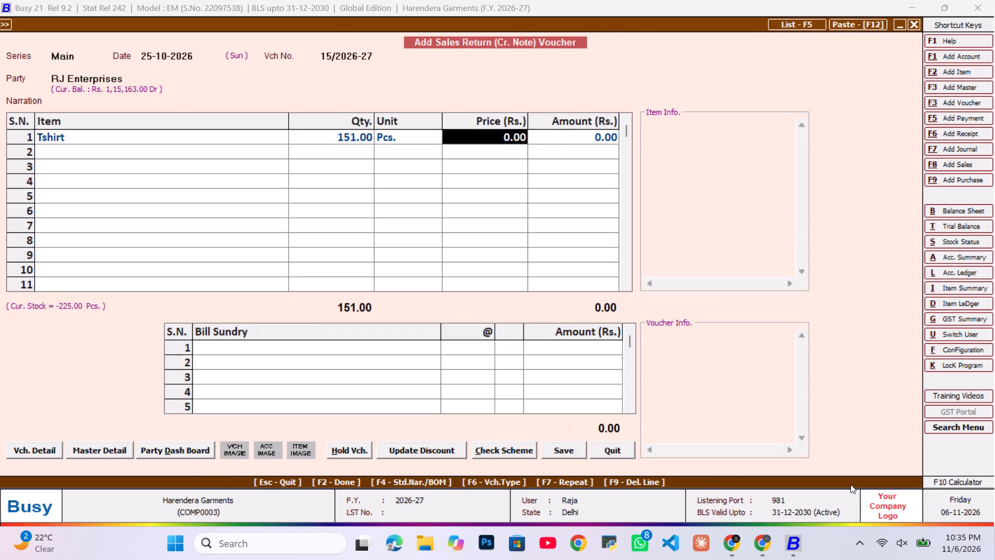
{"action": "key", "text": "alt+Tab"}
{"action": "key", "text": "alt+Tab"}
{"action": "type", "text": "65"}
{"action": "key", "text": "Return"}
{"action": "key", "text": "Return"}
{"action": "key", "text": "Return"}
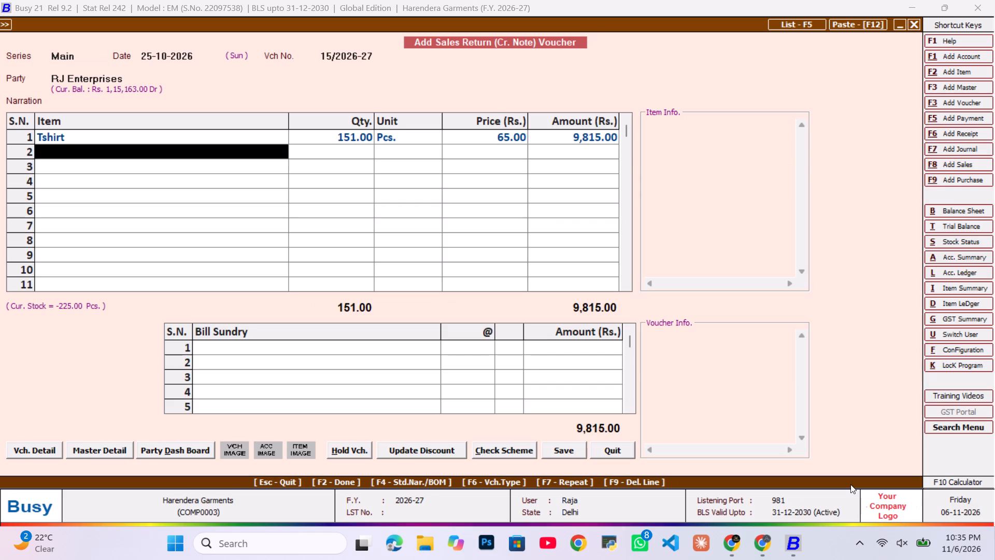
Enter Tshirt on the second line with quantity 279 Pcs. at price 95 for PR22's oversized T-shirts.
{"action": "type", "text": "ts"}
{"action": "key", "text": "Return"}
{"action": "key", "text": "Return"}
{"action": "key", "text": "alt+Tab"}
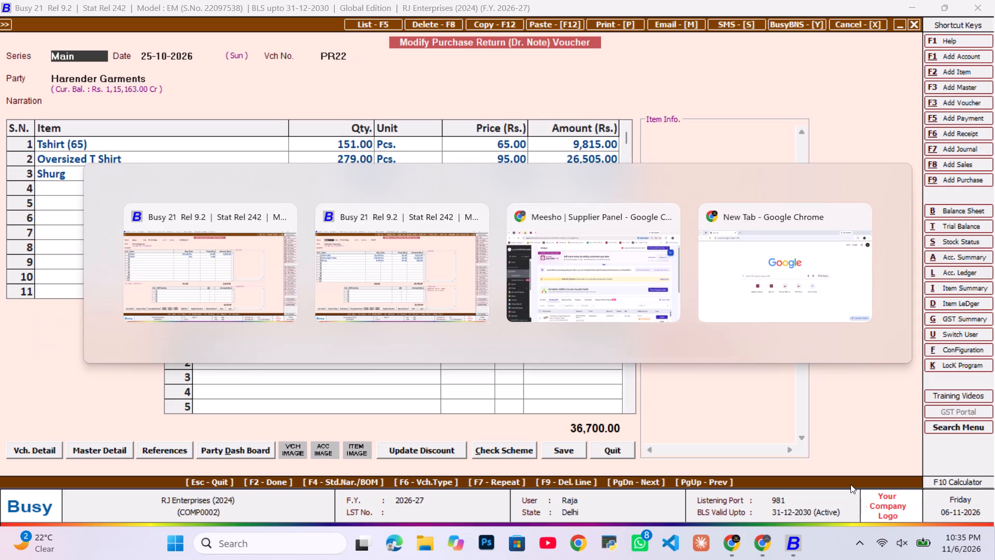
{"action": "key", "text": "alt+Tab"}
{"action": "type", "text": "279"}
{"action": "key", "text": "Return"}
{"action": "key", "text": "Return"}
{"action": "key", "text": "alt+Tab"}
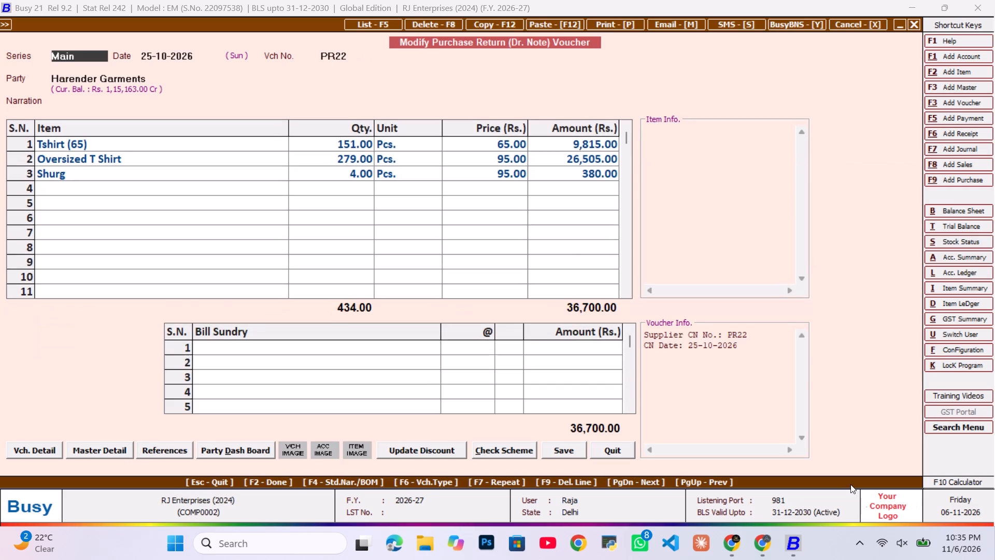
{"action": "key", "text": "alt+Tab"}
{"action": "type", "text": "95"}
{"action": "key", "text": "Return"}
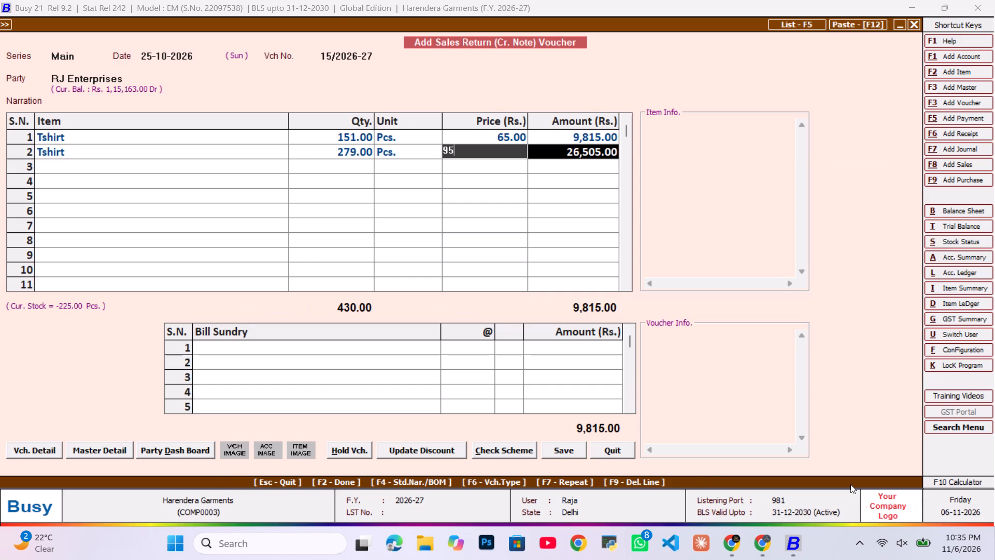
Enter Shrug on the sales return's third line with quantity 4 Pcs., matching PR22.
{"action": "key", "text": "alt+Tab"}
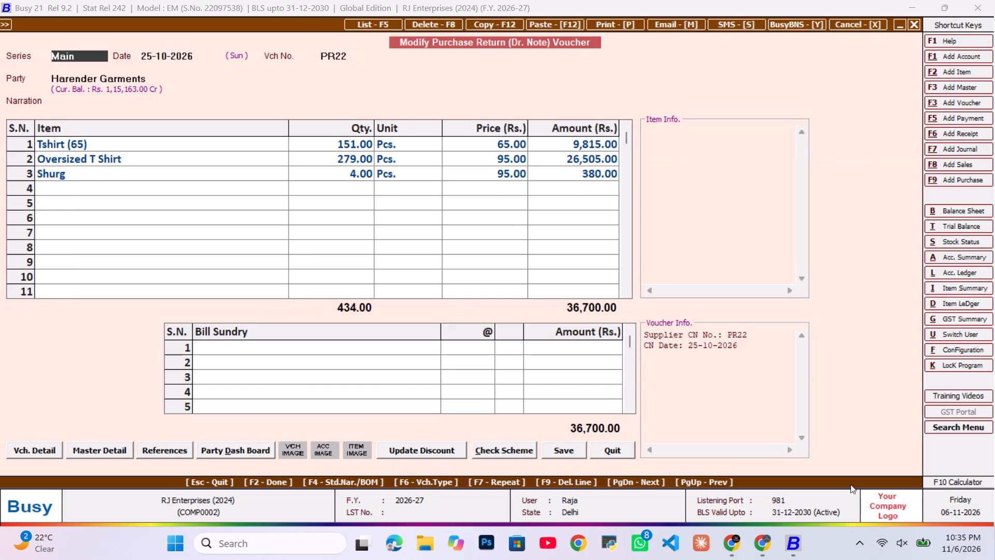
{"action": "key", "text": "alt+Tab"}
{"action": "key", "text": "Return"}
{"action": "type", "text": "shug"}
{"action": "key", "text": "Return"}
{"action": "key", "text": "Return"}
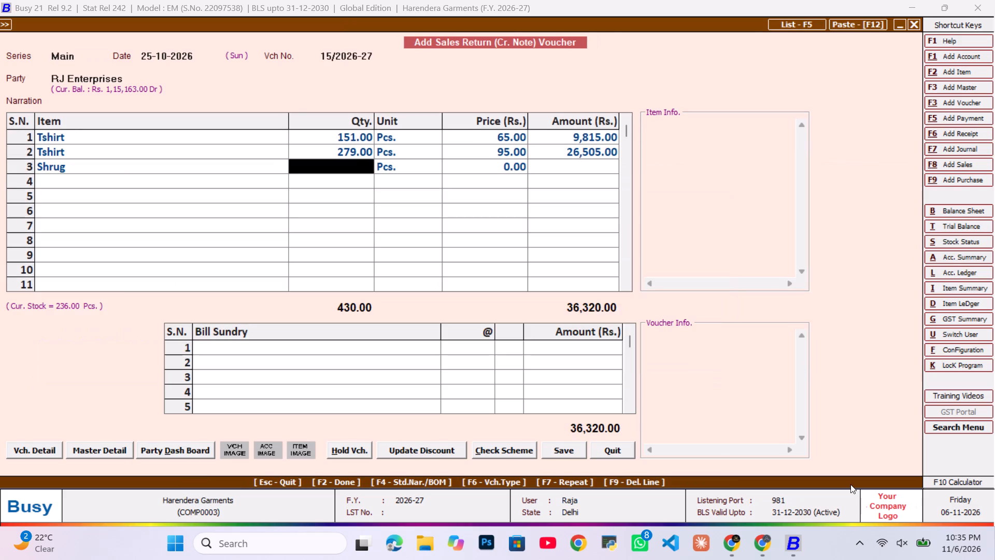
{"action": "key", "text": "alt+Tab"}
{"action": "key", "text": "alt+Tab"}
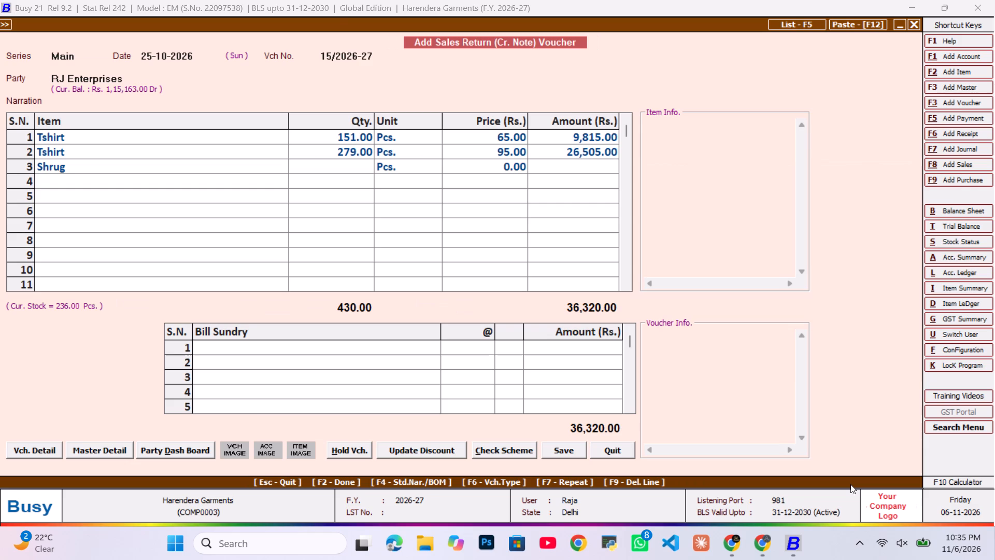
{"action": "key", "text": "4"}
{"action": "key", "text": "4"}
{"action": "key", "text": "Return"}
{"action": "key", "text": "Return"}
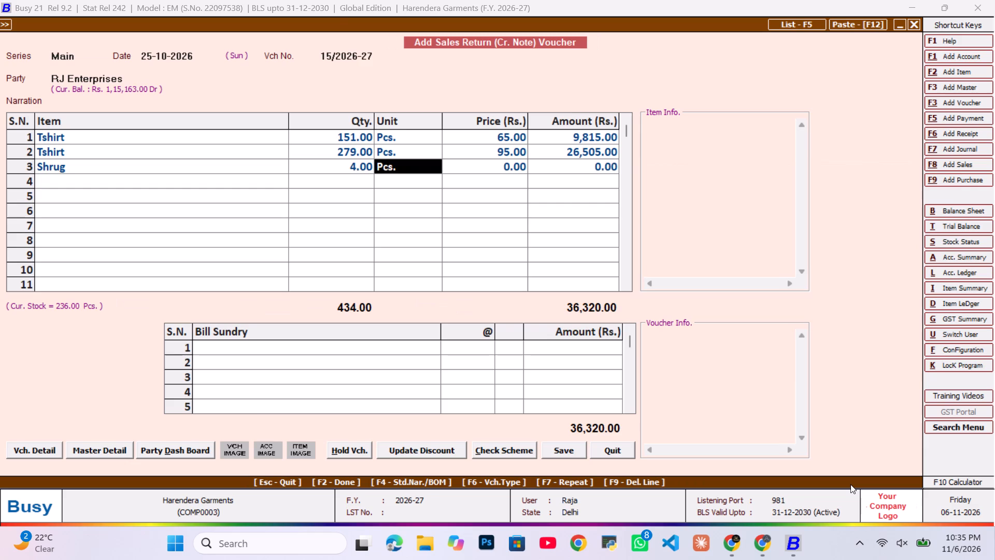
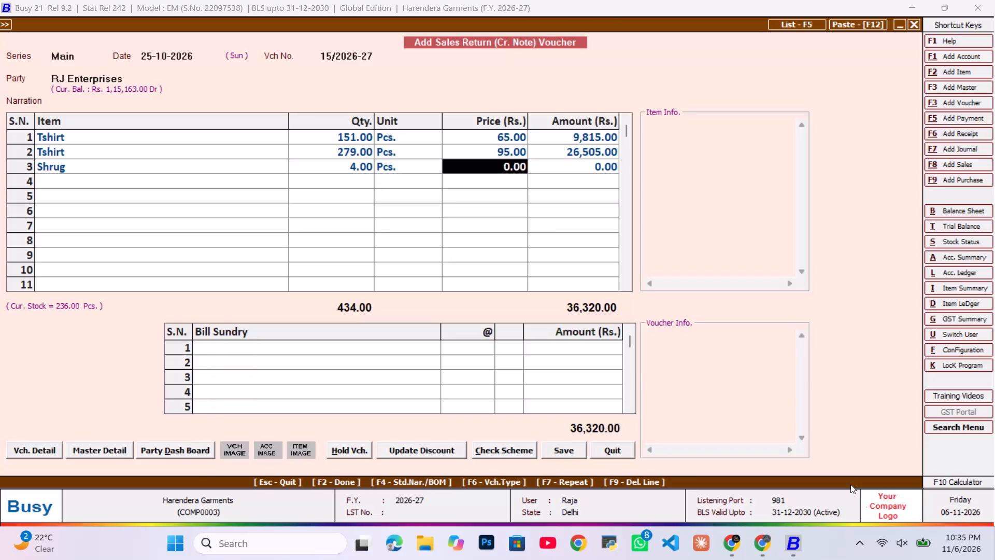
Set the price of the Shrug line in the sales return to 95, matching PR22.
{"action": "key", "text": "alt+Tab"}
{"action": "key", "text": "alt+Tab"}
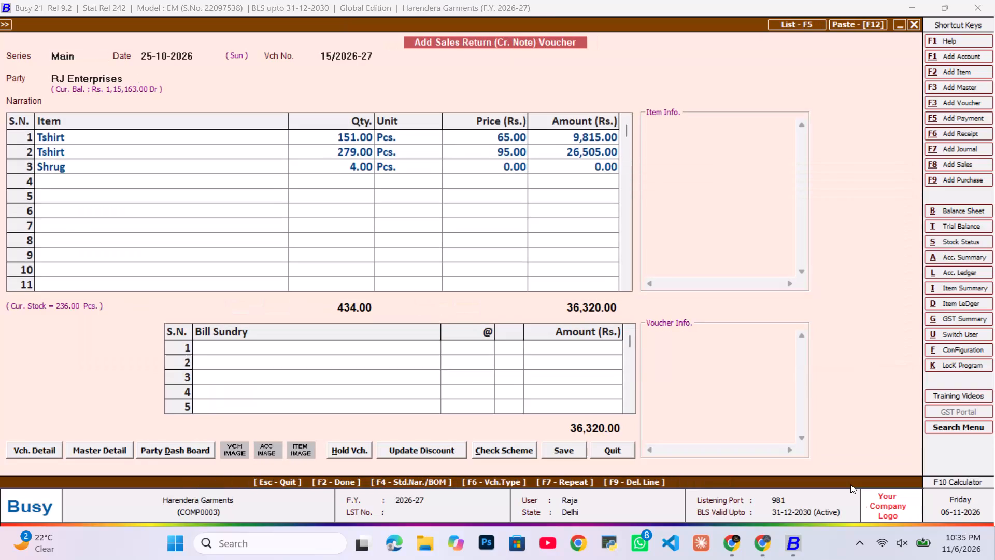
{"action": "type", "text": "95"}
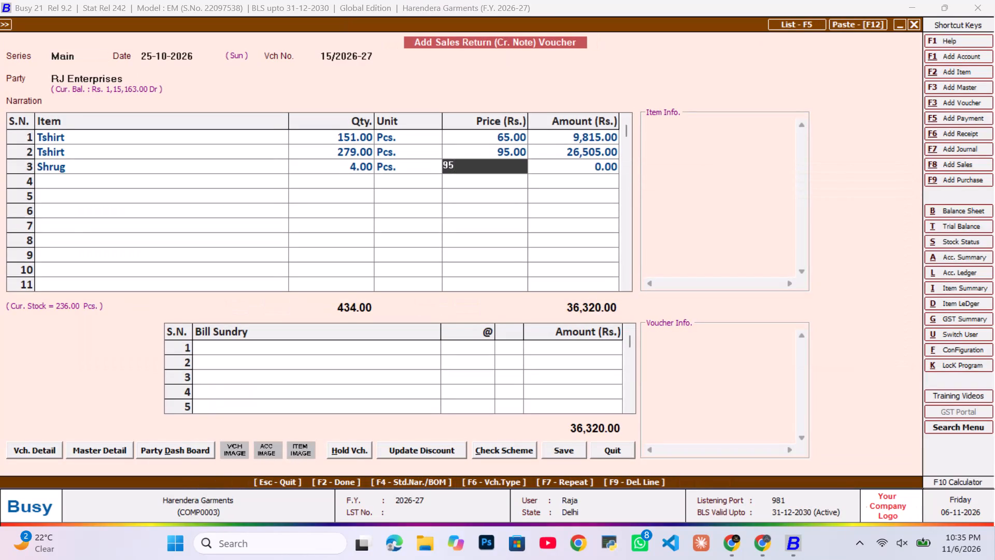
{"action": "key", "text": "Return"}
{"action": "key", "text": "Return"}
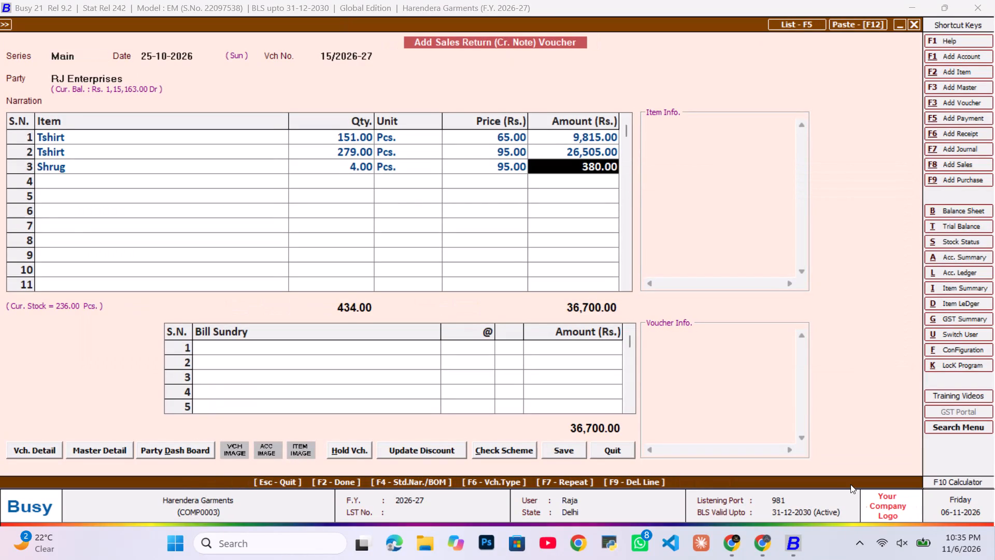
Check the sales return against purchase return PR22 in RJ Enterprises' books and save the voucher.
{"action": "key", "text": "alt+Tab"}
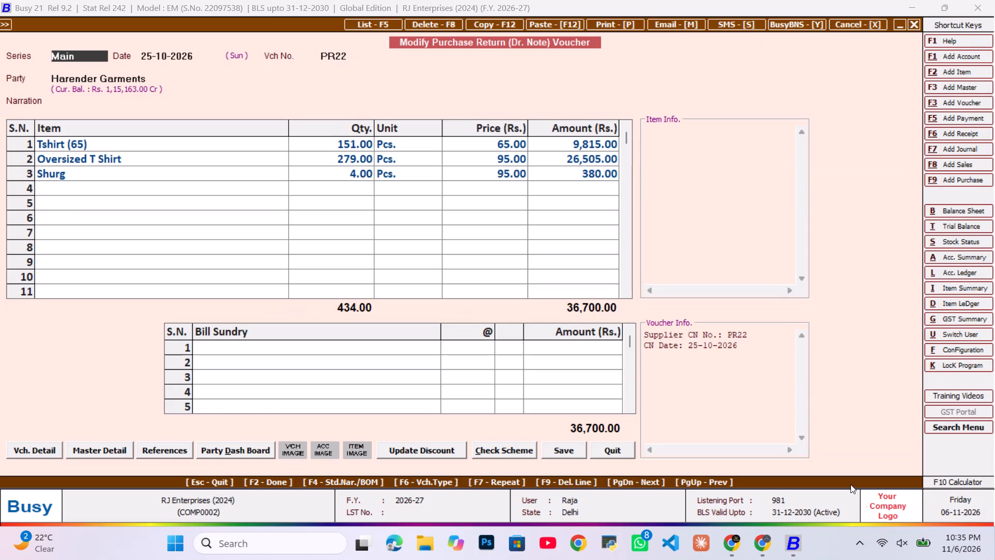
{"action": "key", "text": "alt+Tab"}
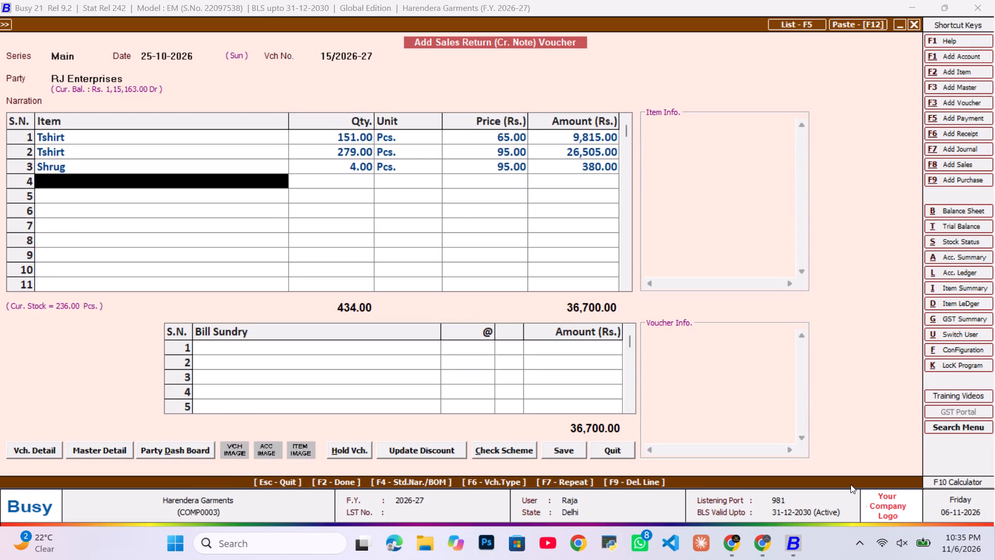
{"action": "key", "text": "F2"}
{"action": "key", "text": "Tab"}
{"action": "key", "text": "F2"}
{"action": "key", "text": "F2"}
{"action": "key", "text": "Return"}
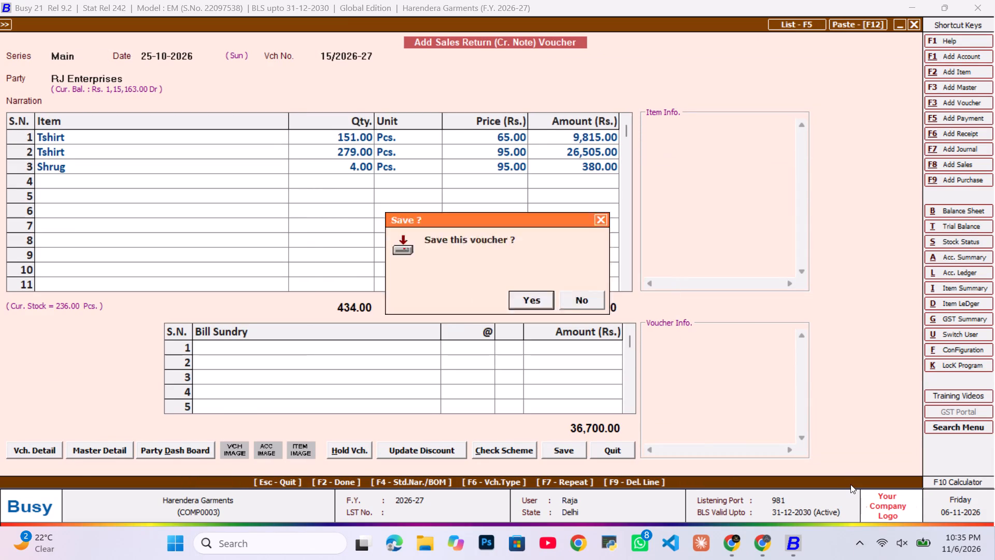
Compare the latest RJ Enterprises ledger entries with RJ's Harender Garments ledger, closing PR22 and examining the entries after 25-10-2026.
{"action": "key", "text": "End"}
{"action": "key", "text": "End"}
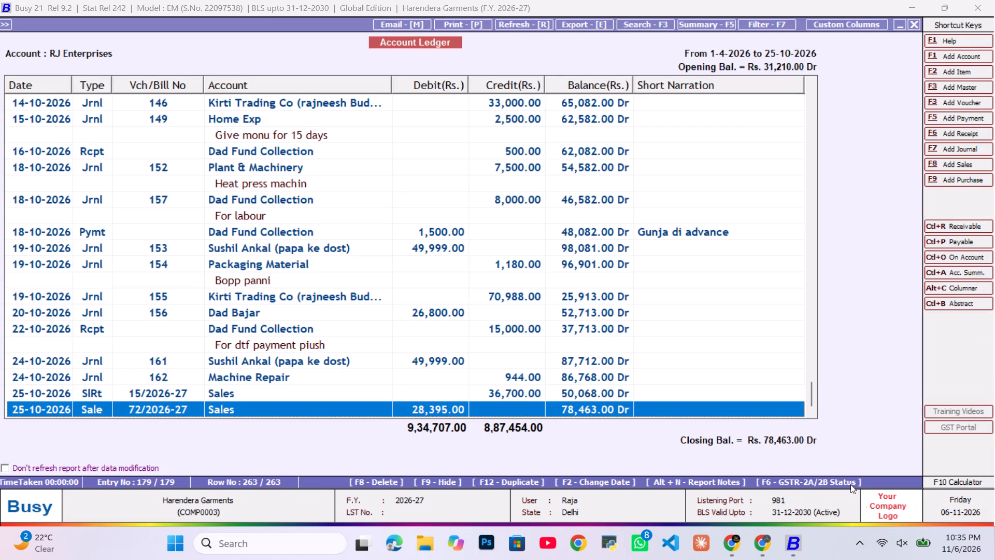
{"action": "key", "text": "End"}
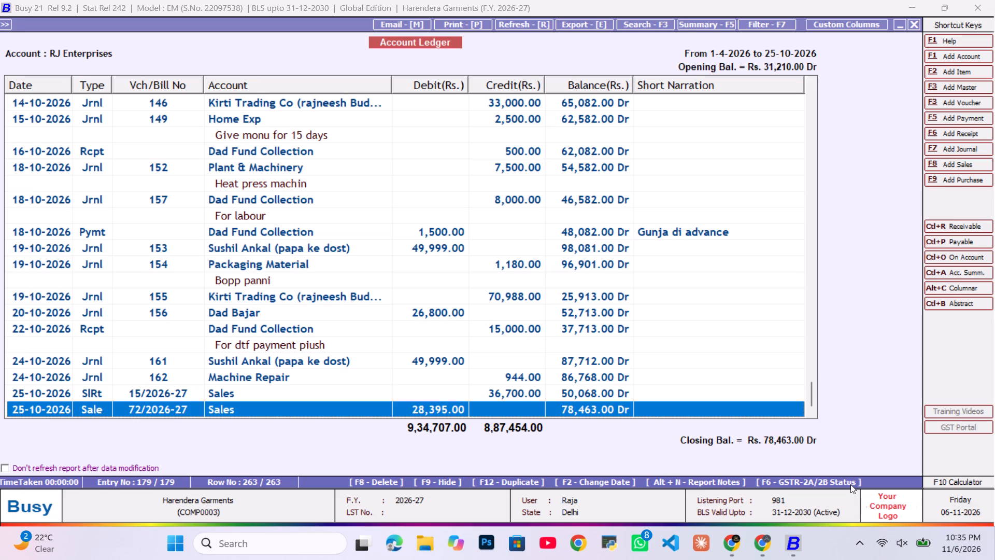
{"action": "key", "text": "alt+Tab"}
{"action": "key", "text": "Escape"}
{"action": "key", "text": "Escape"}
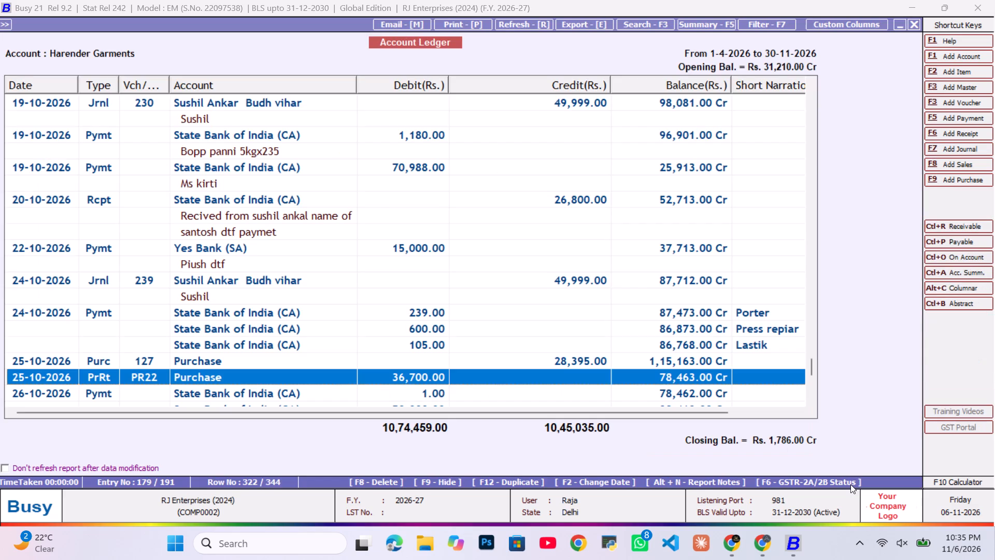
{"action": "key", "text": "Down"}
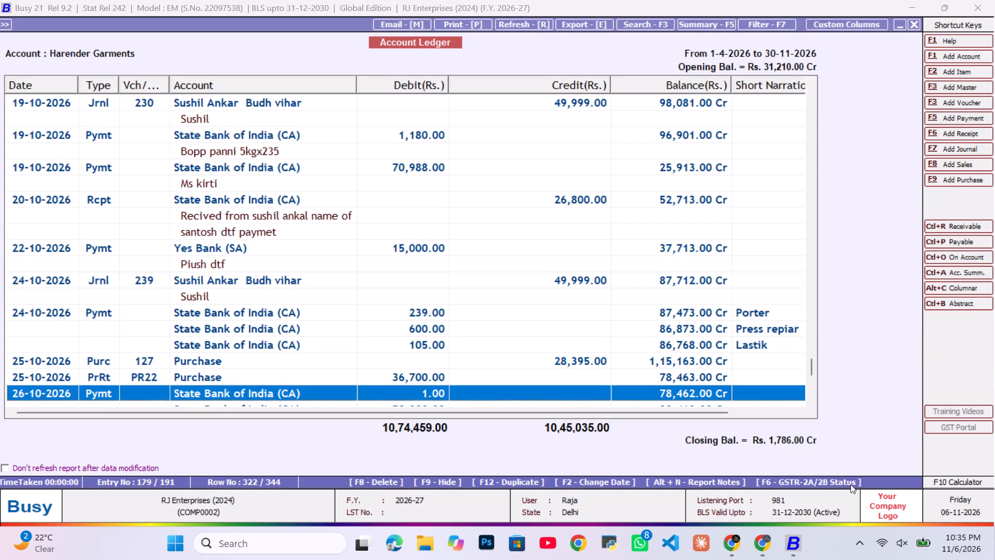
{"action": "key", "text": "Down"}
{"action": "key", "text": "Down"}
{"action": "key", "text": "Up"}
{"action": "key", "text": "Up"}
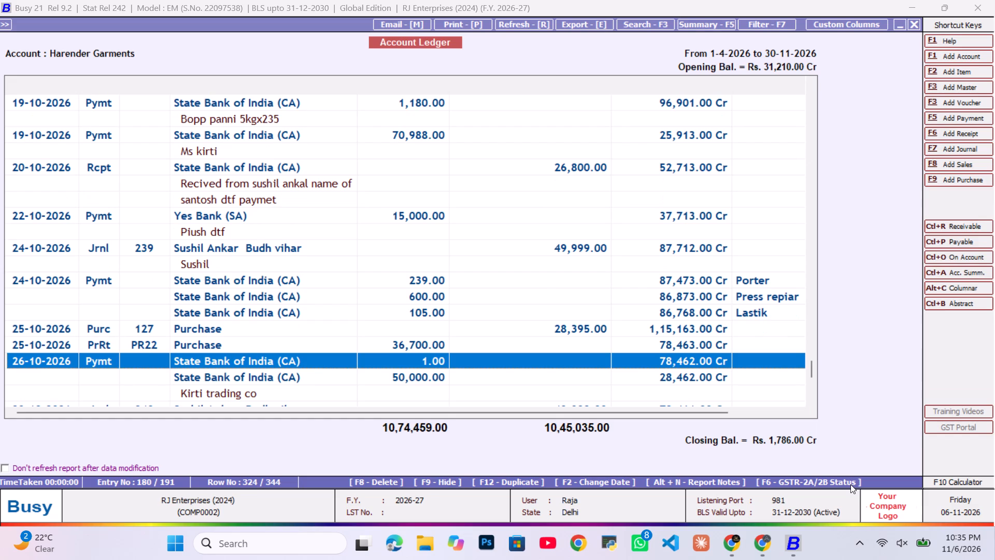
Start a new journal voucher in Harendera Garments' books dated 26-10-2026.
{"action": "key", "text": "alt+Tab"}
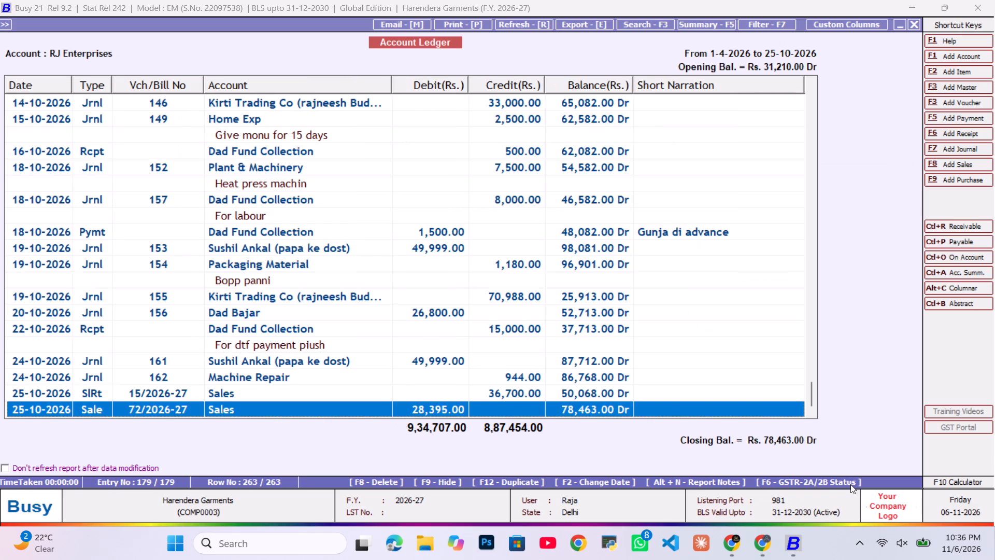
{"action": "key", "text": "alt+F7"}
{"action": "key", "text": "Return"}
{"action": "key", "text": "Tab"}
{"action": "key", "text": "alt+Tab"}
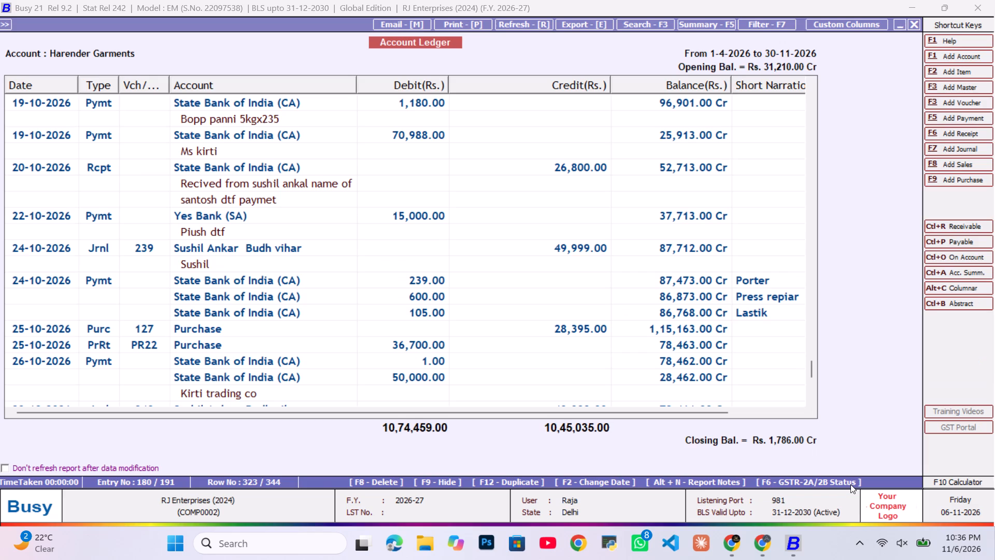
{"action": "key", "text": "alt+Tab"}
{"action": "type", "text": "26"}
{"action": "key", "text": "alt+Tab"}
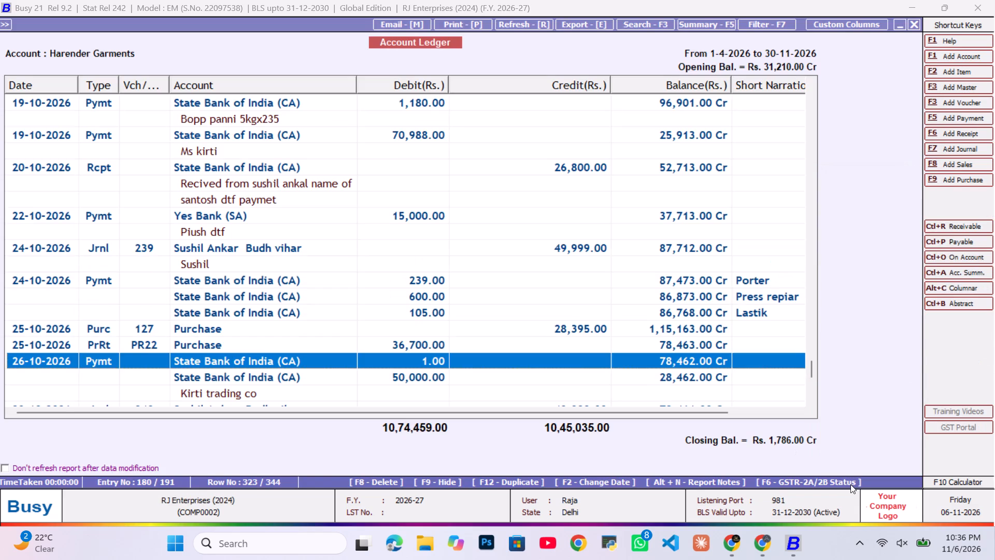
{"action": "key", "text": "alt+Tab"}
{"action": "type", "text": "-10"}
{"action": "key", "text": "Return"}
{"action": "key", "text": "Tab"}
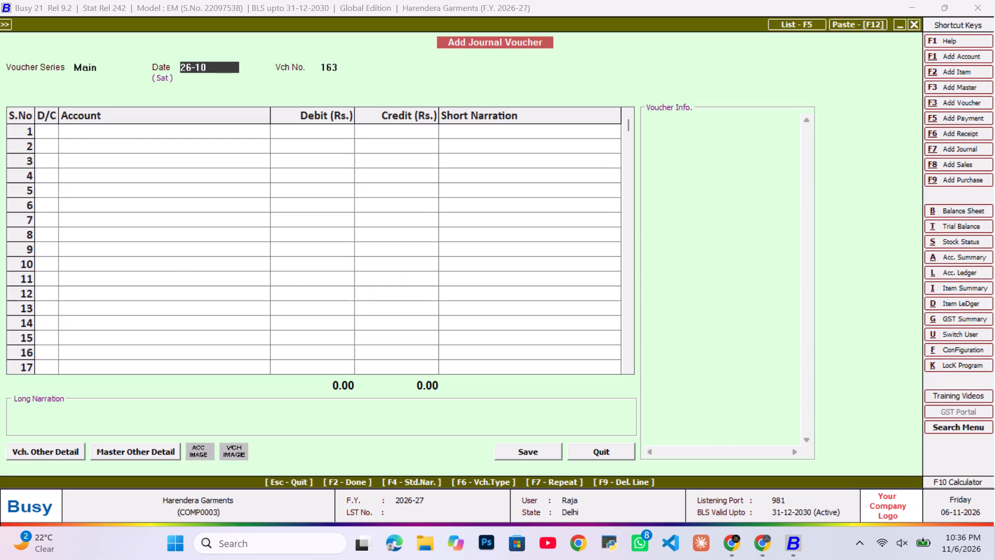
{"action": "key", "text": "Return"}
Debit Kirti Trading Co 1.00 on the journal's first line, matching RJ's 26-10-2026 State Bank of India payment.
{"action": "key", "text": "alt+Tab"}
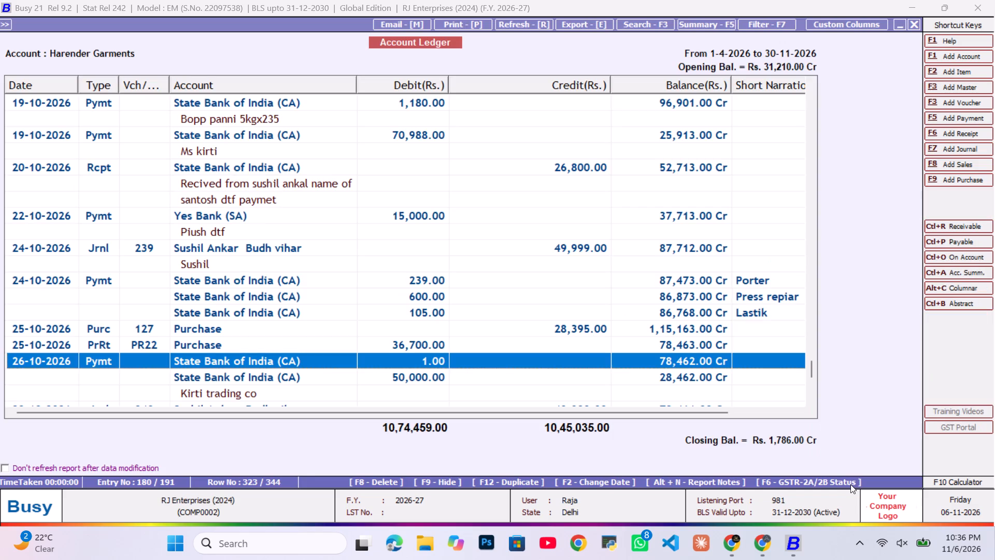
{"action": "key", "text": "alt+Tab"}
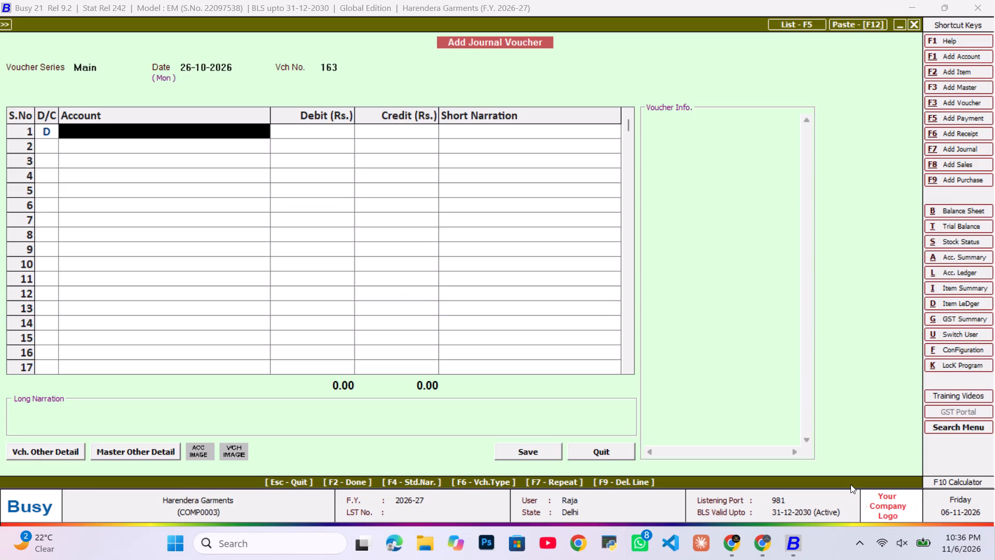
{"action": "key", "text": "alt+Tab"}
{"action": "key", "text": "alt+Tab"}
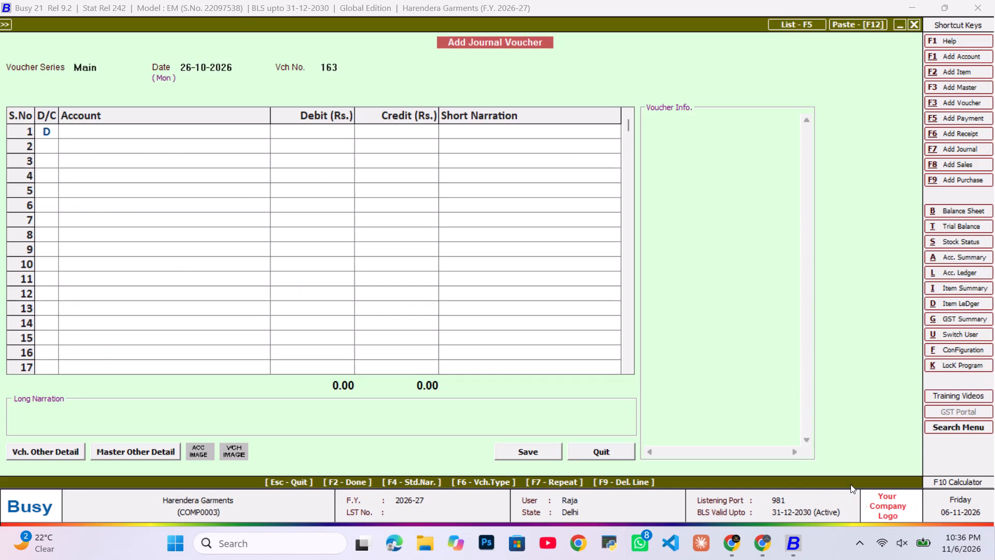
{"action": "type", "text": "kri"}
{"action": "key", "text": "Return"}
{"action": "key", "text": "alt+Tab"}
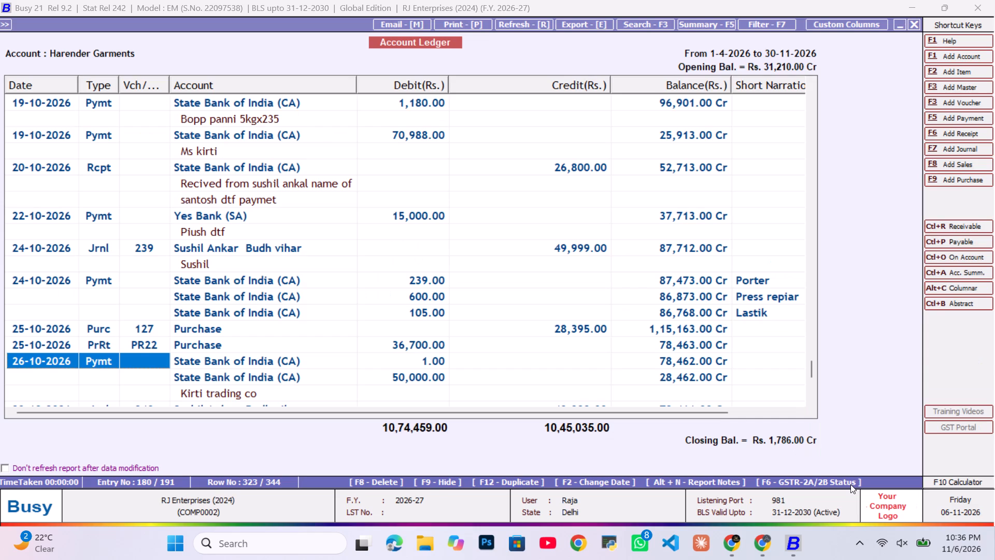
{"action": "key", "text": "alt+Tab"}
{"action": "key", "text": "1"}
{"action": "key", "text": "1"}
{"action": "key", "text": "Return"}
{"action": "key", "text": "Return"}
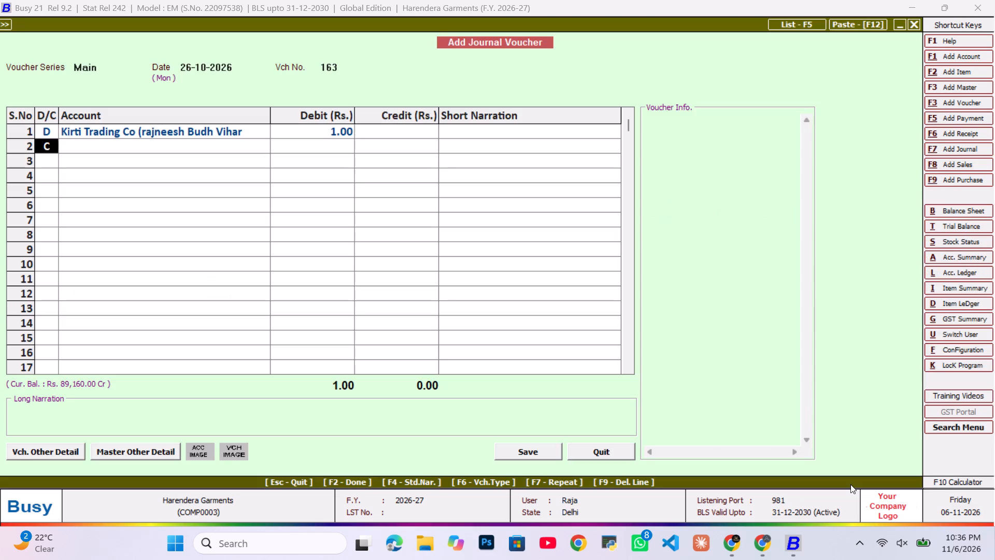
Debit Kirti Trading Co 50,000 on the journal's second line.
{"action": "key", "text": "d"}
{"action": "key", "text": "d"}
{"action": "key", "text": "Return"}
{"action": "type", "text": "kri"}
{"action": "key", "text": "Return"}
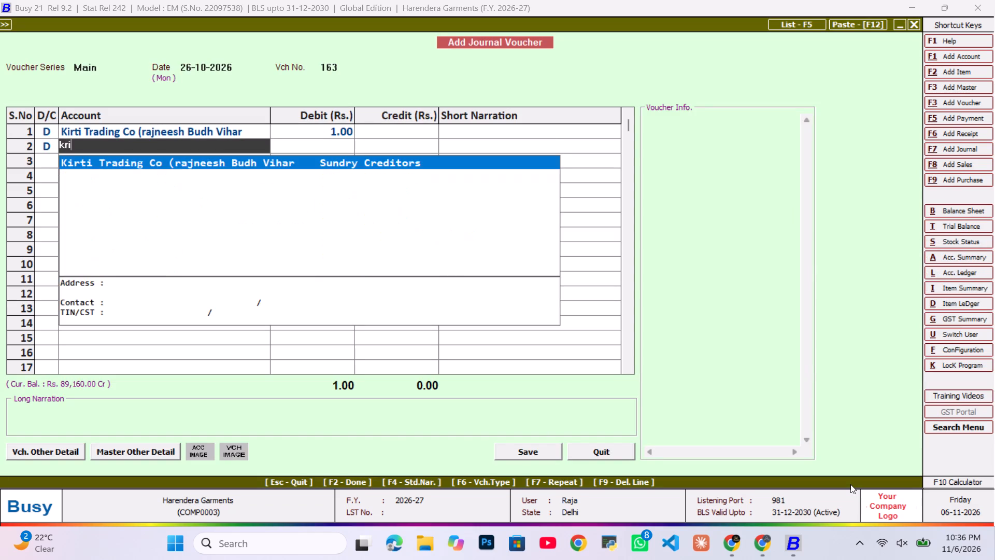
{"action": "type", "text": "50000"}
{"action": "key", "text": "Return"}
{"action": "key", "text": "Return"}
{"action": "key", "text": "Return"}
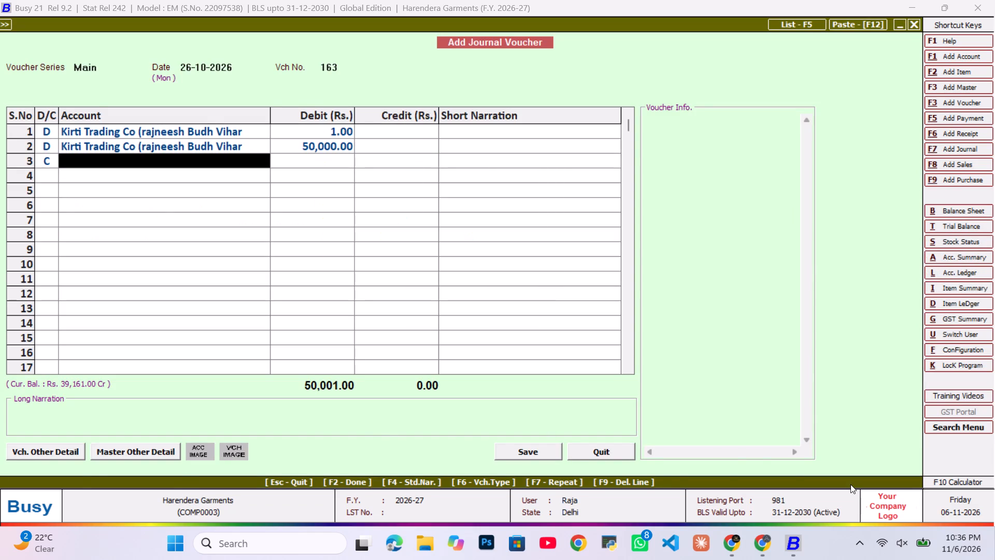
Credit RJ Enterprises with the balancing amount on the journal's third line and save the voucher.
{"action": "key", "text": "alt+Tab"}
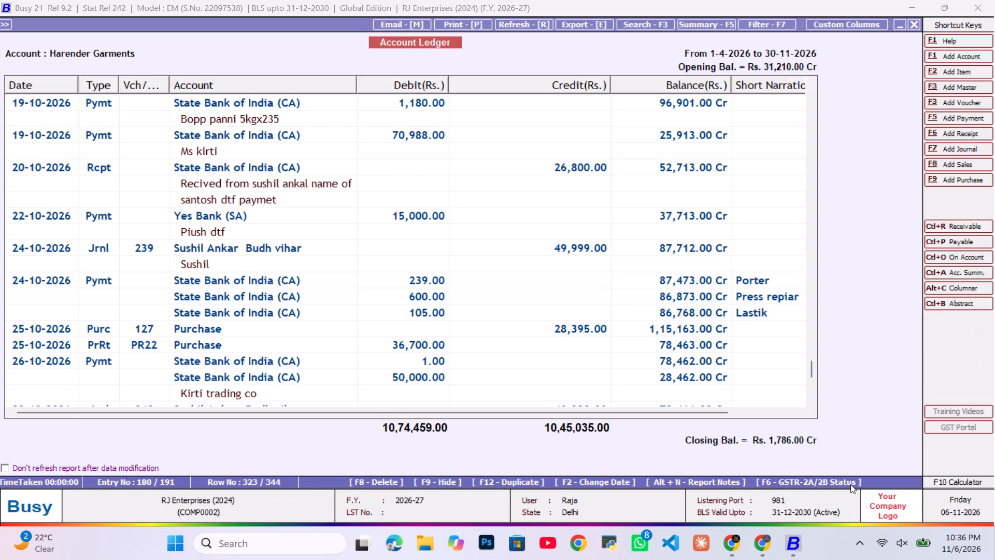
{"action": "key", "text": "Down"}
{"action": "key", "text": "Down"}
{"action": "key", "text": "Down"}
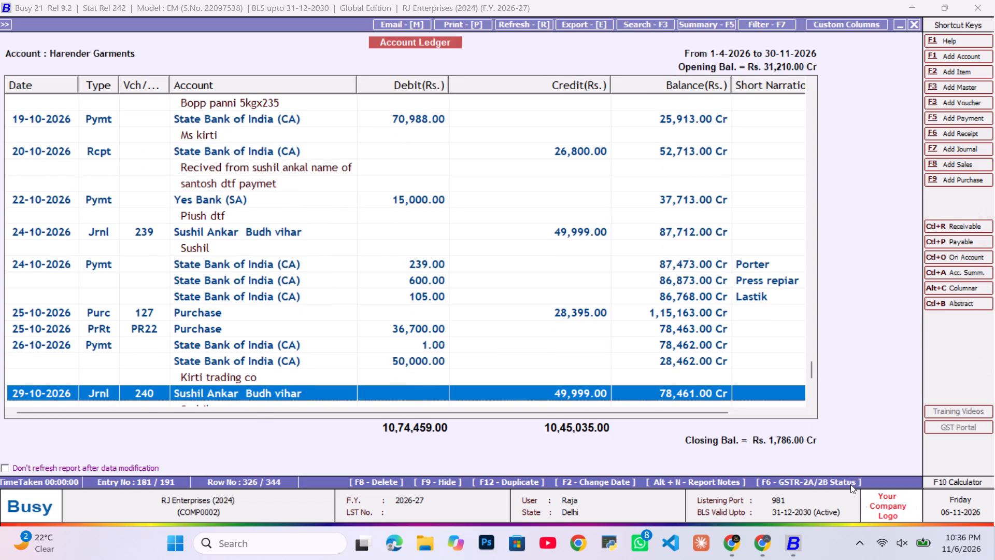
{"action": "key", "text": "Up"}
{"action": "key", "text": "Up"}
{"action": "key", "text": "Up"}
{"action": "key", "text": "alt+Tab"}
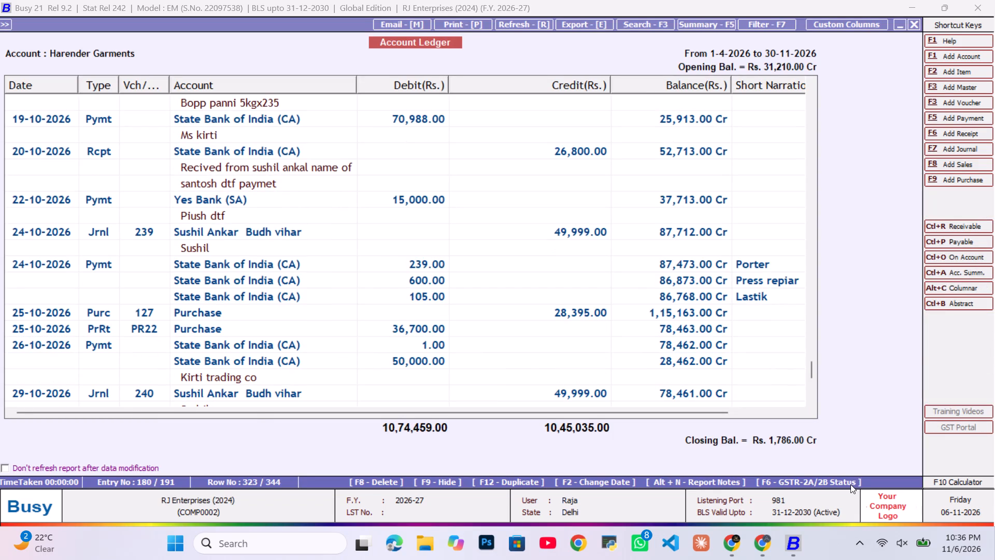
{"action": "type", "text": "st"}
{"action": "key", "text": "BackSpace"}
{"action": "key", "text": "BackSpace"}
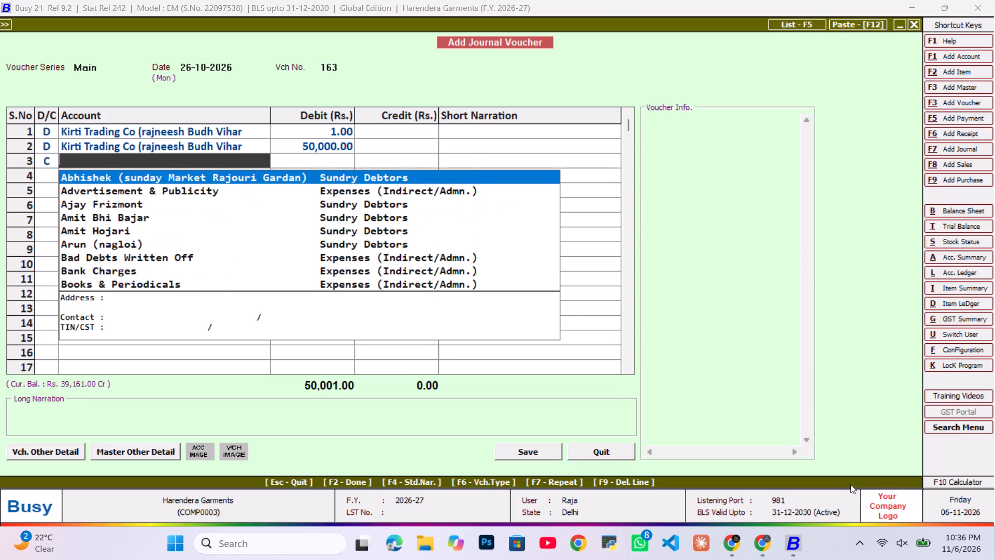
{"action": "type", "text": "rj"}
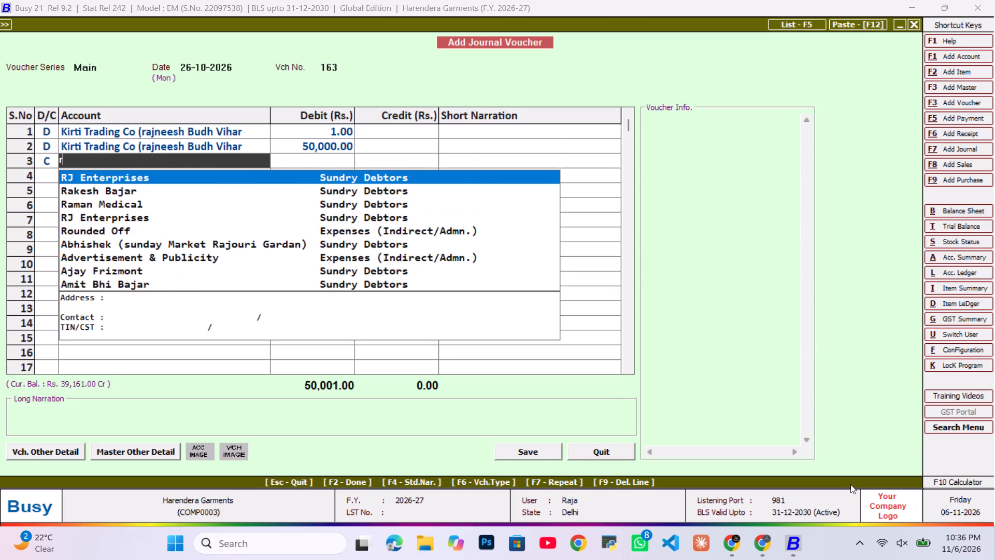
{"action": "key", "text": "Return"}
{"action": "key", "text": "Return"}
{"action": "key", "text": "Return"}
{"action": "key", "text": "Tab"}
{"action": "key", "text": "Return"}
{"action": "key", "text": "Tab"}
{"action": "key", "text": "Tab"}
{"action": "key", "text": "Return"}
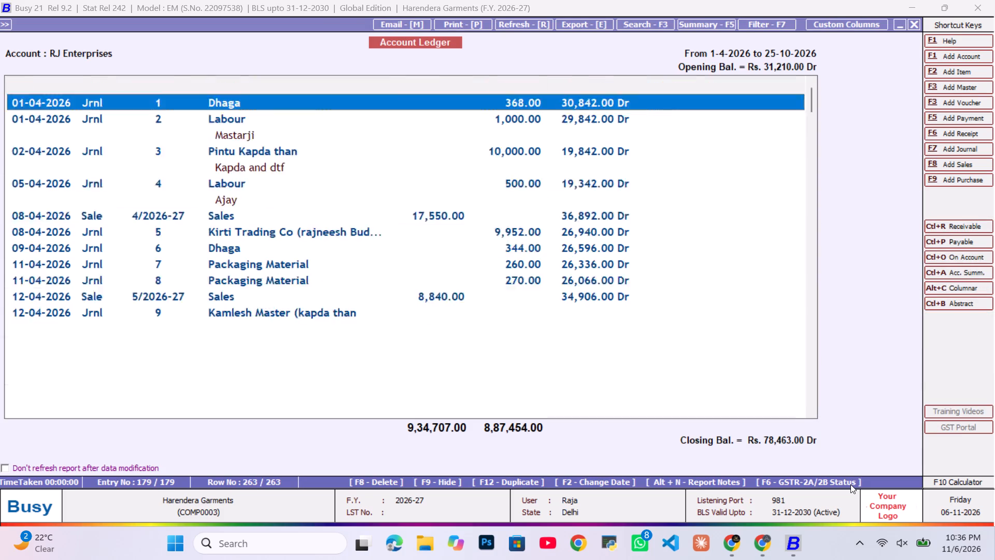
Examine the end of the RJ Enterprises ledger for the 26-10-2026 journal entry, comparing it with RJ's Harender Garments ledger.
{"action": "key", "text": "End"}
{"action": "key", "text": "End"}
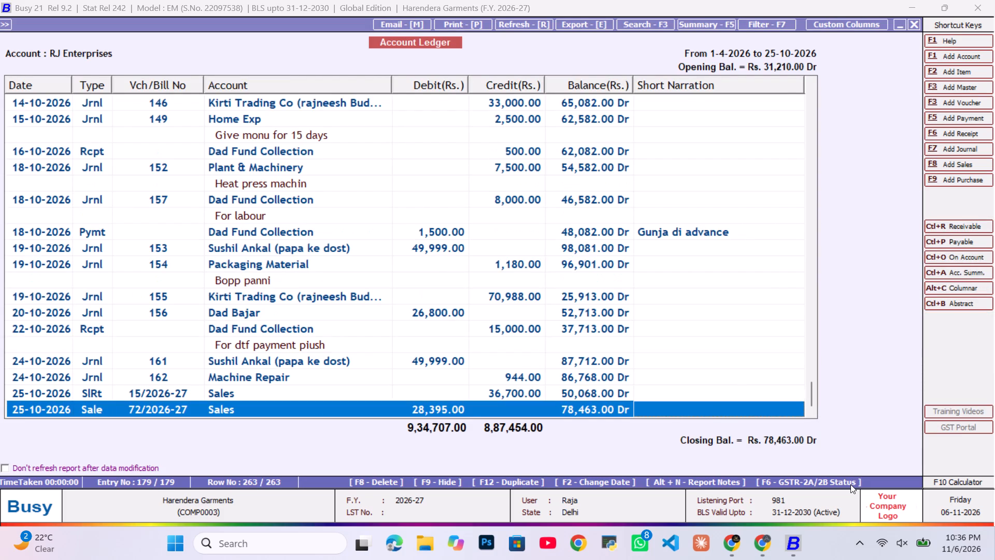
{"action": "key", "text": "alt+Tab"}
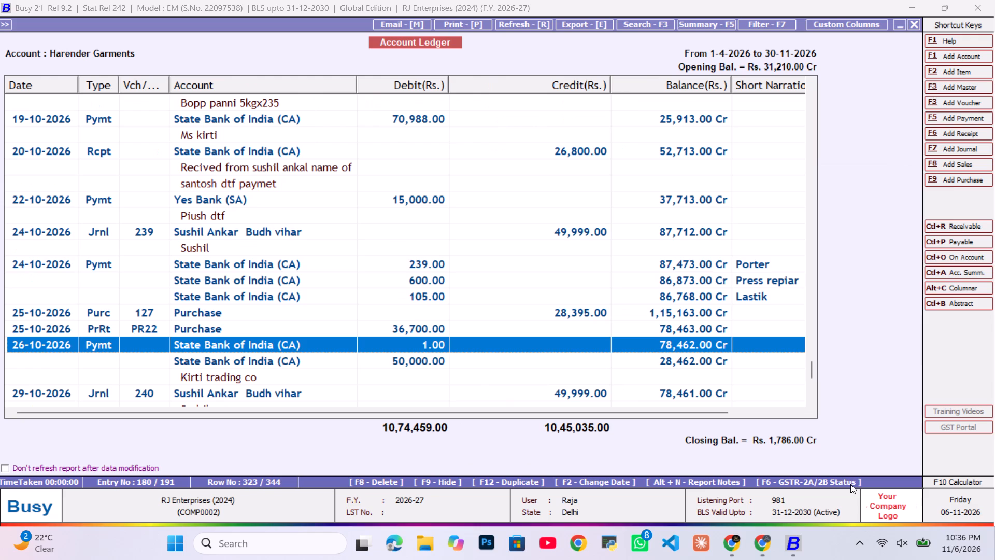
{"action": "key", "text": "alt+Tab"}
{"action": "key", "text": "Up"}
{"action": "key", "text": "Down"}
{"action": "key", "text": "Down"}
{"action": "key", "text": "Down"}
{"action": "key", "text": "Down"}
{"action": "key", "text": "Down"}
{"action": "key", "text": "Down"}
{"action": "key", "text": "Down"}
{"action": "key", "text": "Down"}
{"action": "key", "text": "Down"}
{"action": "key", "text": "Down"}
{"action": "key", "text": "Down"}
{"action": "key", "text": "Down"}
{"action": "key", "text": "Down"}
{"action": "key", "text": "Down"}
{"action": "key", "text": "Down"}
{"action": "key", "text": "Down"}
{"action": "key", "text": "Down"}
{"action": "key", "text": "Down"}
{"action": "key", "text": "Down"}
{"action": "key", "text": "Down"}
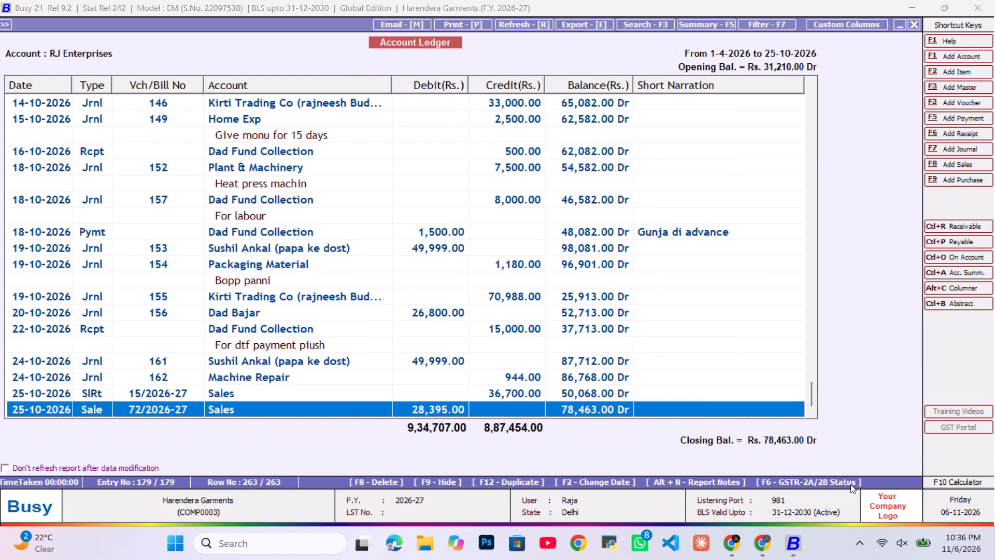
Regenerate the RJ Enterprises ledger with the ending date set to 6-11-2026 and go to its last entries.
{"action": "key", "text": "Escape"}
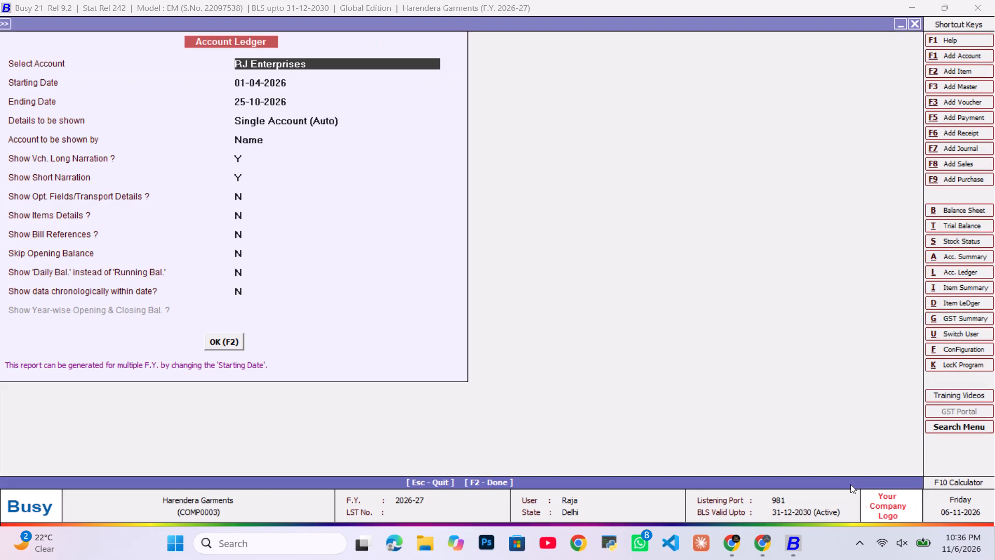
{"action": "key", "text": "Return"}
{"action": "key", "text": "Tab"}
{"action": "key", "text": "Return"}
{"action": "key", "text": "Tab"}
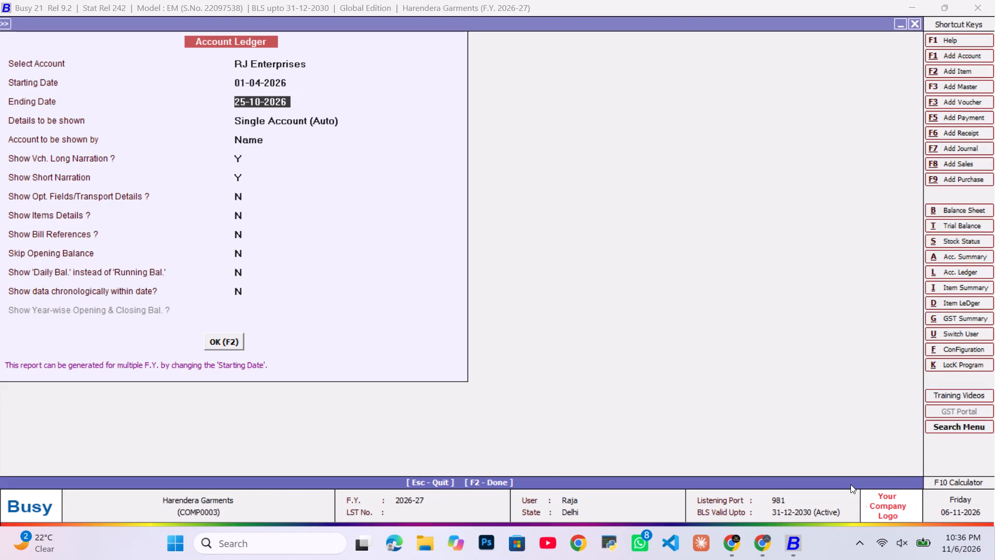
{"action": "type", "text": "6="}
{"action": "key", "text": "BackSpace"}
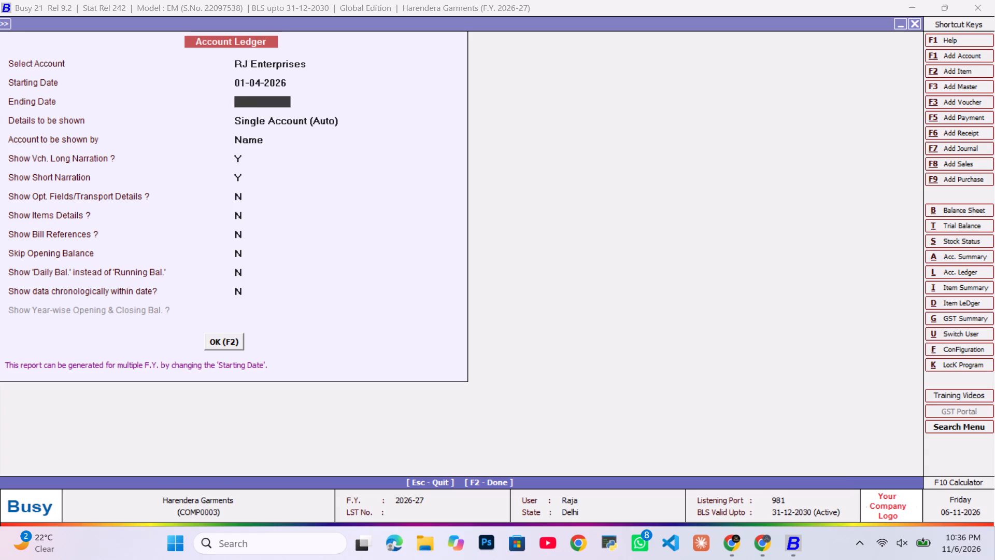
{"action": "type", "text": "6-11"}
{"action": "key", "text": "Return"}
{"action": "key", "text": "Tab"}
{"action": "key", "text": "F2"}
{"action": "key", "text": "End"}
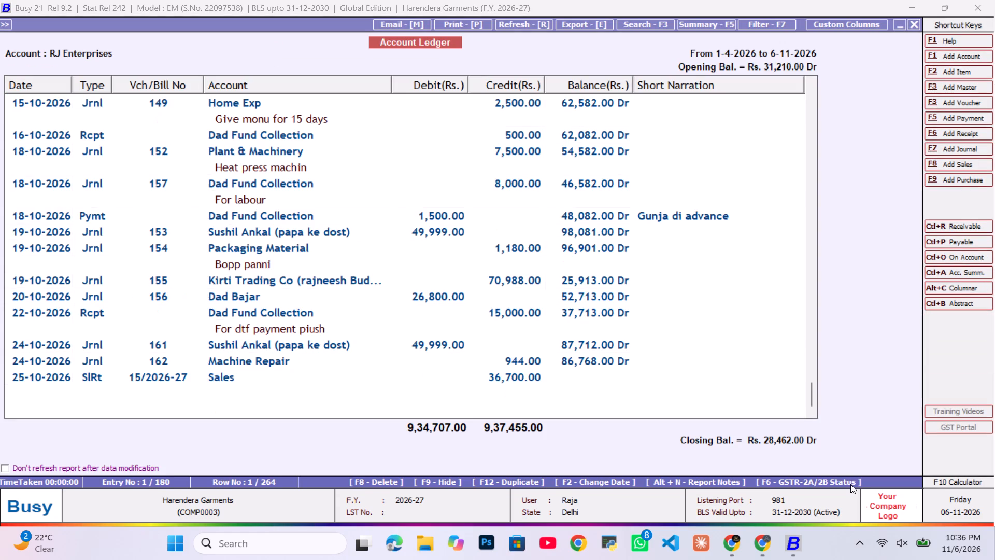
Duplicate journal voucher 161 of 24-10-2026 for 49,999 as the basis for RJ's 29-10-2026 journal 240.
{"action": "key", "text": "alt+Tab"}
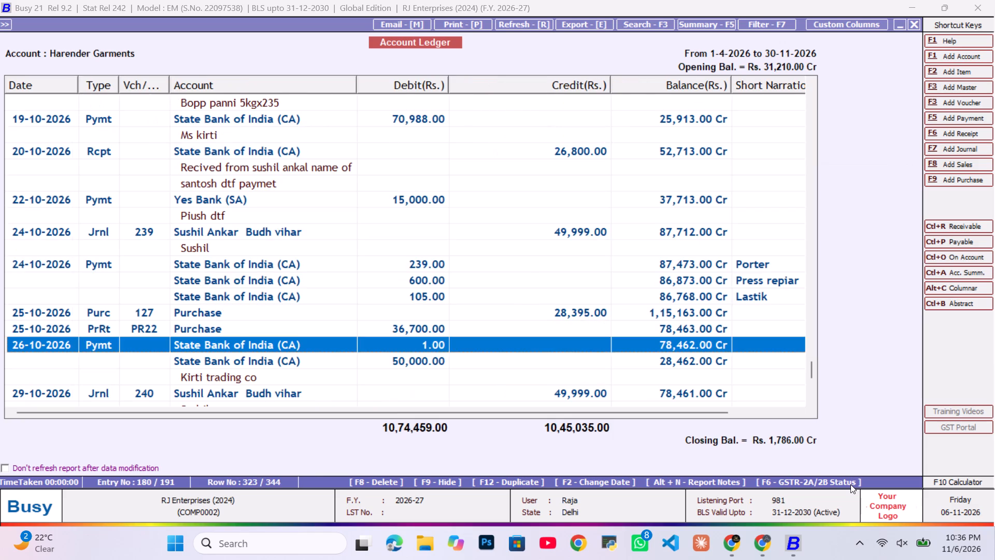
{"action": "key", "text": "Down"}
{"action": "key", "text": "Down"}
{"action": "key", "text": "Down"}
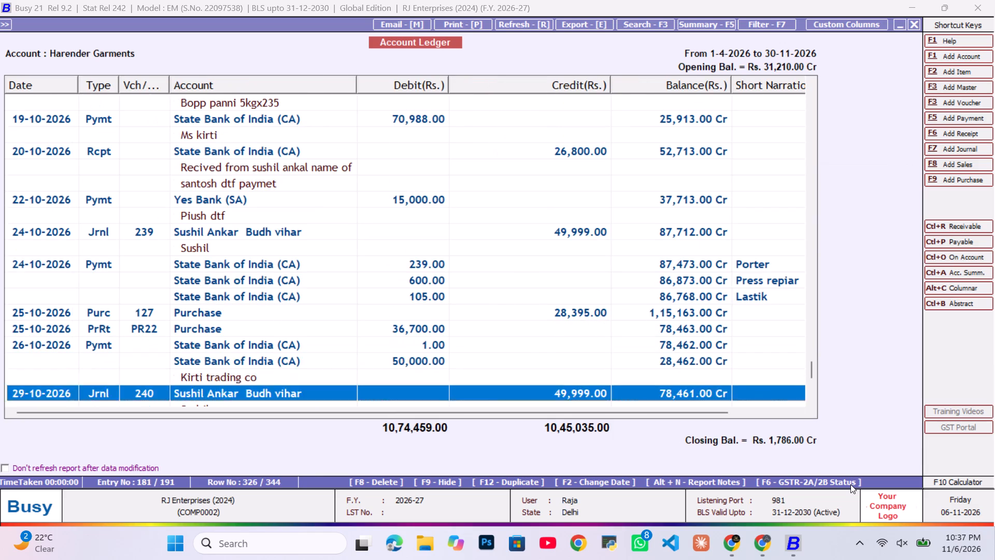
{"action": "key", "text": "Down"}
{"action": "key", "text": "Up"}
{"action": "key", "text": "alt+Tab"}
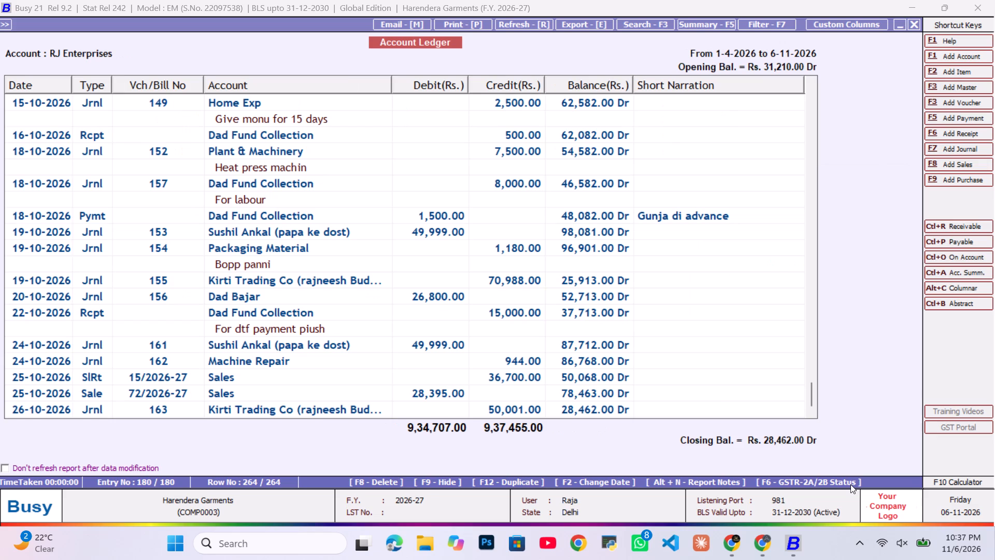
{"action": "key", "text": "Up"}
{"action": "key", "text": "Up"}
{"action": "key", "text": "Up"}
{"action": "key", "text": "Up"}
{"action": "key", "text": "F12"}
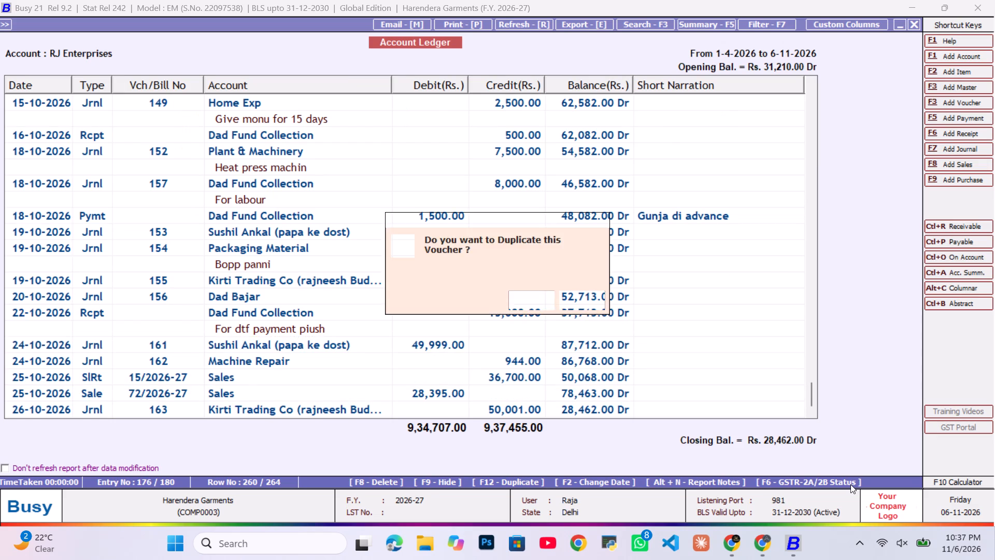
{"action": "key", "text": "Return"}
{"action": "key", "text": "Return"}
{"action": "key", "text": "Tab"}
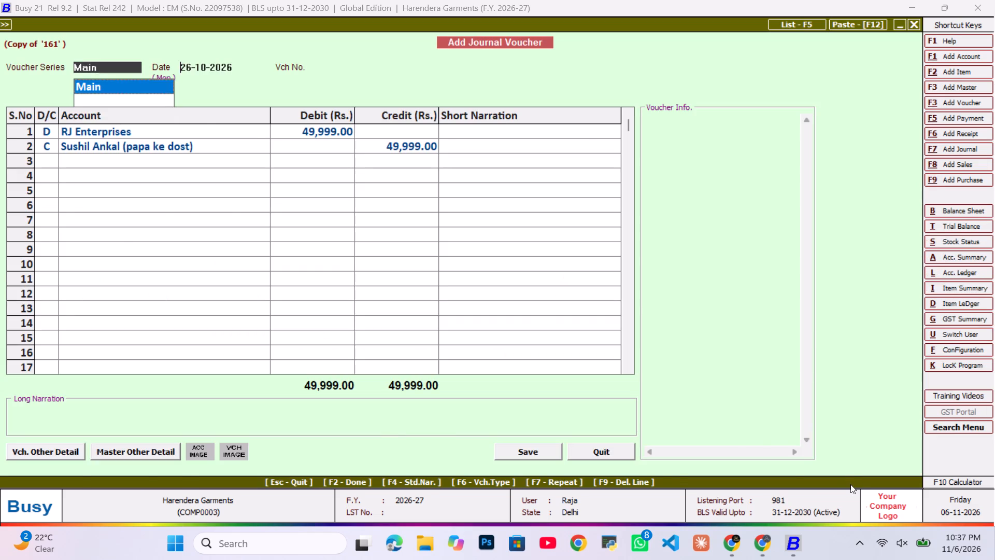
Date the duplicated journal 29-10-2026, keep its 49,999 debit and credit lines, and save the voucher.
{"action": "key", "text": "alt+Tab"}
{"action": "key", "text": "alt+Tab"}
{"action": "type", "text": "29-10"}
{"action": "key", "text": "Return"}
{"action": "key", "text": "Tab"}
{"action": "key", "text": "Return"}
{"action": "key", "text": "Return"}
{"action": "key", "text": "Return"}
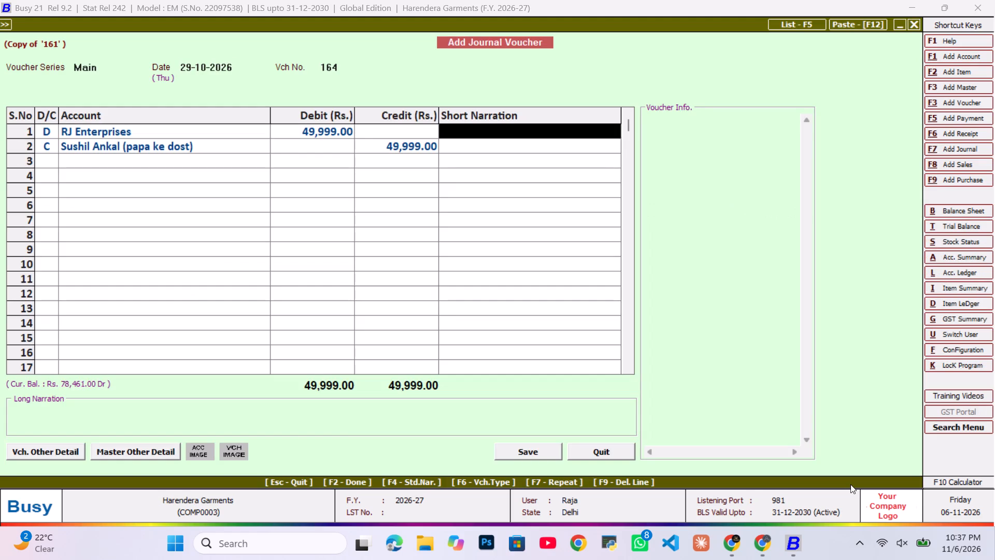
{"action": "key", "text": "Return"}
{"action": "key", "text": "Return"}
{"action": "key", "text": "Return"}
{"action": "key", "text": "Return"}
{"action": "key", "text": "Return"}
{"action": "key", "text": "Tab"}
{"action": "key", "text": "Return"}
{"action": "key", "text": "Tab"}
{"action": "key", "text": "Tab"}
{"action": "key", "text": "Return"}
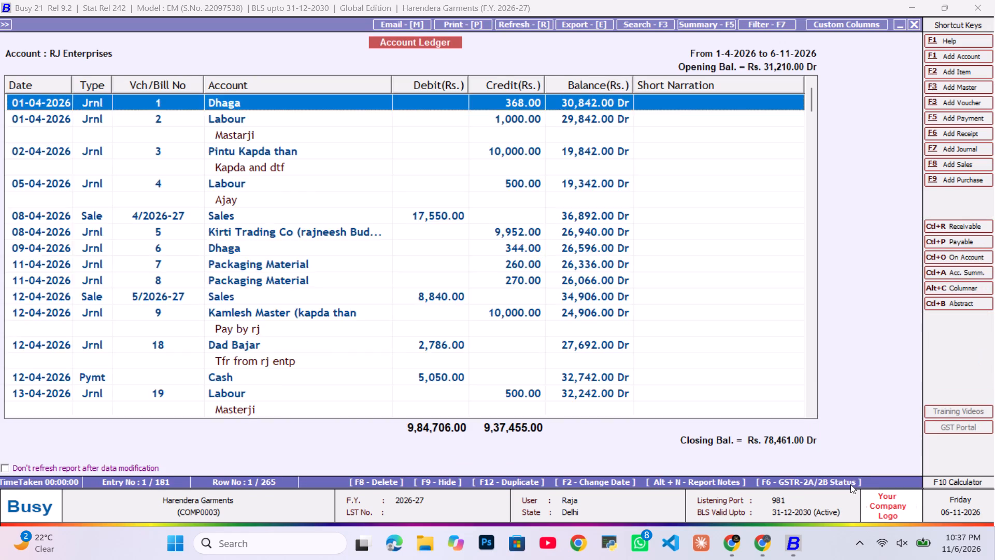
Compare the end of the RJ Enterprises ledger with RJ's Harender Garments ledger for the entry following journal 240.
{"action": "key", "text": "End"}
{"action": "key", "text": "alt+Tab"}
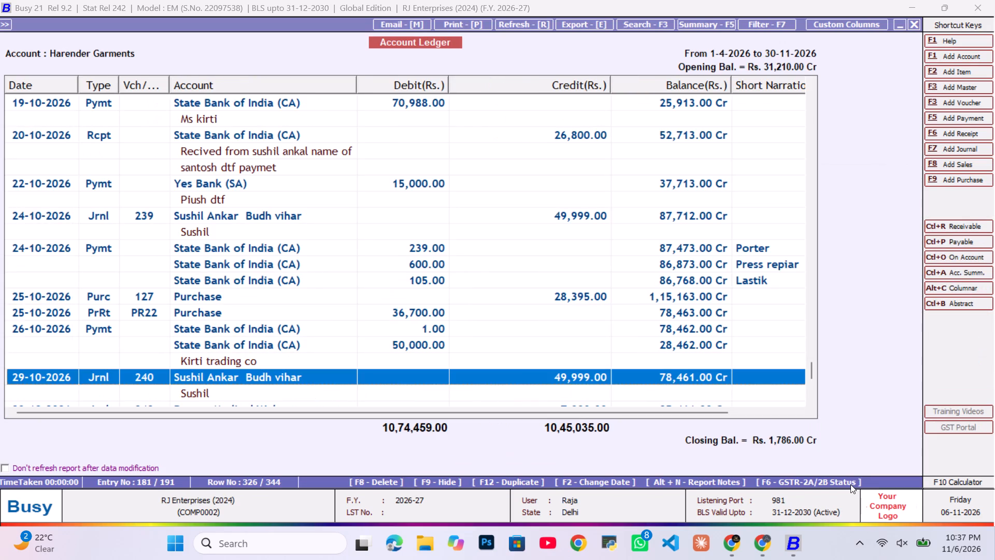
{"action": "scroll", "coordinate": [850, 484], "scroll_direction": "down", "scroll_amount": 1}
{"action": "key", "text": "Down"}
{"action": "key", "text": "Down"}
{"action": "key", "text": "Down"}
{"action": "key", "text": "Down"}
{"action": "key", "text": "Up"}
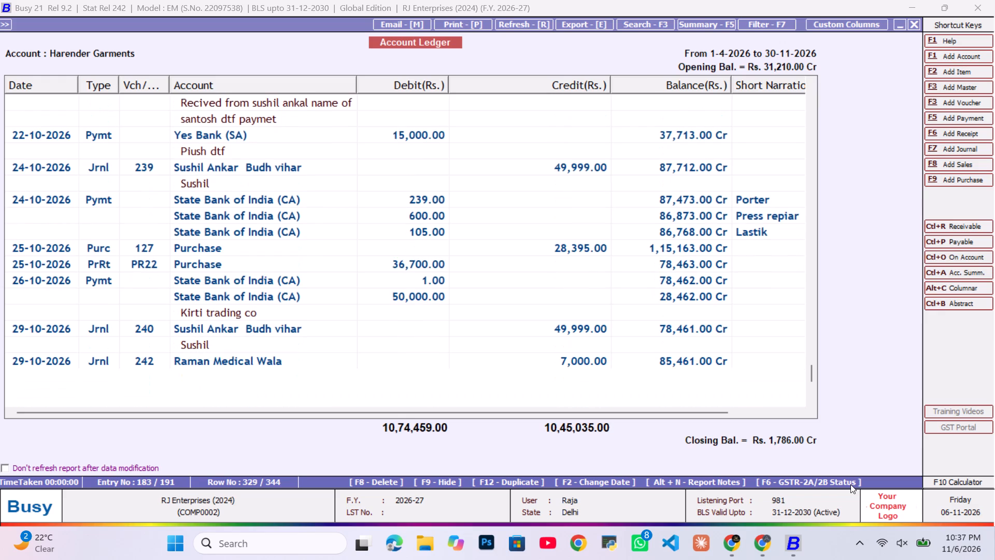
{"action": "key", "text": "Up"}
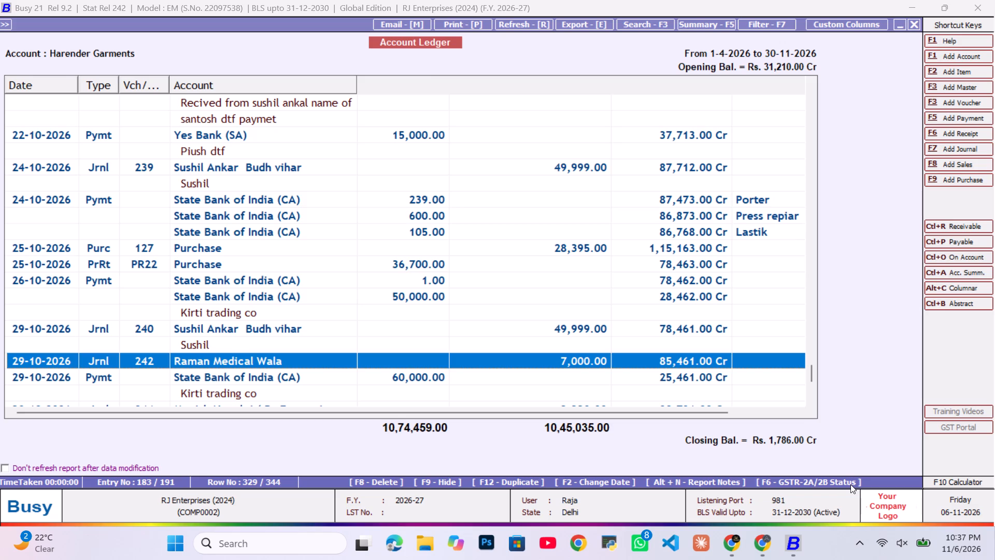
{"action": "key", "text": "alt+Tab"}
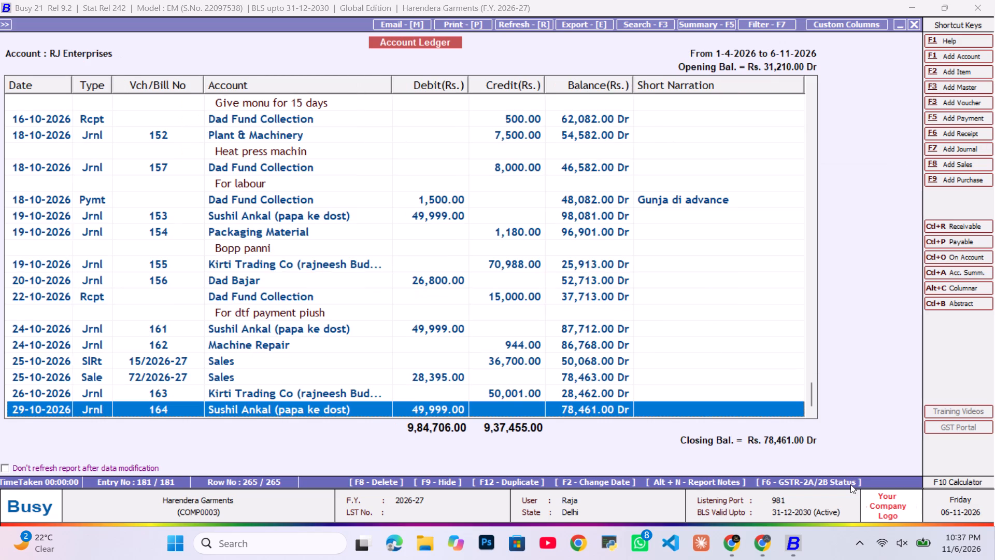
{"action": "key", "text": "Down"}
{"action": "key", "text": "Down"}
{"action": "key", "text": "alt+Tab"}
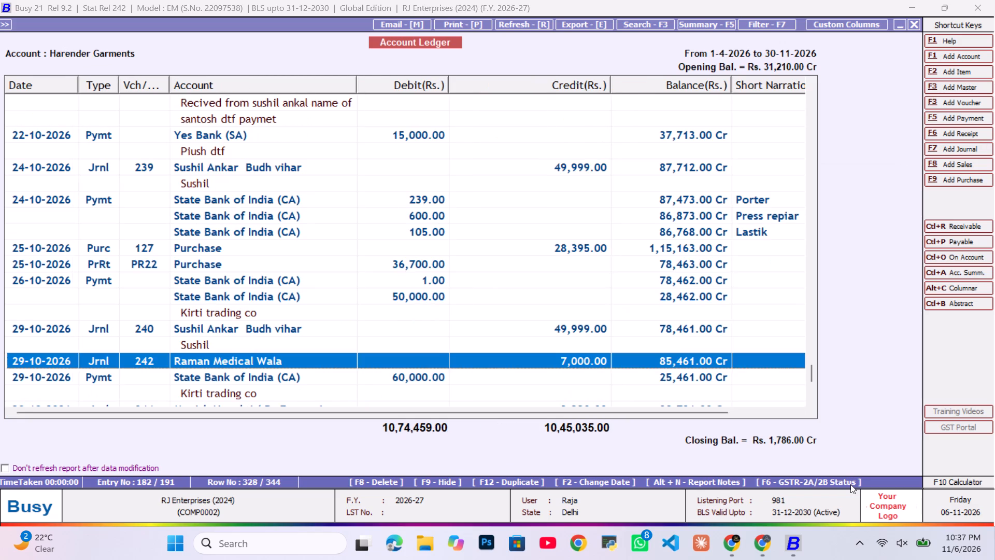
{"action": "key", "text": "alt+Tab"}
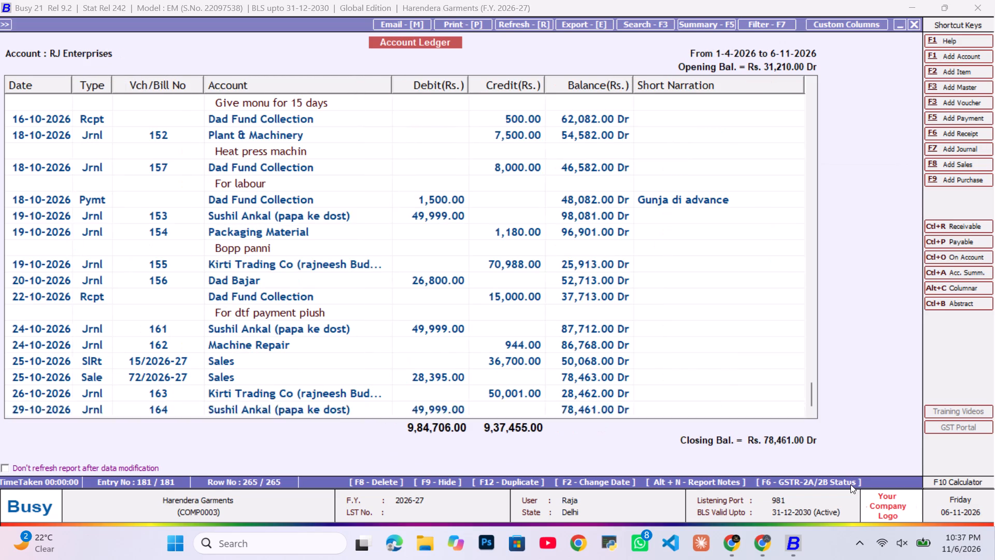
Add a journal voucher dated 29-10-2026 in Harendera Garments, debiting RJ Enterprises 7,000 on the first line.
{"action": "key", "text": "alt+F7"}
{"action": "key", "text": "Return"}
{"action": "key", "text": "Tab"}
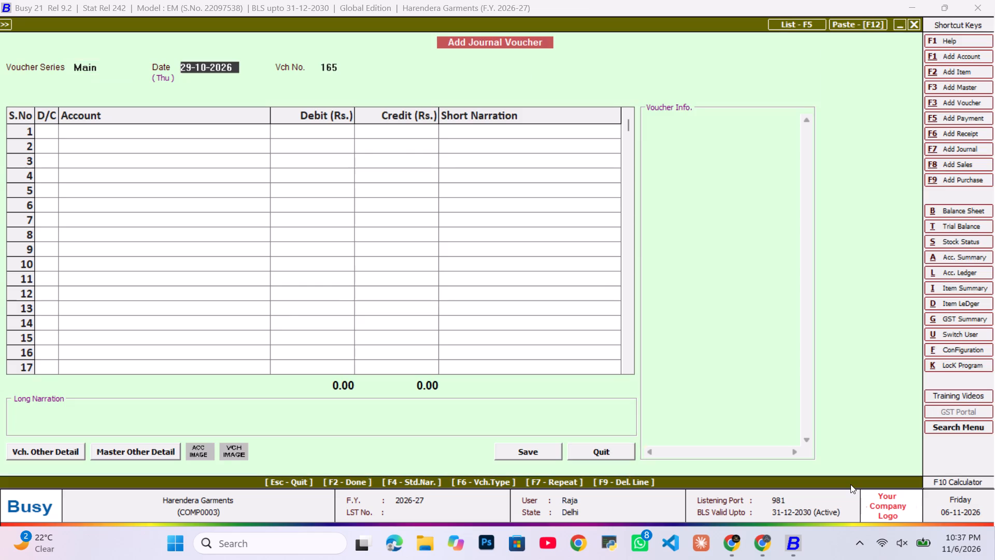
{"action": "key", "text": "alt+Tab"}
{"action": "key", "text": "alt+Tab"}
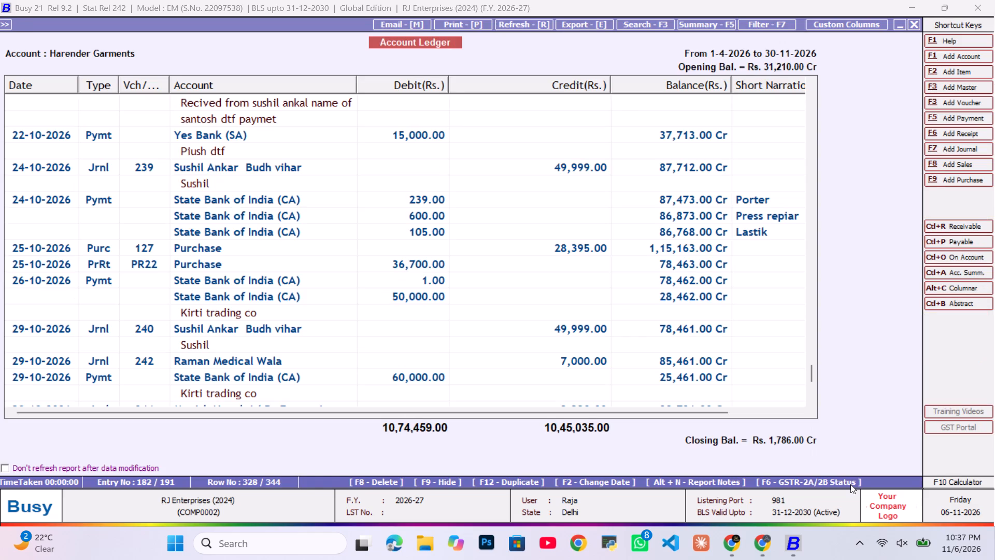
{"action": "key", "text": "Return"}
{"action": "key", "text": "Tab"}
{"action": "key", "text": "Return"}
{"action": "type", "text": "rja"}
{"action": "key", "text": "BackSpace"}
{"action": "key", "text": "BackSpace"}
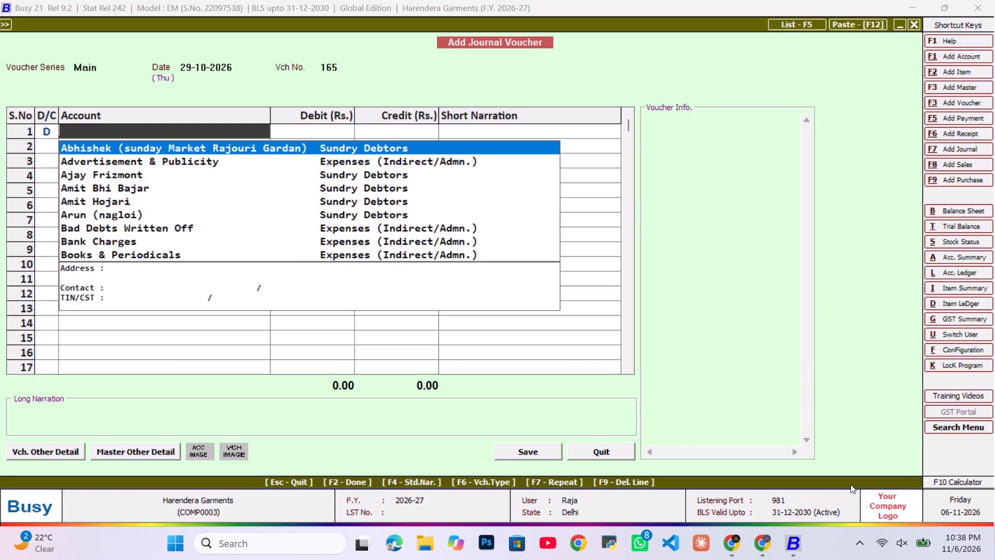
{"action": "type", "text": "rj"}
{"action": "key", "text": "Return"}
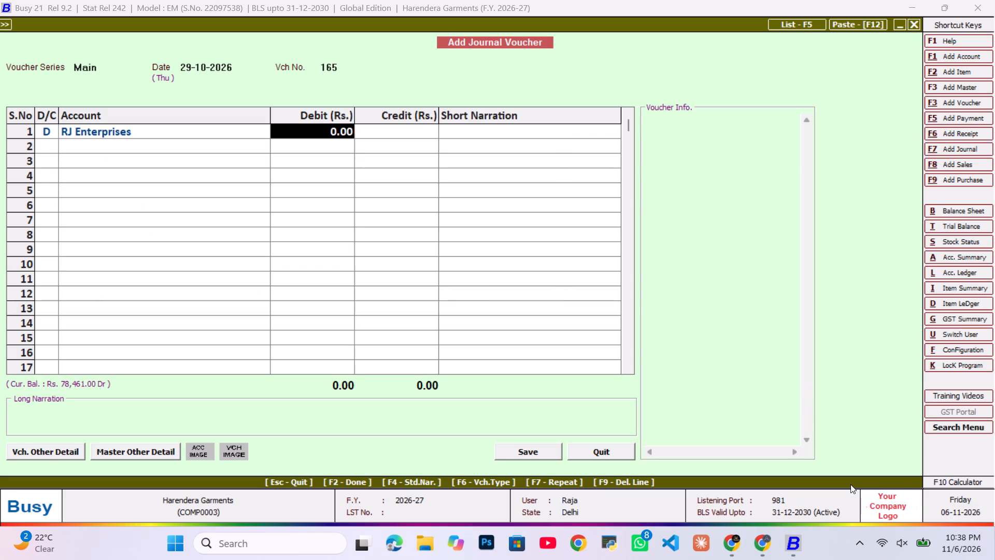
{"action": "type", "text": "700"}
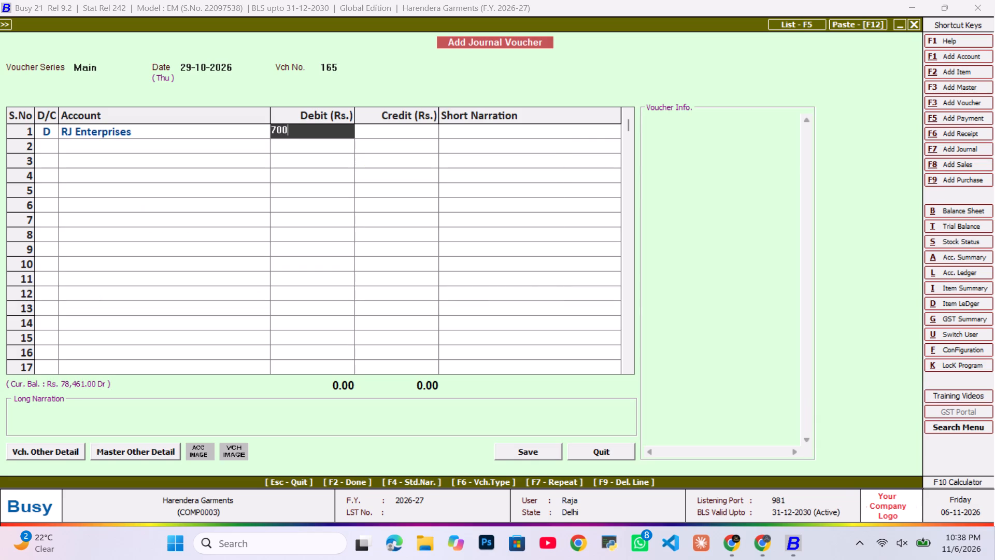
{"action": "key", "text": "0"}
{"action": "key", "text": "Return"}
{"action": "key", "text": "Return"}
Credit Raman Medical 7,000 on the journal's second line and save the voucher.
{"action": "key", "text": "Return"}
{"action": "type", "text": "raman"}
{"action": "key", "text": "Return"}
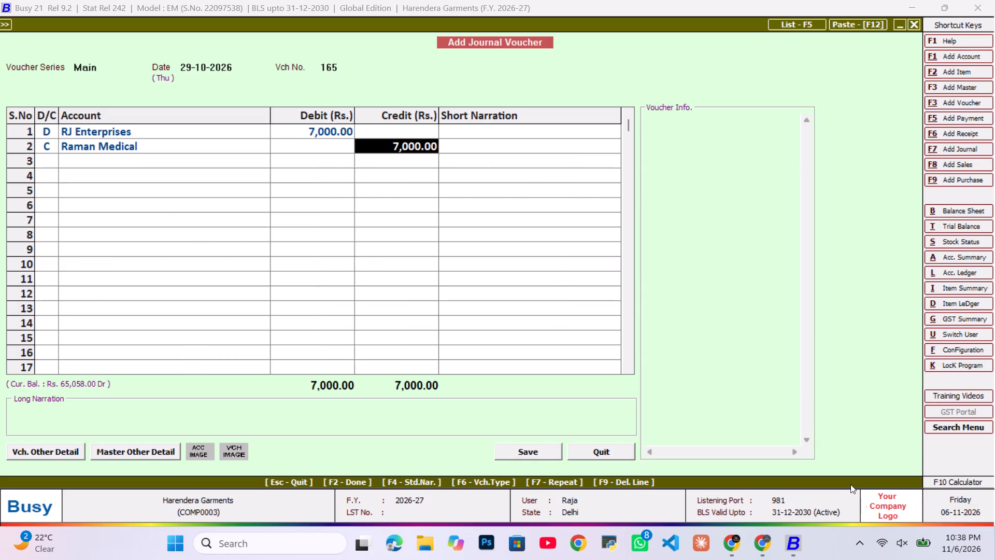
{"action": "key", "text": "Return"}
{"action": "key", "text": "Return"}
{"action": "key", "text": "Tab"}
{"action": "key", "text": "Return"}
{"action": "key", "text": "Tab"}
{"action": "key", "text": "Tab"}
{"action": "key", "text": "Return"}
Add a journal voucher dated 29-10-2026 debiting Kirti Trading Co 60,000, matching RJ's State Bank of India payment.
{"action": "key", "text": "End"}
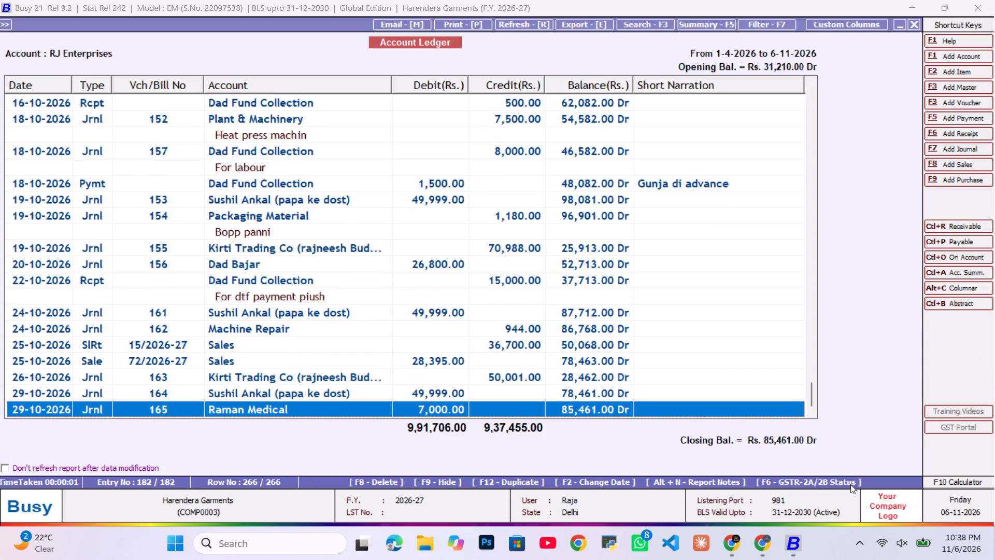
{"action": "key", "text": "alt+Tab"}
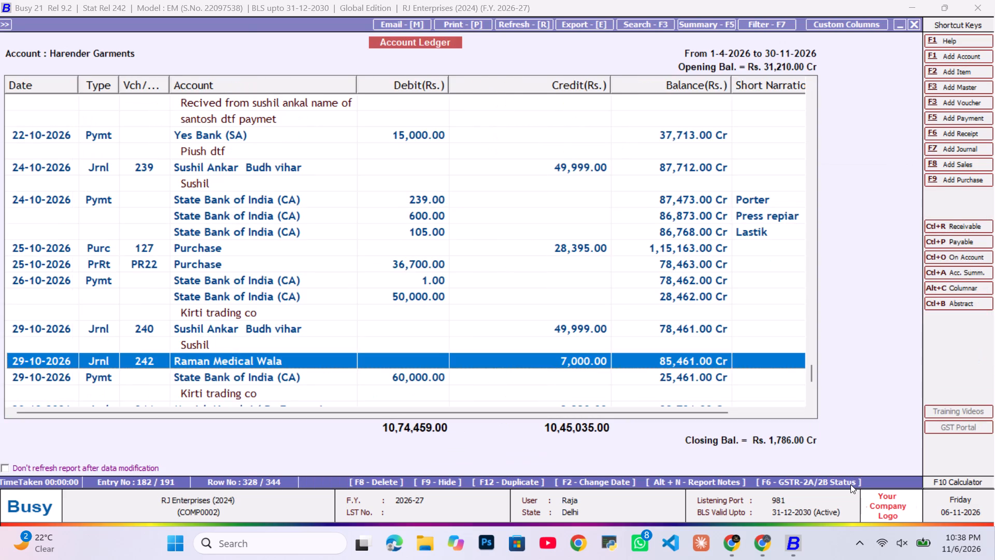
{"action": "key", "text": "alt+Tab"}
{"action": "key", "text": "alt+Tab"}
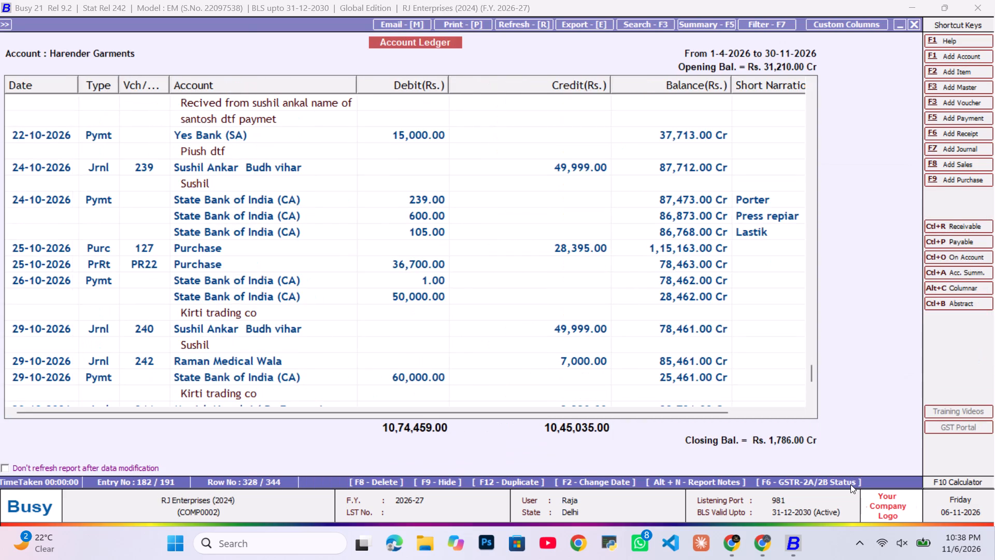
{"action": "key", "text": "Down"}
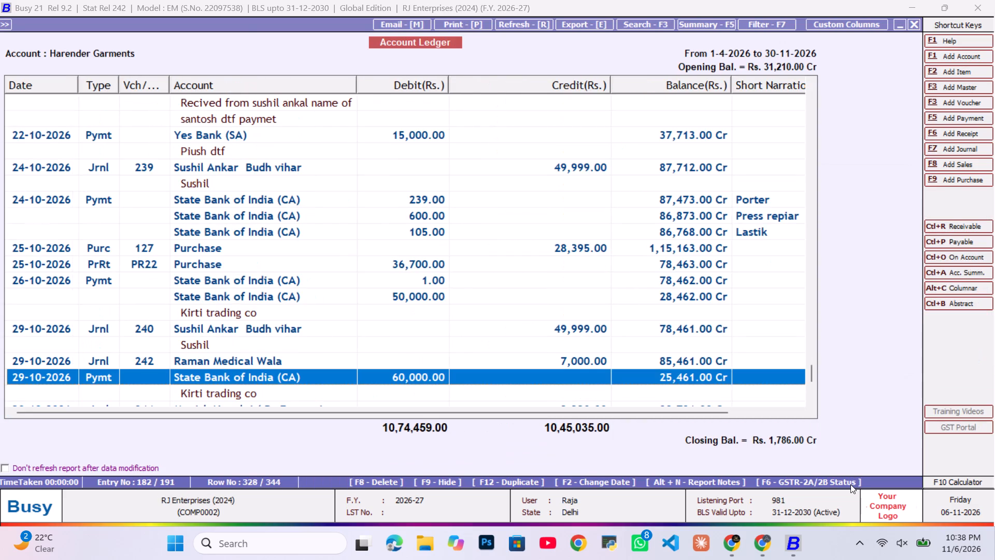
{"action": "key", "text": "alt+Tab"}
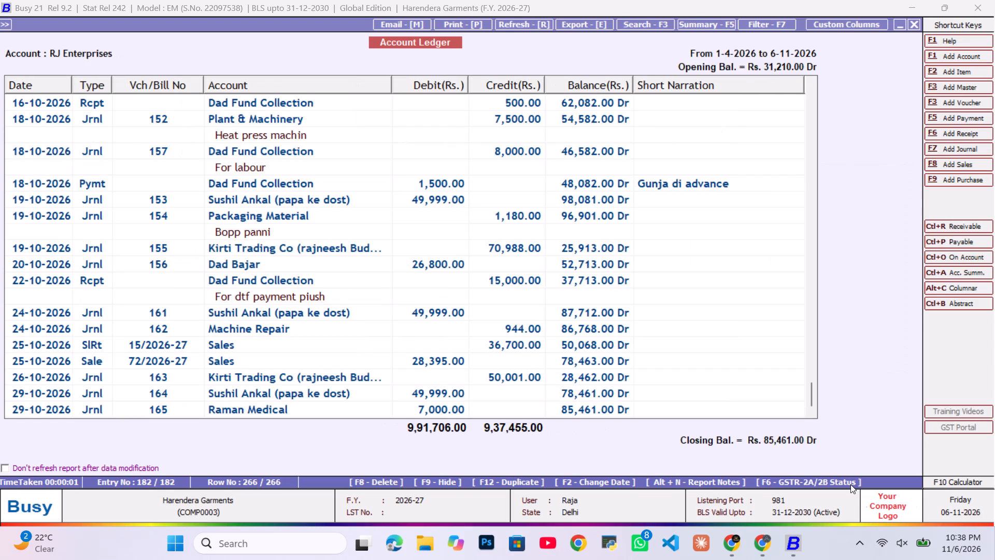
{"action": "key", "text": "alt+F7"}
{"action": "key", "text": "Return"}
{"action": "key", "text": "Tab"}
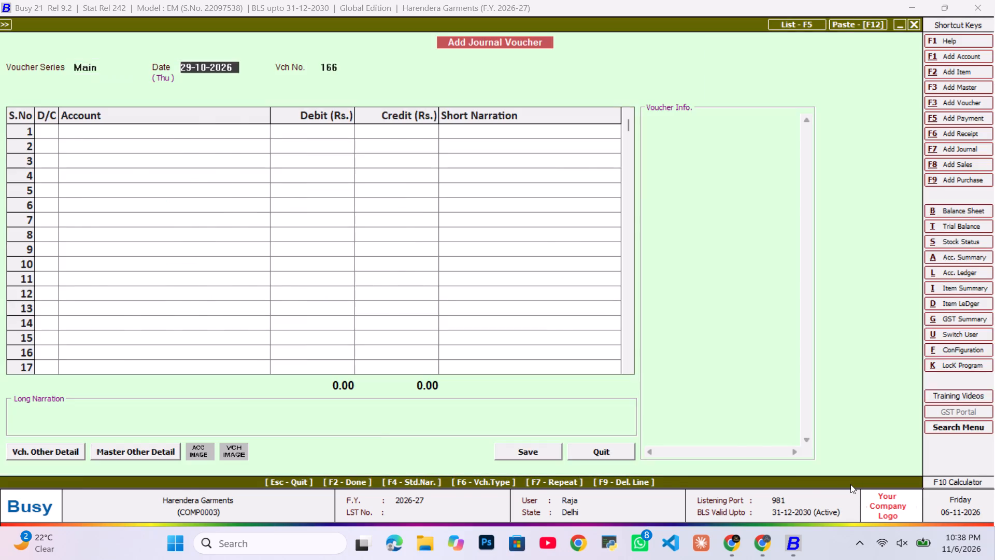
{"action": "key", "text": "alt+Tab"}
{"action": "key", "text": "alt+Tab"}
{"action": "key", "text": "Return"}
{"action": "key", "text": "Tab"}
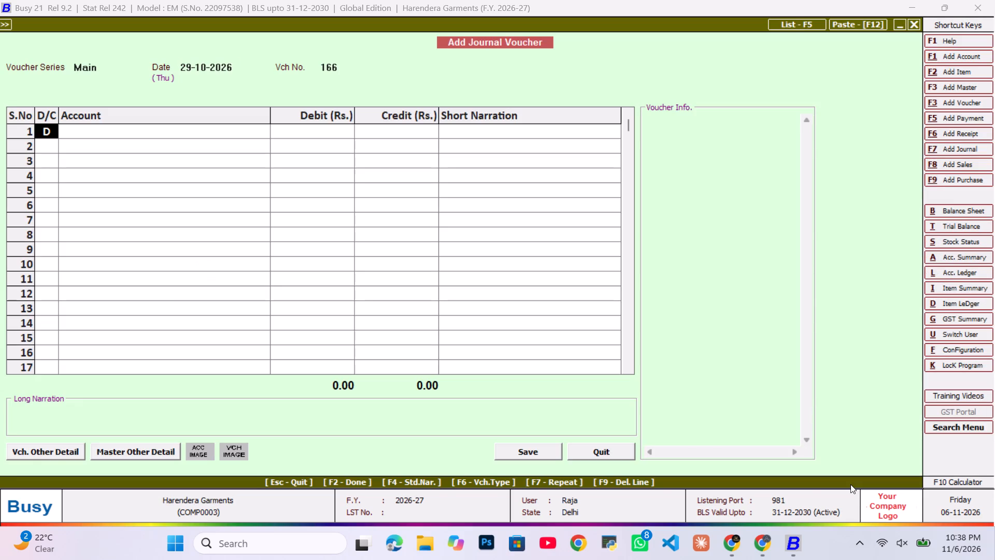
{"action": "key", "text": "Return"}
{"action": "type", "text": "kri"}
{"action": "key", "text": "Return"}
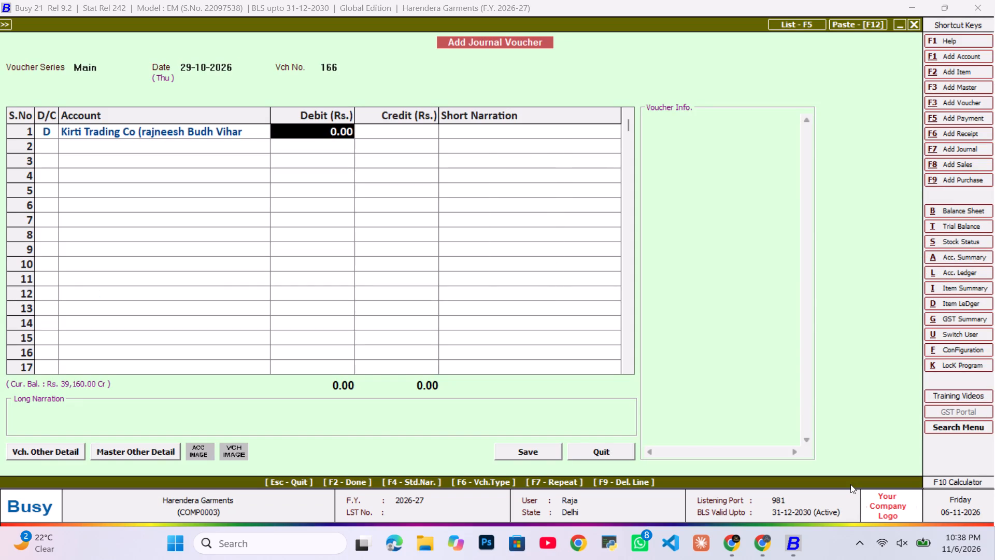
{"action": "key", "text": "alt+Tab"}
{"action": "key", "text": "alt+Tab"}
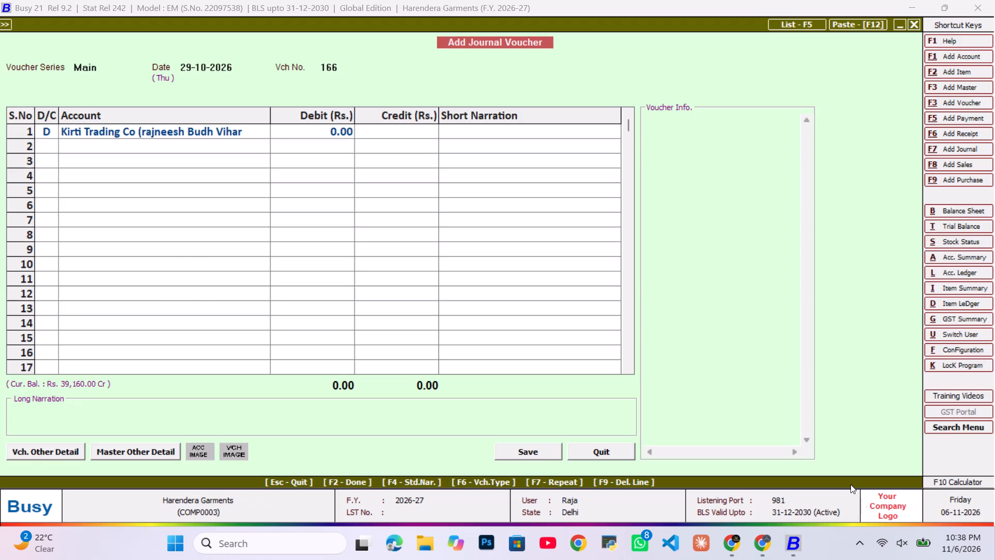
{"action": "type", "text": "60000"}
{"action": "key", "text": "Return"}
{"action": "key", "text": "Return"}
Credit RJ Enterprises 60,000 on the journal's second line and save the voucher.
{"action": "key", "text": "Return"}
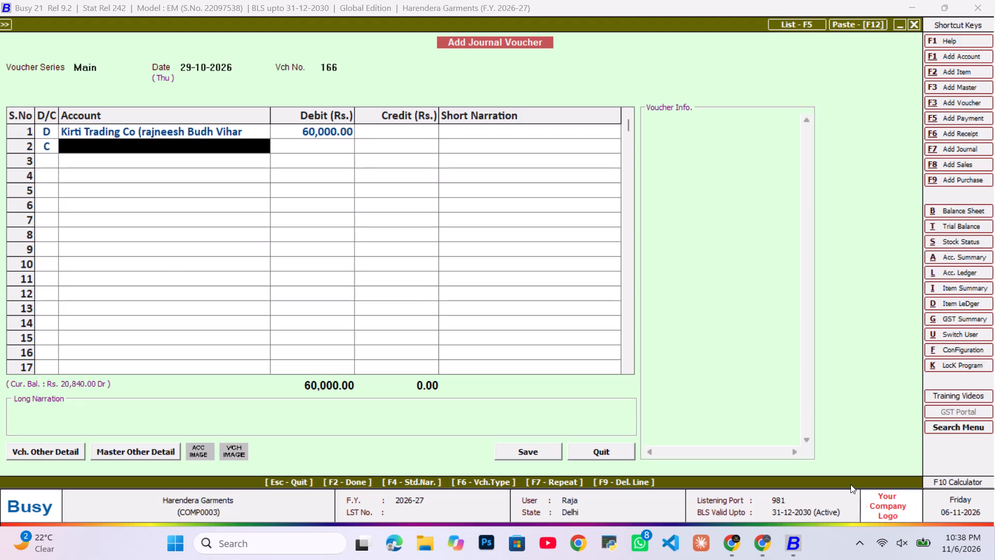
{"action": "type", "text": "rj"}
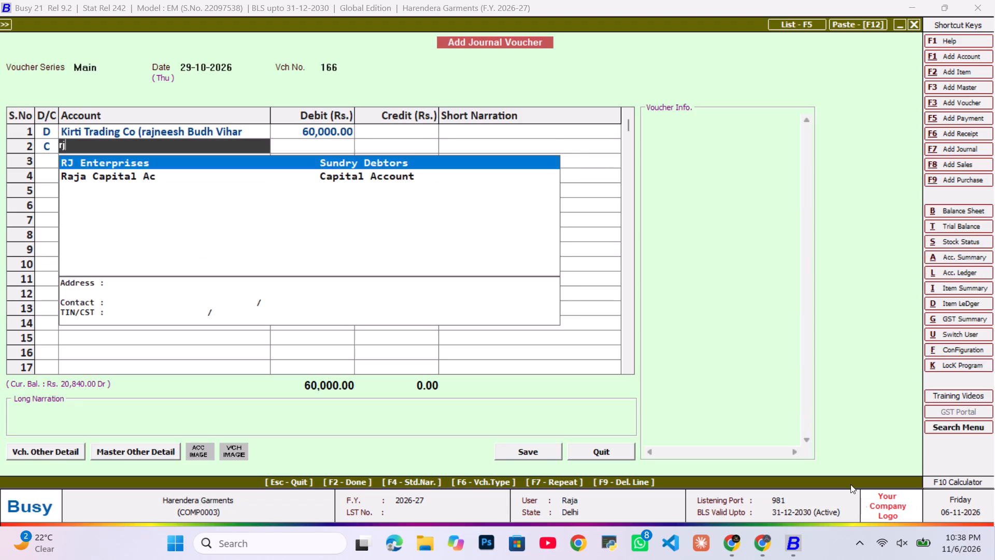
{"action": "key", "text": "Return"}
{"action": "key", "text": "Return"}
{"action": "key", "text": "Return"}
{"action": "key", "text": "Tab"}
{"action": "key", "text": "Return"}
{"action": "key", "text": "Tab"}
{"action": "key", "text": "Tab"}
{"action": "key", "text": "Return"}
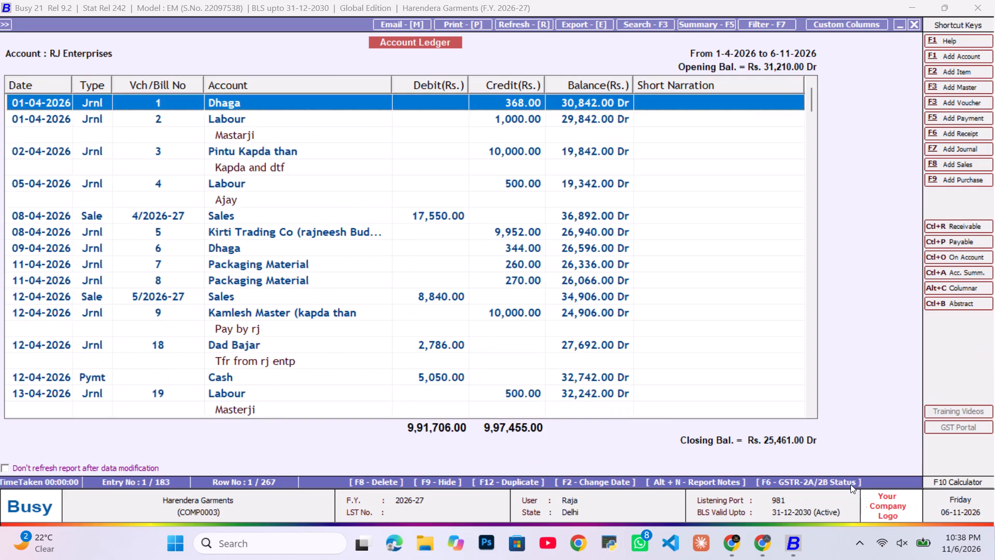
Compare the end of the RJ Enterprises ledger with RJ's Harender Garments ledger for entries following the 29-10-2026 Kirti Trading Co payment.
{"action": "key", "text": "End"}
{"action": "key", "text": "alt+Tab"}
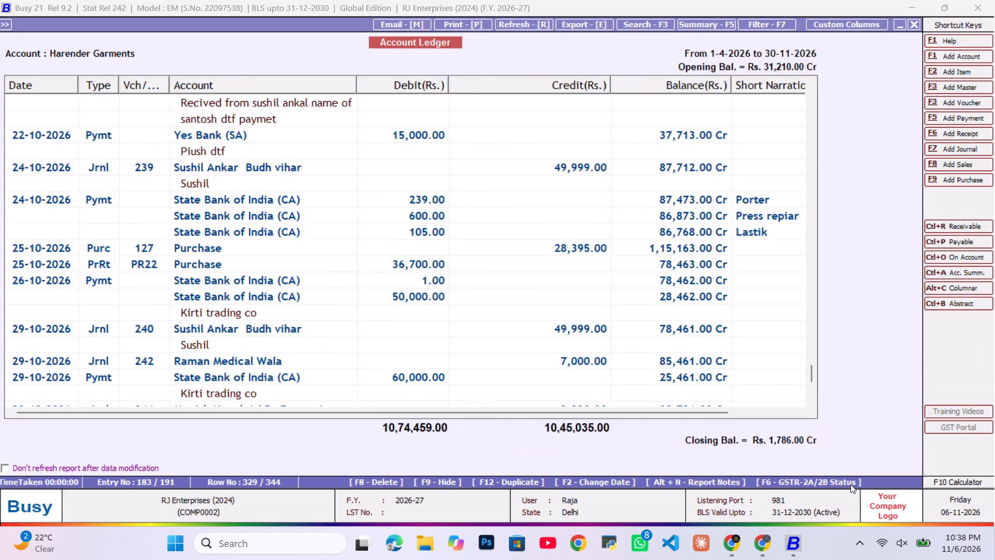
{"action": "key", "text": "Down"}
{"action": "key", "text": "Down"}
{"action": "key", "text": "Down"}
{"action": "key", "text": "Down"}
{"action": "key", "text": "Up"}
{"action": "key", "text": "Up"}
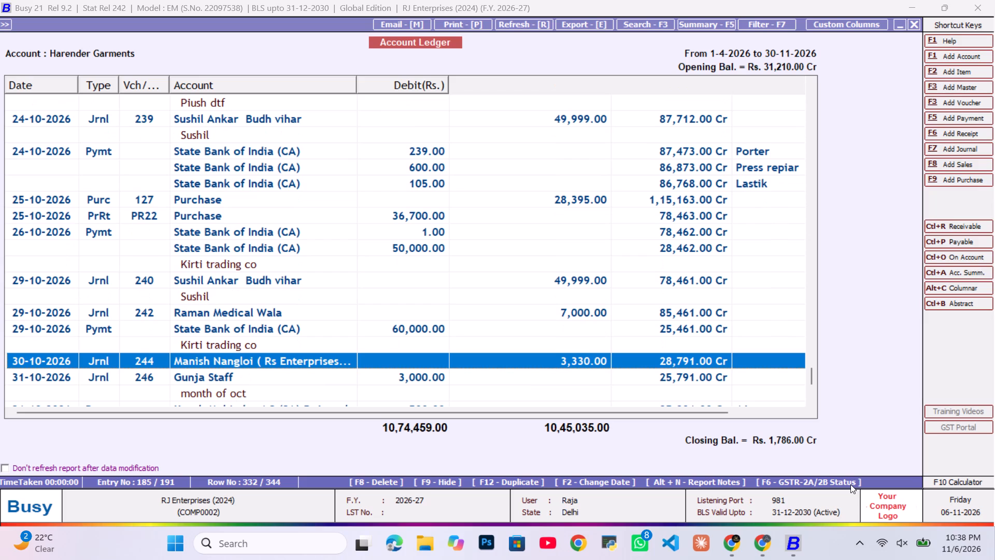
{"action": "key", "text": "alt+Tab"}
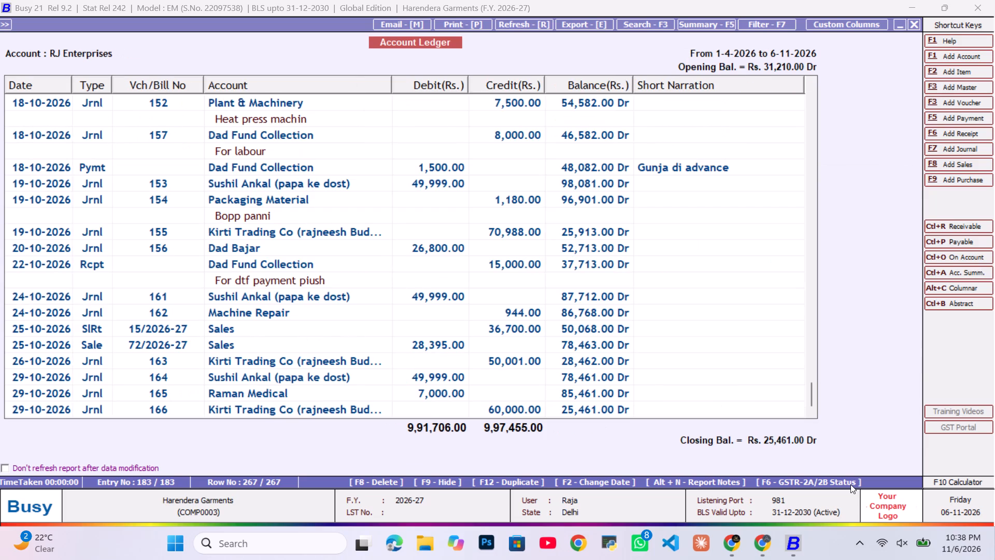
{"action": "key", "text": "Down"}
{"action": "key", "text": "Down"}
{"action": "key", "text": "Down"}
{"action": "key", "text": "alt+Tab"}
{"action": "key", "text": "Down"}
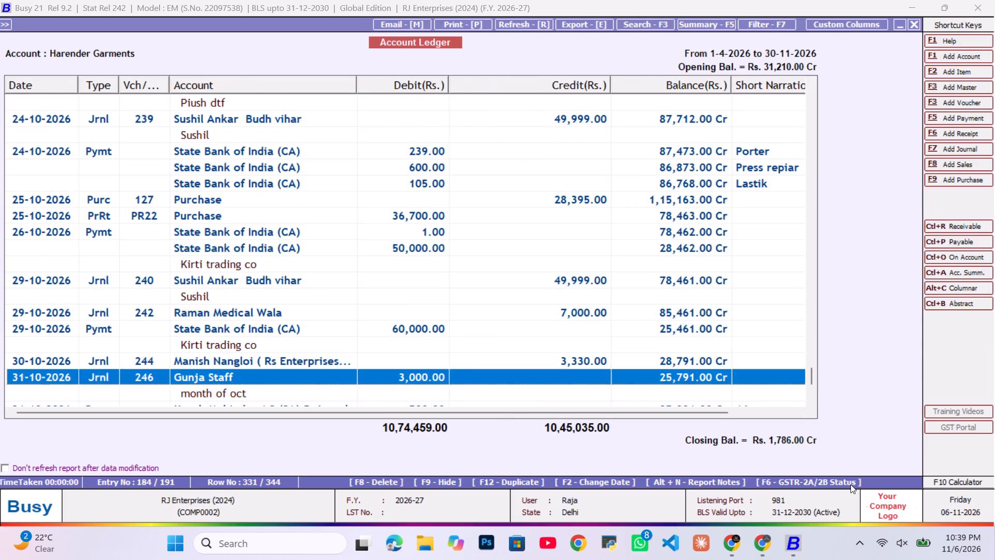
{"action": "key", "text": "Down"}
{"action": "key", "text": "Down"}
{"action": "key", "text": "Down"}
{"action": "key", "text": "Up"}
{"action": "key", "text": "Up"}
{"action": "key", "text": "Up"}
{"action": "key", "text": "Up"}
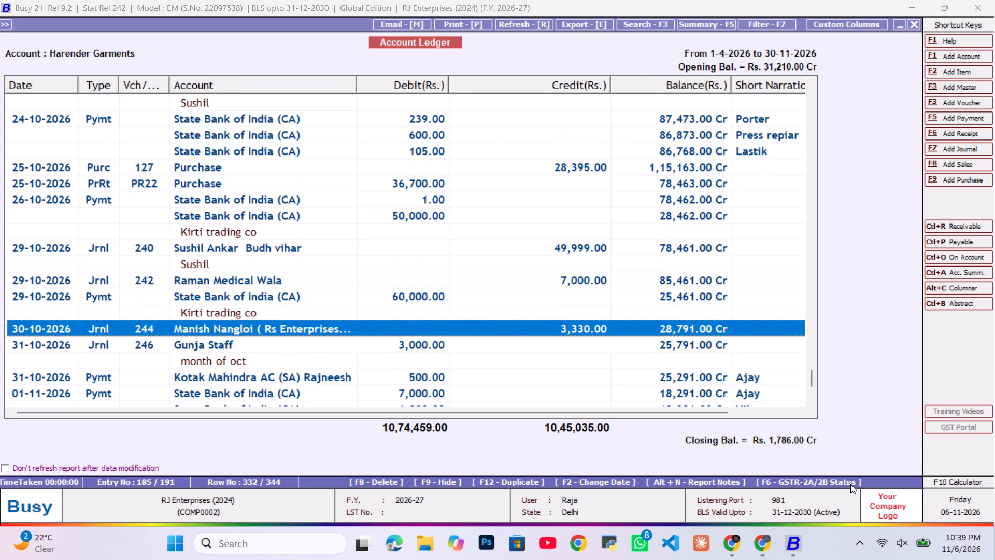
Open journal 244 dated 30-10-2026 in RJ's books to check its accounts and amount.
{"action": "key", "text": "Return"}
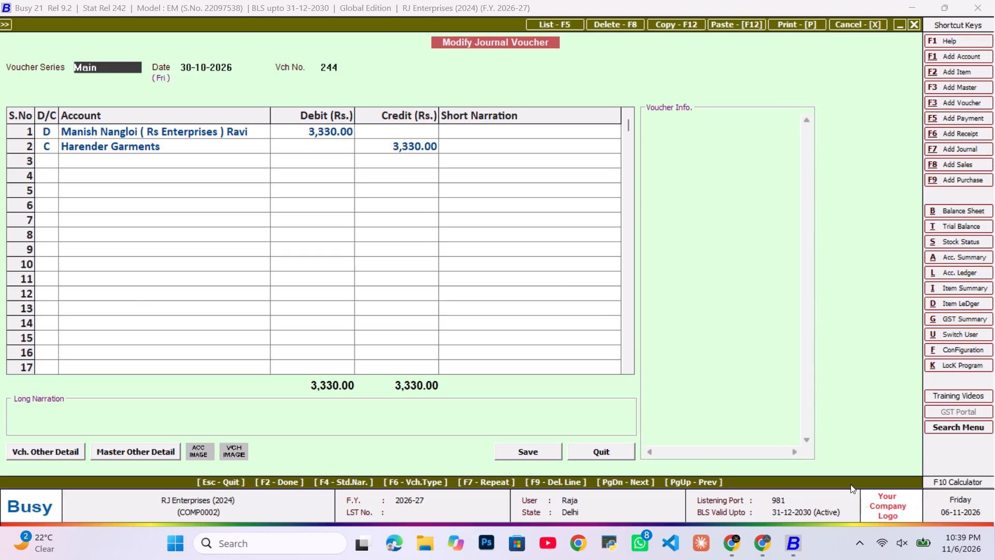
{"action": "key", "text": "Escape"}
{"action": "key", "text": "alt+Tab"}
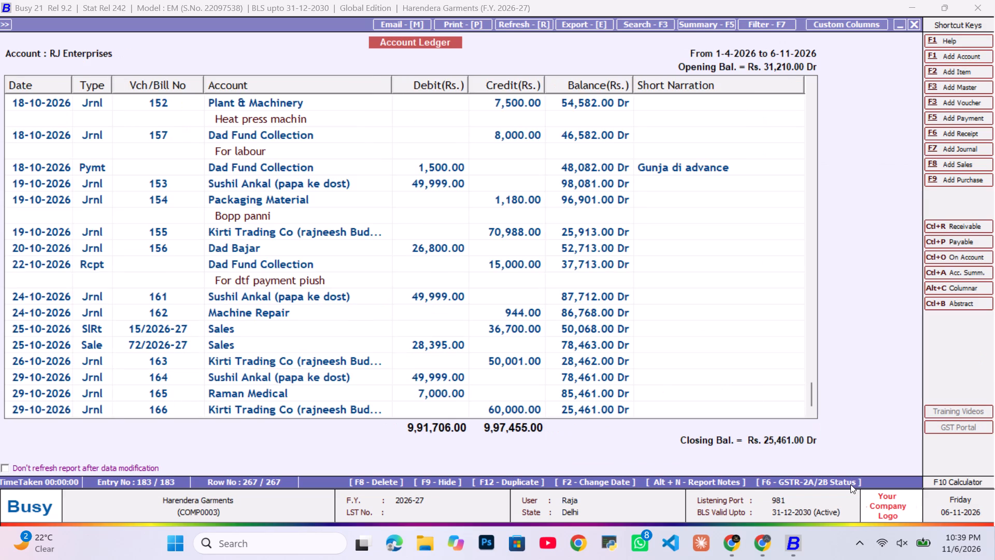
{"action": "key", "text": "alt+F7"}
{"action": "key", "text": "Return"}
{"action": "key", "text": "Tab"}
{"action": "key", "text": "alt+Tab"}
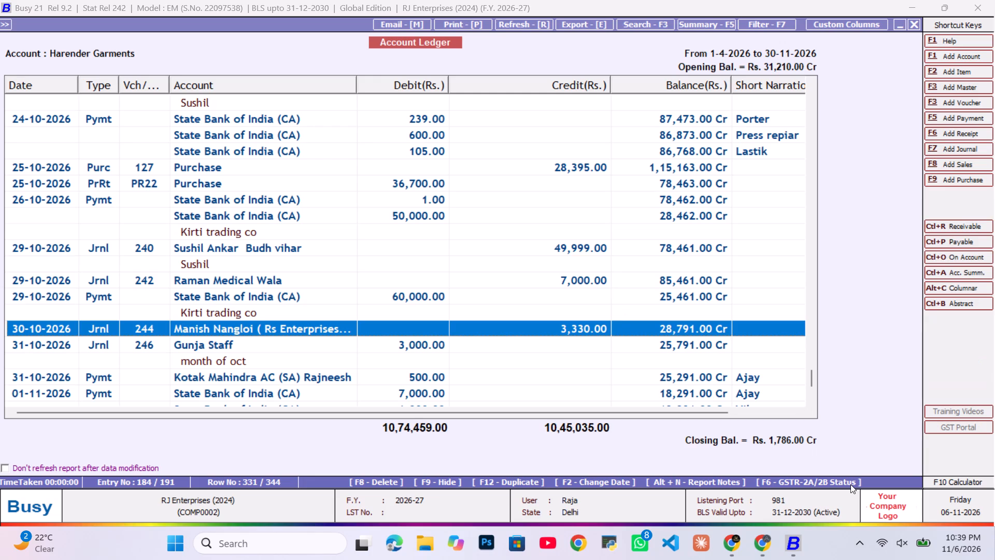
{"action": "key", "text": "alt+l"}
{"action": "type", "text": "masni"}
{"action": "key", "text": "Down"}
{"action": "key", "text": "Down"}
{"action": "key", "text": "Return"}
{"action": "key", "text": "Tab"}
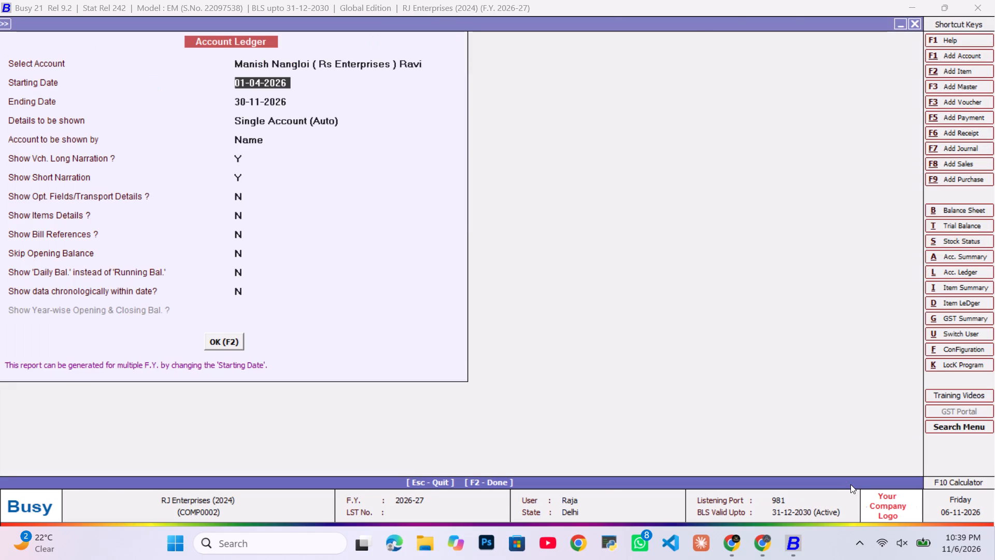
{"action": "key", "text": "F2"}
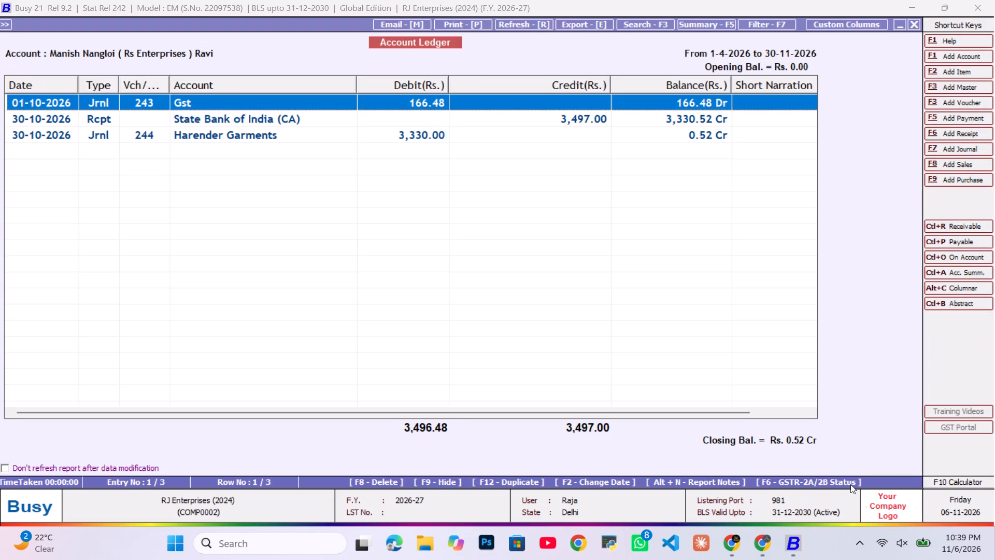
{"action": "key", "text": "Escape"}
{"action": "key", "text": "Escape"}
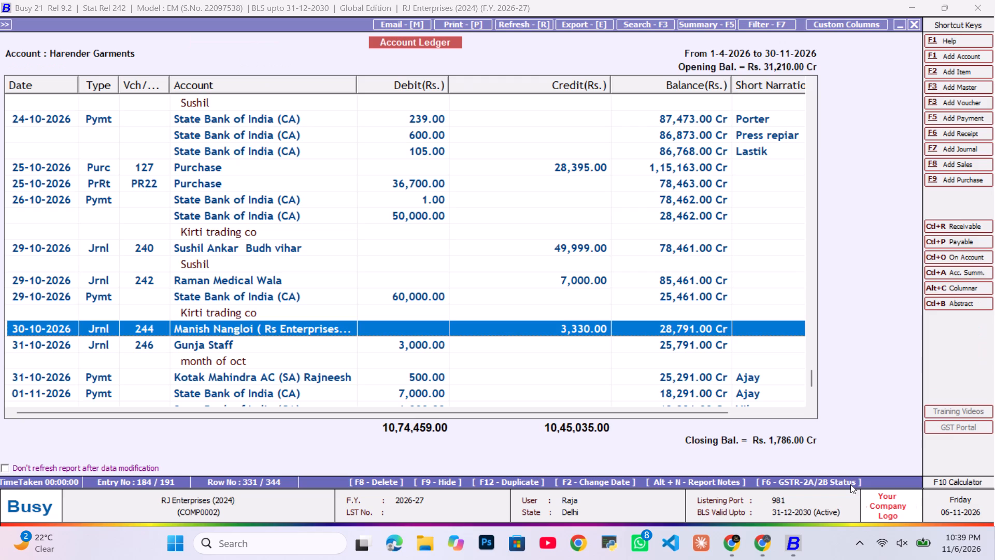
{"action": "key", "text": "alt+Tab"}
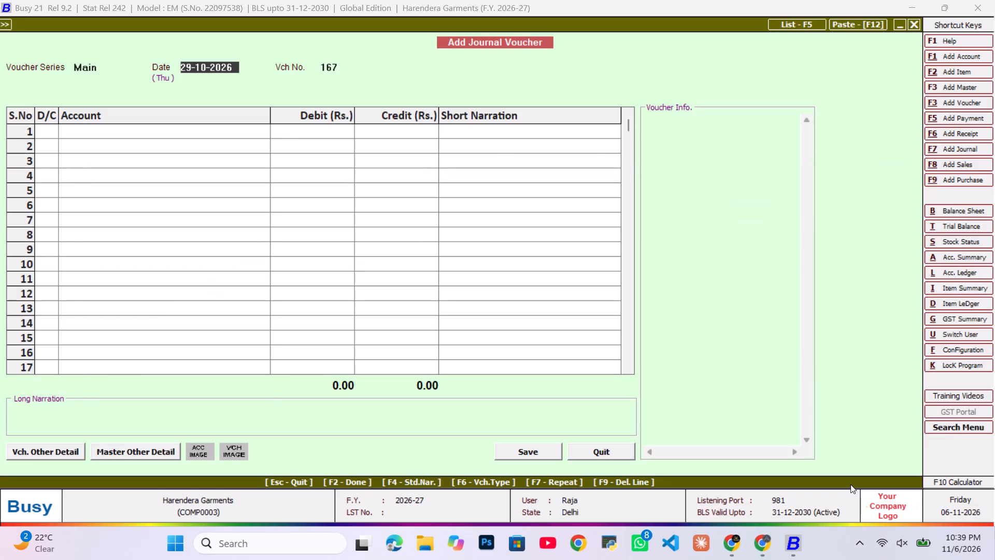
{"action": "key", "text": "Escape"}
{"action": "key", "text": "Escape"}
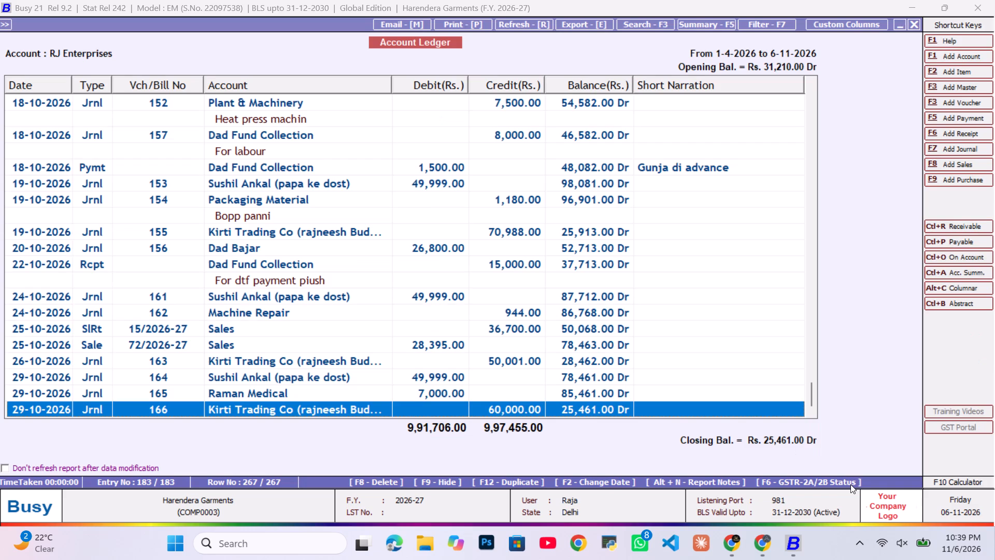
Start a new journal voucher dated 30-10-2026 in Harendera Garments' books.
{"action": "key", "text": "alt+Tab"}
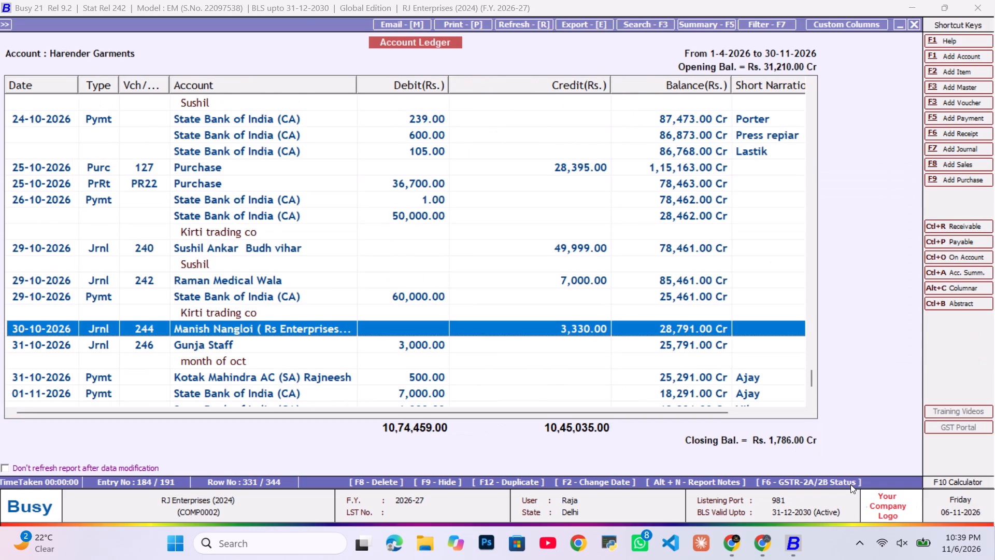
{"action": "key", "text": "alt+Tab"}
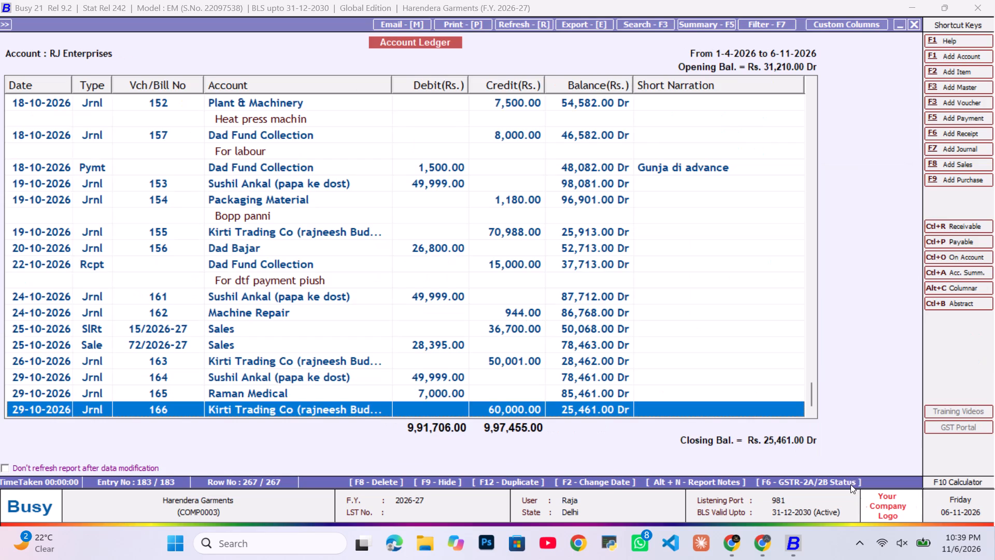
{"action": "key", "text": "alt+F7"}
{"action": "key", "text": "Return"}
{"action": "key", "text": "Tab"}
{"action": "key", "text": "3"}
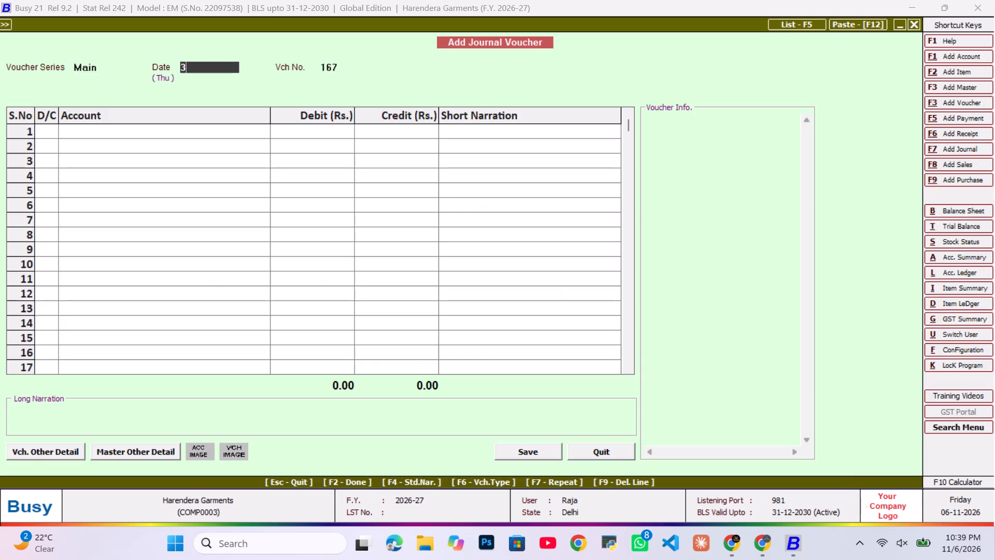
{"action": "key", "text": "0"}
{"action": "key", "text": "Return"}
{"action": "key", "text": "Tab"}
{"action": "key", "text": "BackSpace"}
{"action": "key", "text": "shift+Tab"}
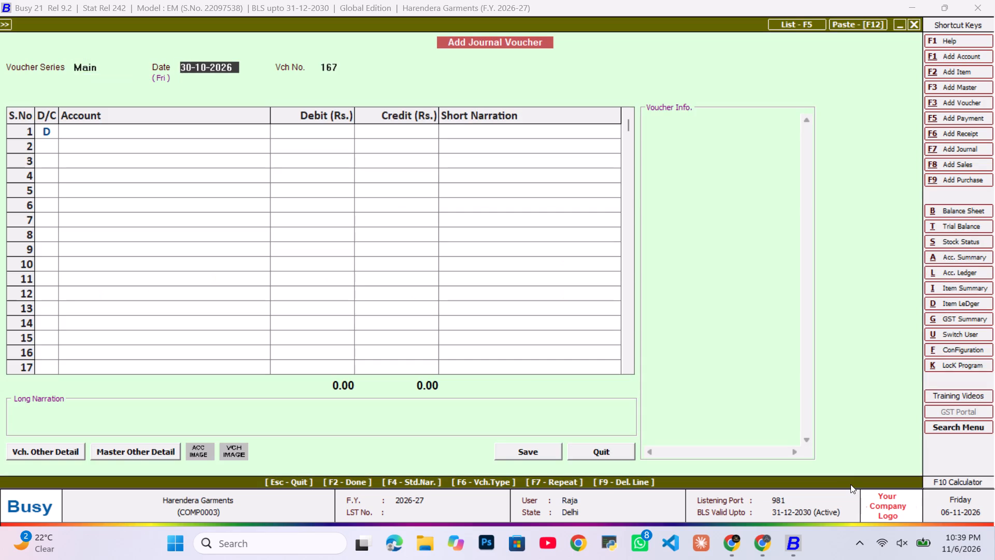
{"action": "key", "text": "alt+Tab"}
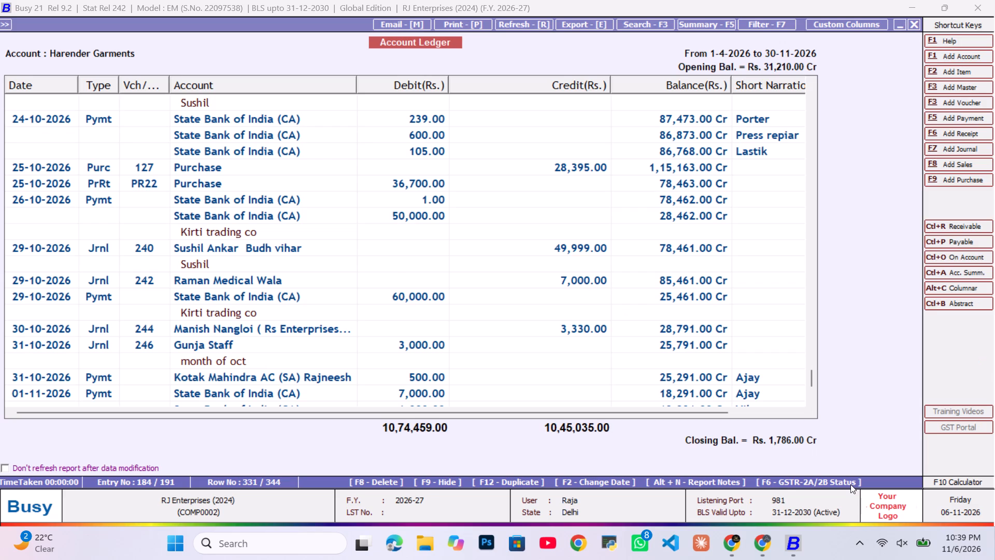
{"action": "key", "text": "alt+Tab"}
{"action": "key", "text": "Return"}
{"action": "key", "text": "Tab"}
{"action": "key", "text": "Return"}
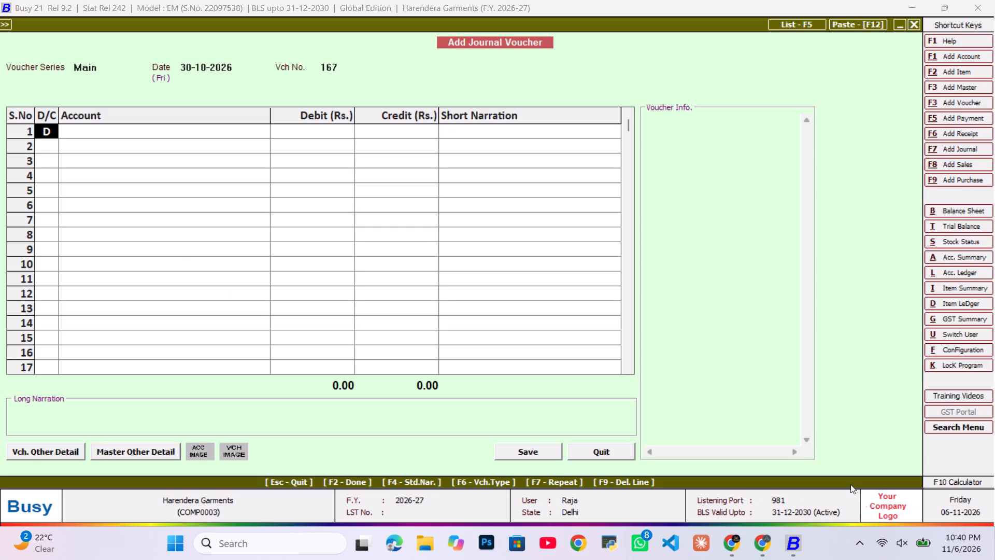
Debit RJ Enterprises 3,330 on the journal's first line, matching journal 244 in RJ's Harender Garments ledger.
{"action": "type", "text": "rj"}
{"action": "key", "text": "Return"}
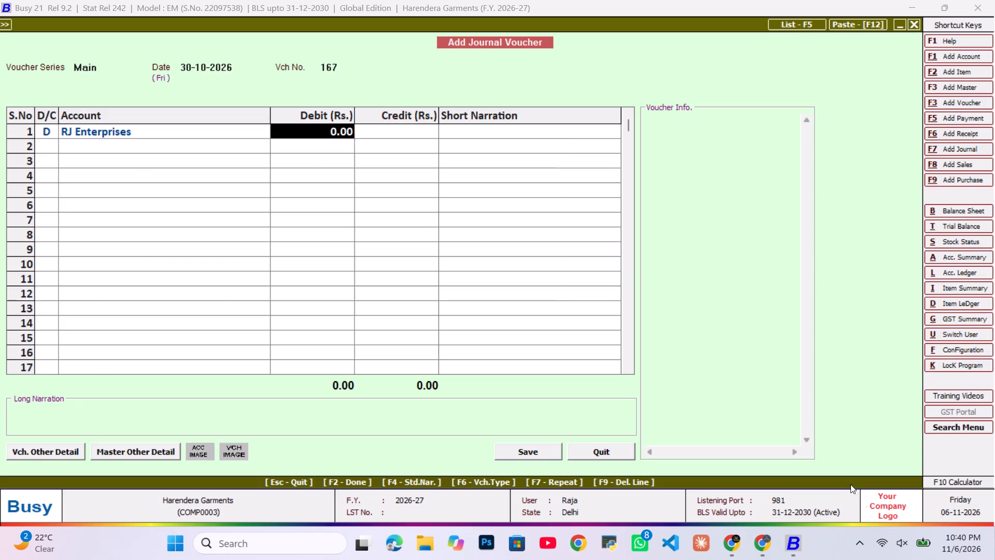
{"action": "type", "text": "33"}
{"action": "key", "text": "alt+Tab"}
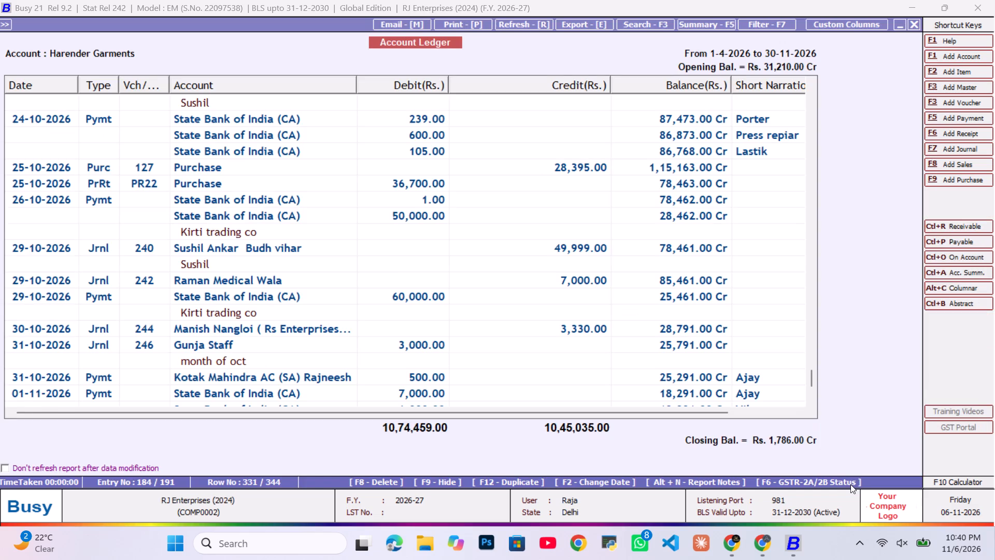
{"action": "key", "text": "alt+Tab"}
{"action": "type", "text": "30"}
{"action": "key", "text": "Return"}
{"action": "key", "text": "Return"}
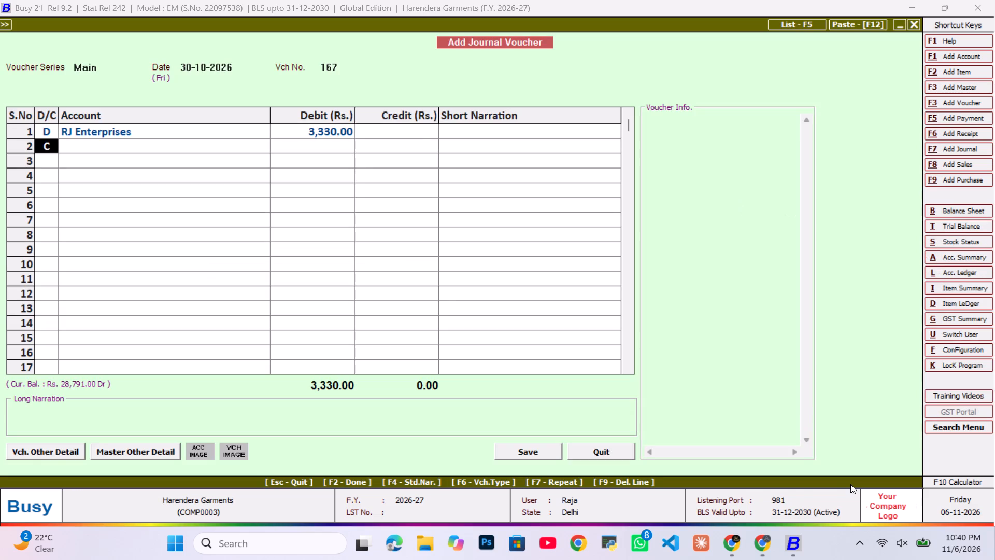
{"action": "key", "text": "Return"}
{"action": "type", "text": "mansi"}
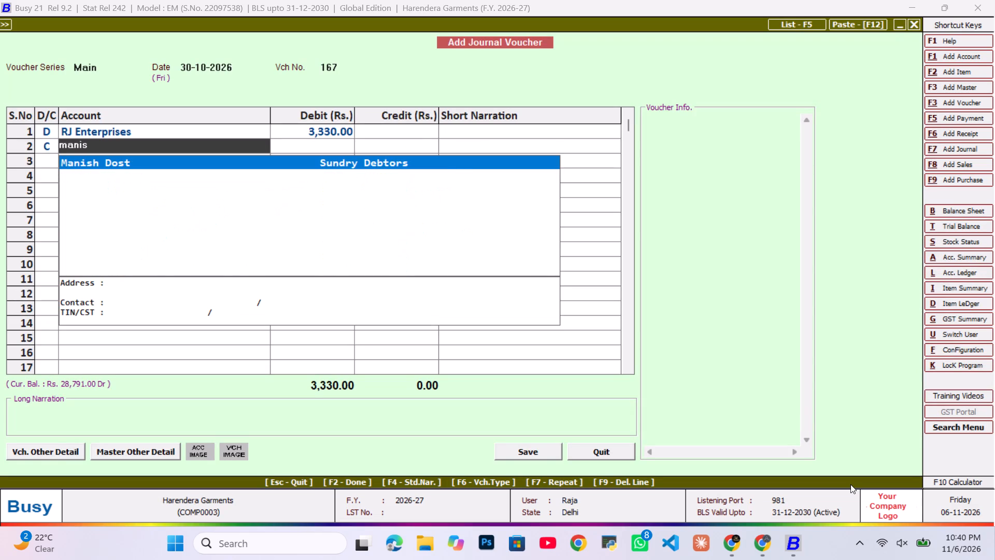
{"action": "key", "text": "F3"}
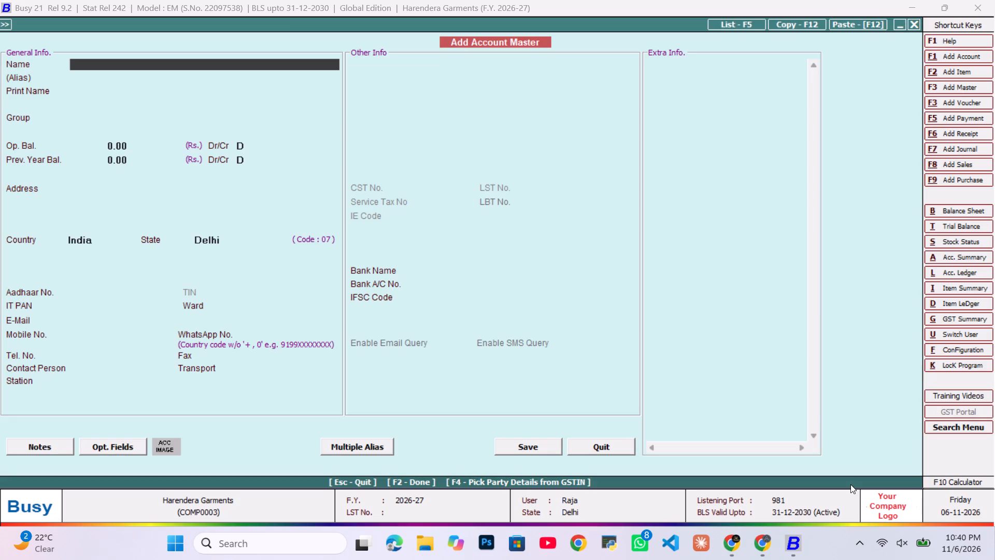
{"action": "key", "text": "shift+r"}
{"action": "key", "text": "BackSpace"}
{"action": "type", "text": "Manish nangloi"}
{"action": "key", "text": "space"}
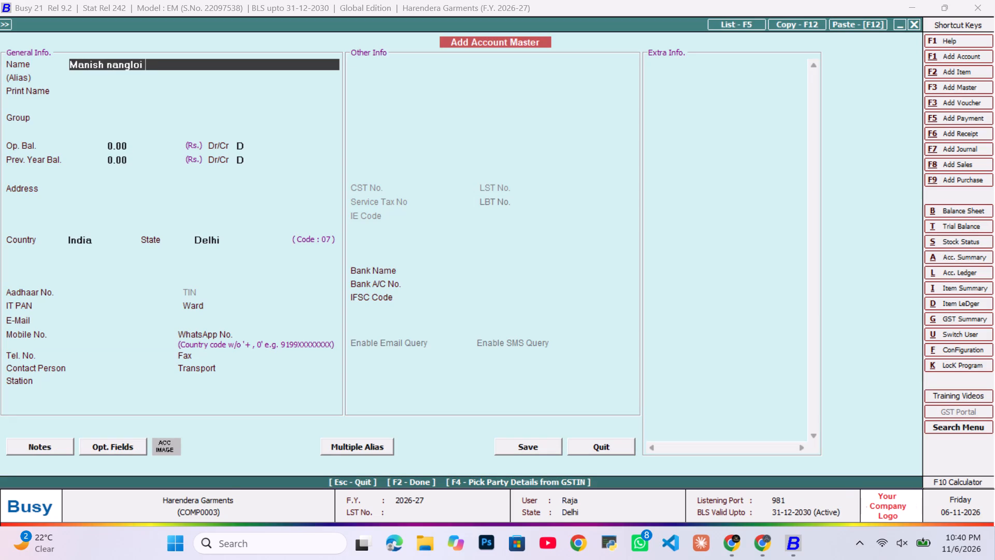
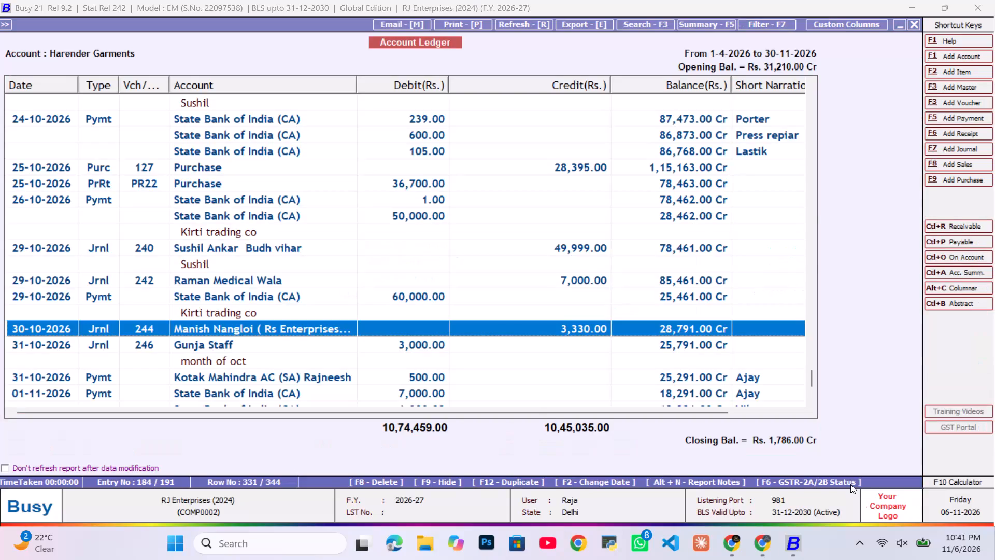
{"action": "key", "text": "alt+Tab"}
{"action": "key", "text": "shift+r"}
{"action": "type", "text": "S Enterprises"}
{"action": "key", "text": "Return"}
{"action": "key", "text": "Tab"}
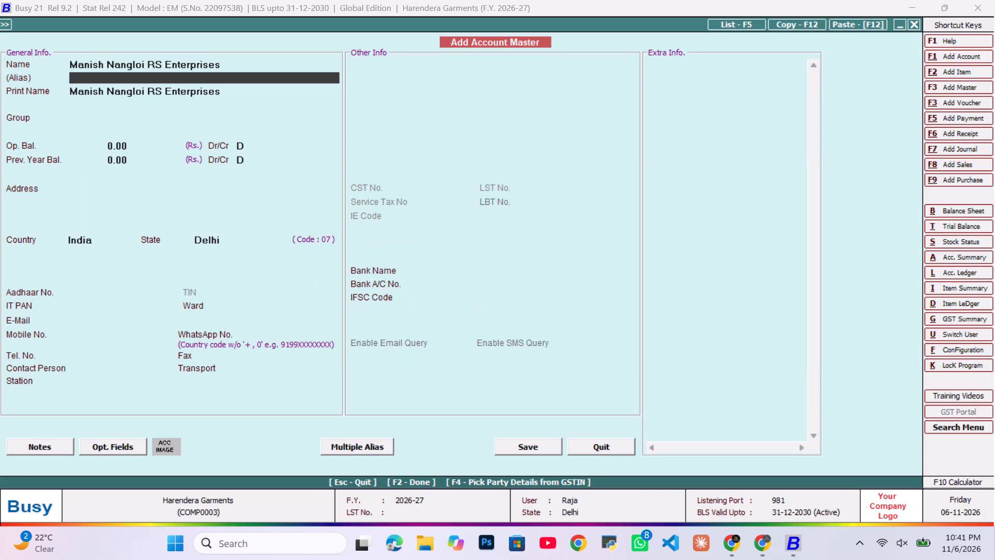
{"action": "key", "text": "Return"}
{"action": "key", "text": "Tab"}
{"action": "key", "text": "Return"}
{"action": "key", "text": "Tab"}
{"action": "type", "text": "sund"}
{"action": "key", "text": "Down"}
{"action": "key", "text": "Return"}
{"action": "key", "text": "Tab"}
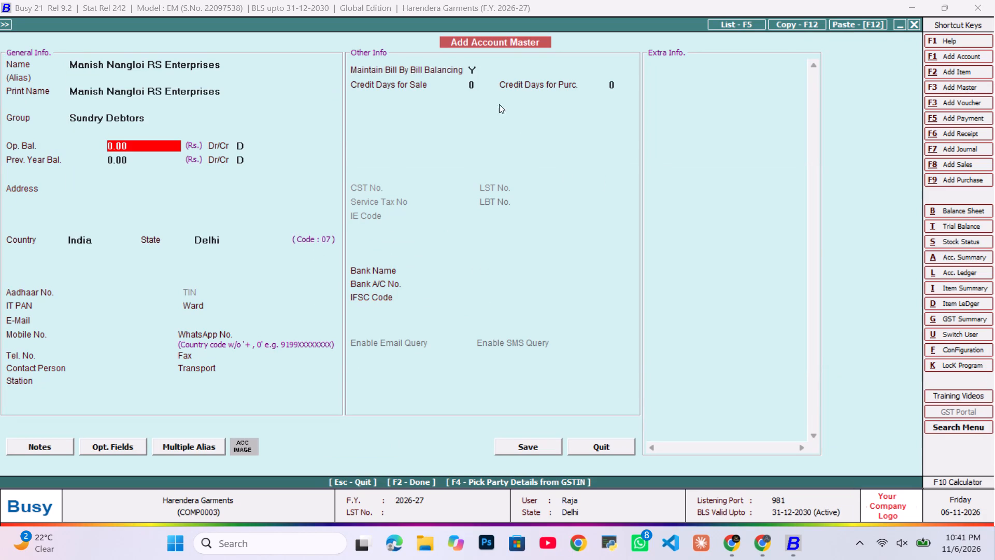
Set Maintain Bill By Bill Balancing to N for the new account and save the account master.
{"action": "left_click", "coordinate": [477, 73]}
{"action": "key", "text": "n"}
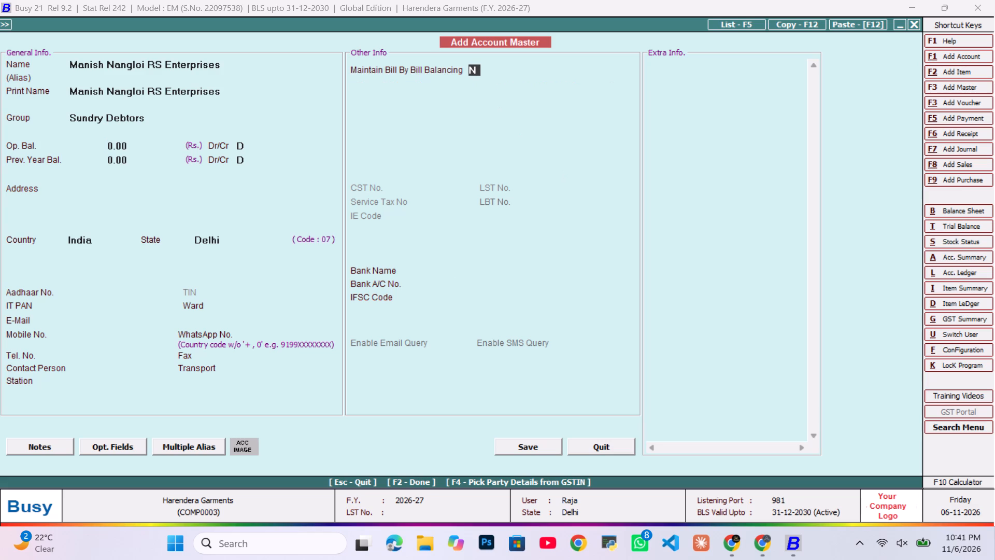
{"action": "key", "text": "Return"}
{"action": "key", "text": "Tab"}
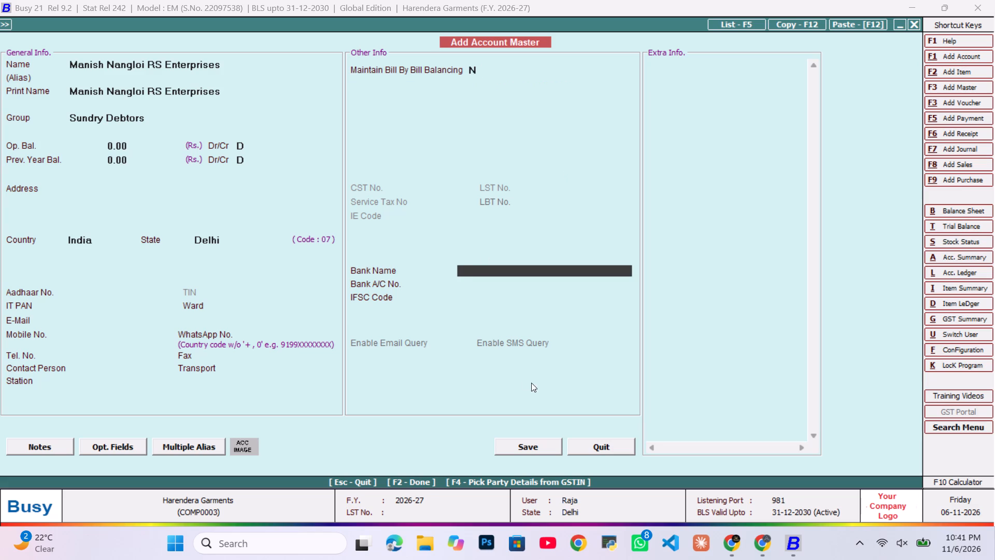
{"action": "left_click", "coordinate": [530, 443]}
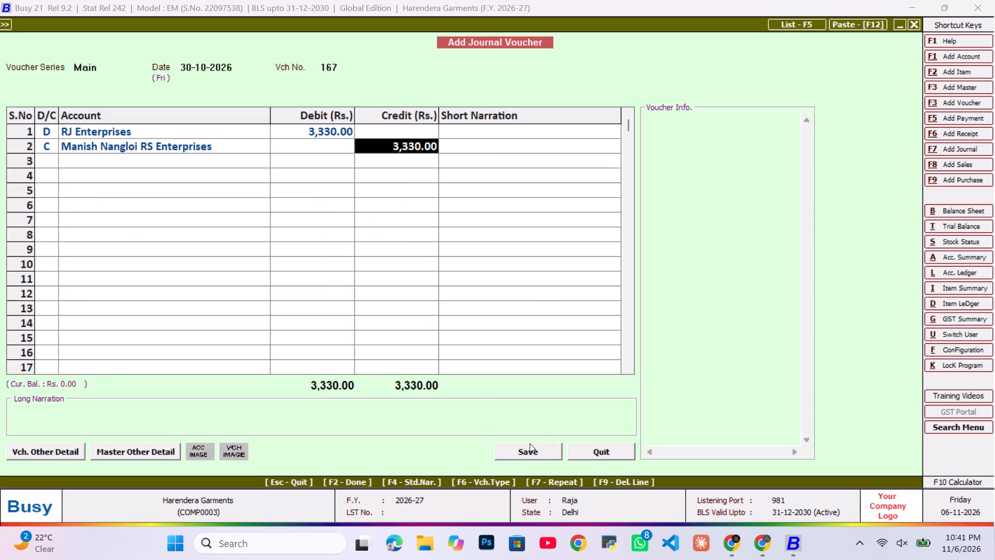
{"action": "key", "text": "Return"}
{"action": "key", "text": "Return"}
{"action": "key", "text": "Tab"}
{"action": "key", "text": "Return"}
{"action": "key", "text": "Tab"}
{"action": "key", "text": "Tab"}
{"action": "key", "text": "Return"}
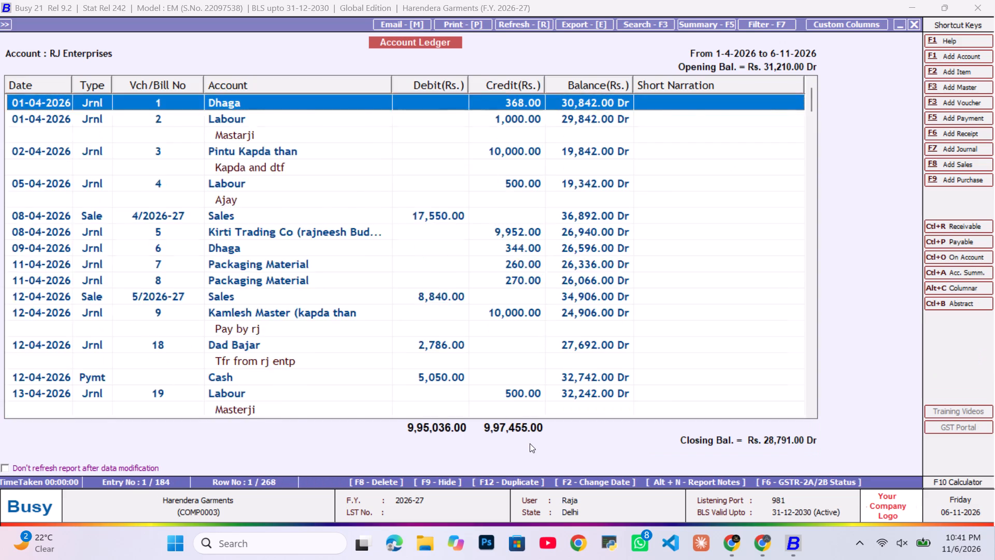
Compare the latest entries of both companies' ledgers to identify the next voucher missing from Harendera Garments' books.
{"action": "key", "text": "End"}
{"action": "key", "text": "alt+Tab"}
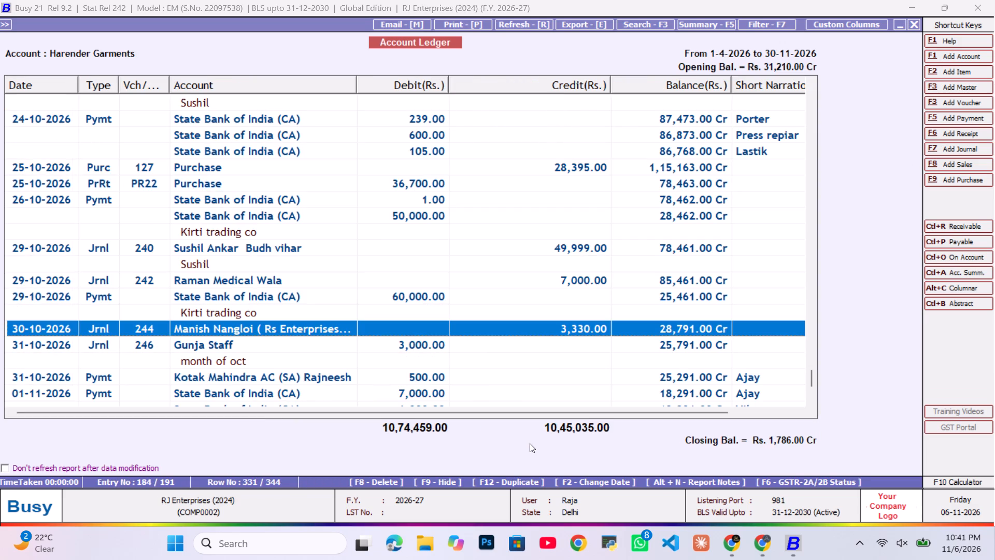
{"action": "key", "text": "alt+Tab"}
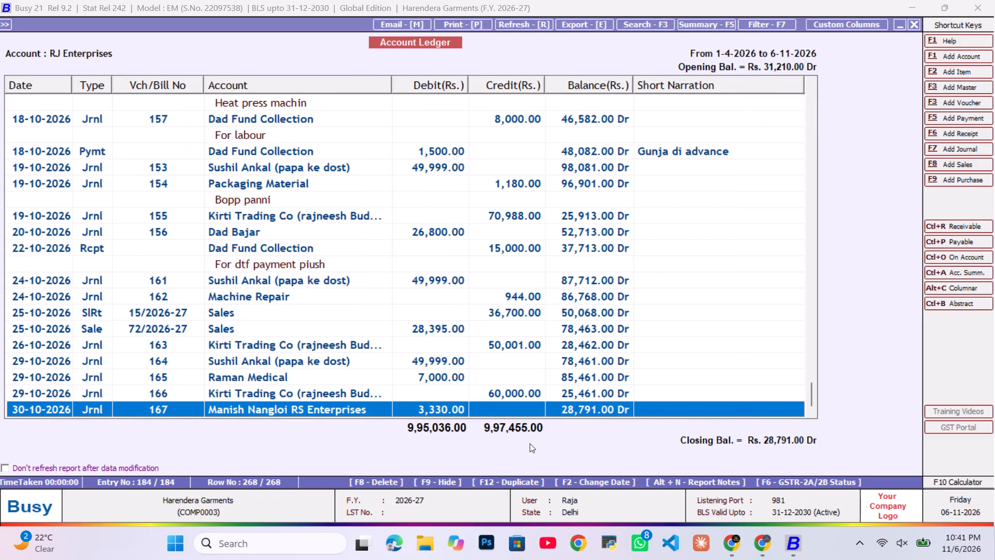
{"action": "key", "text": "alt+Tab"}
{"action": "key", "text": "Down"}
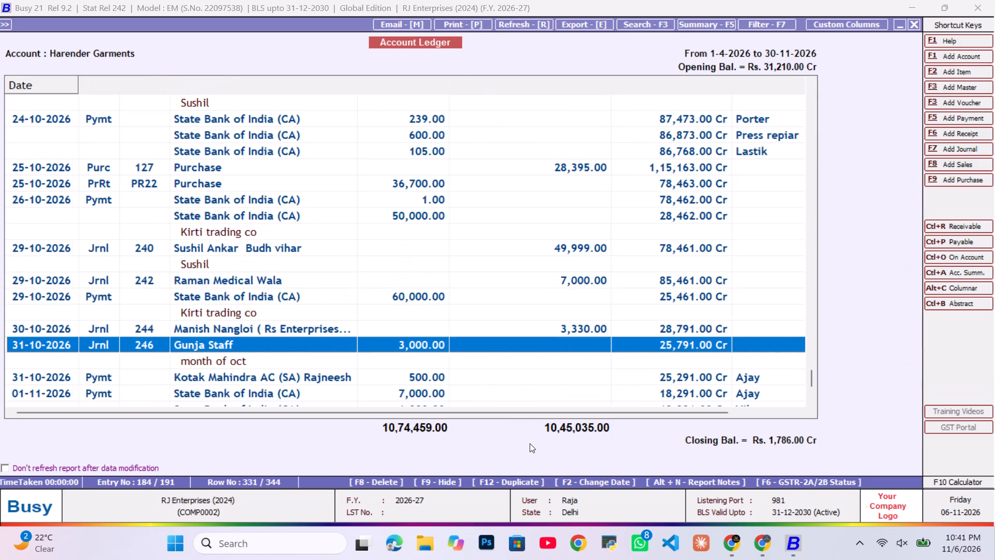
{"action": "key", "text": "alt+Tab"}
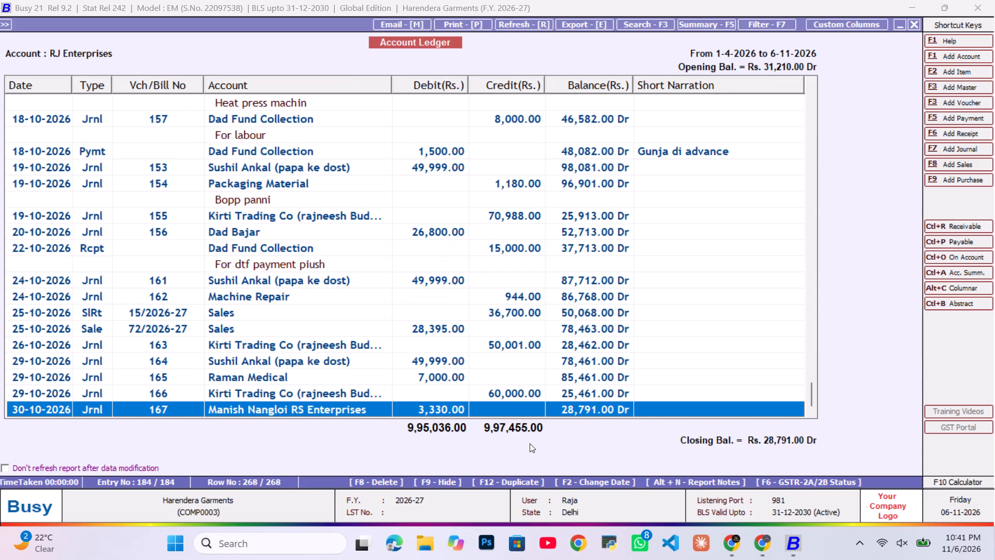
{"action": "key", "text": "alt+Tab"}
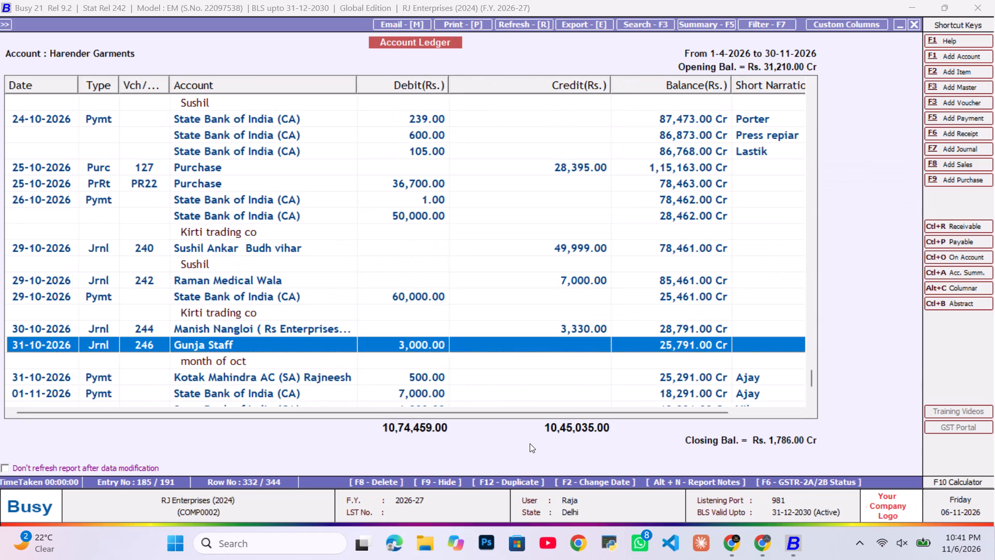
{"action": "key", "text": "alt+Tab"}
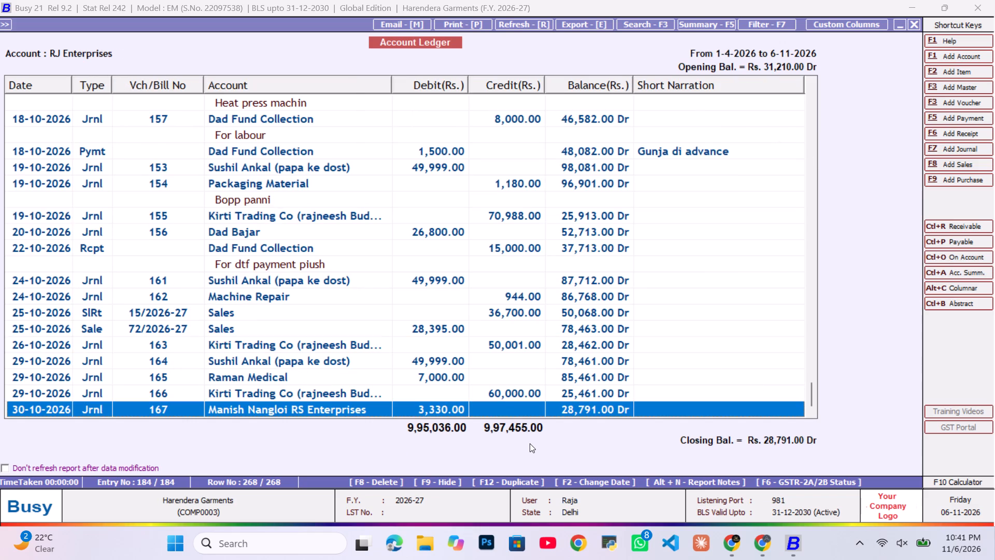
Start a new journal voucher dated 31-10-2026 in Harendera Garments' books.
{"action": "key", "text": "alt+F7"}
{"action": "key", "text": "Return"}
{"action": "key", "text": "Tab"}
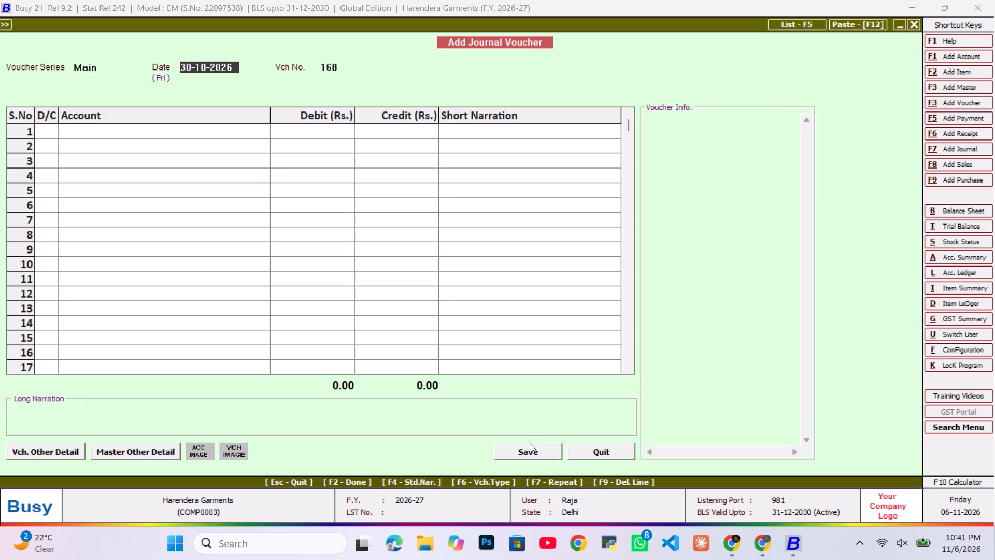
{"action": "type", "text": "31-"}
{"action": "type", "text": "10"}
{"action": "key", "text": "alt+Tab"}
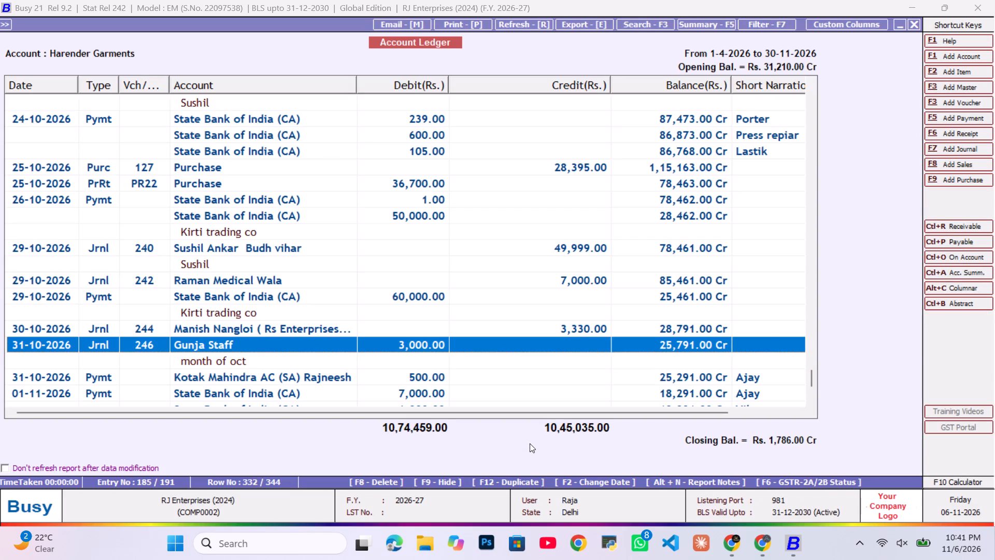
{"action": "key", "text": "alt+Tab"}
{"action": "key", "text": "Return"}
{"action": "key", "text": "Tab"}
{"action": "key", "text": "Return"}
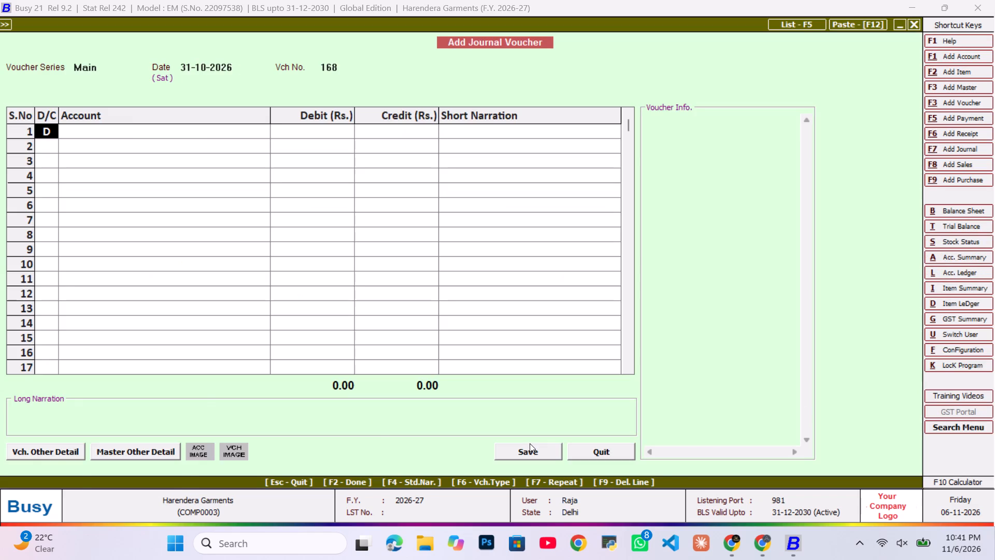
Debit Labour 3,000 on the journal's first line, matching the Gunja Staff journal 246 in RJ's Harender Garments ledger.
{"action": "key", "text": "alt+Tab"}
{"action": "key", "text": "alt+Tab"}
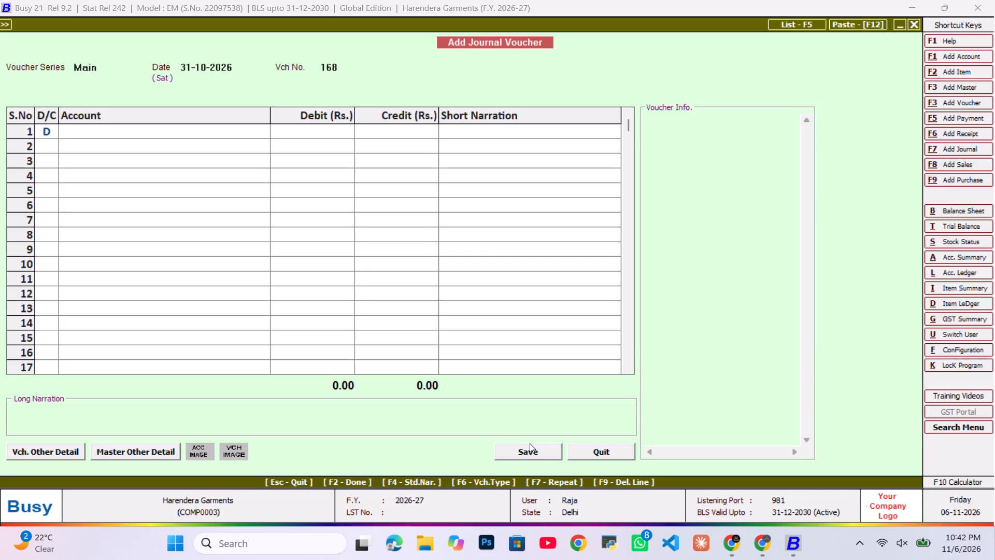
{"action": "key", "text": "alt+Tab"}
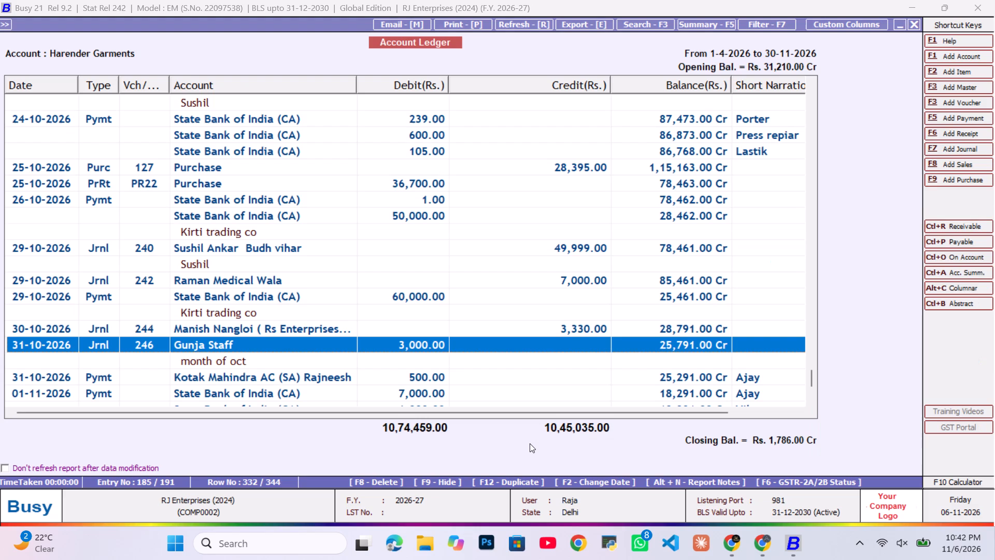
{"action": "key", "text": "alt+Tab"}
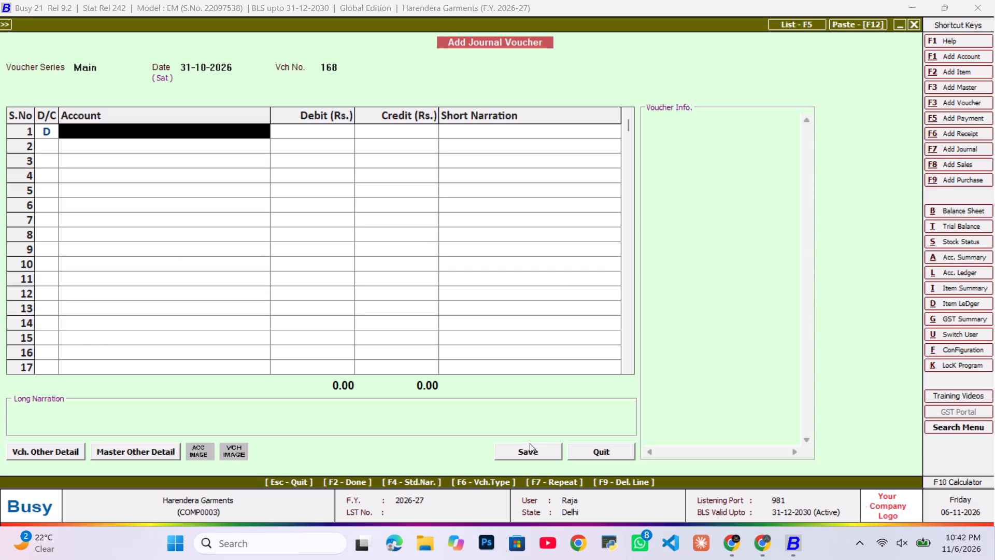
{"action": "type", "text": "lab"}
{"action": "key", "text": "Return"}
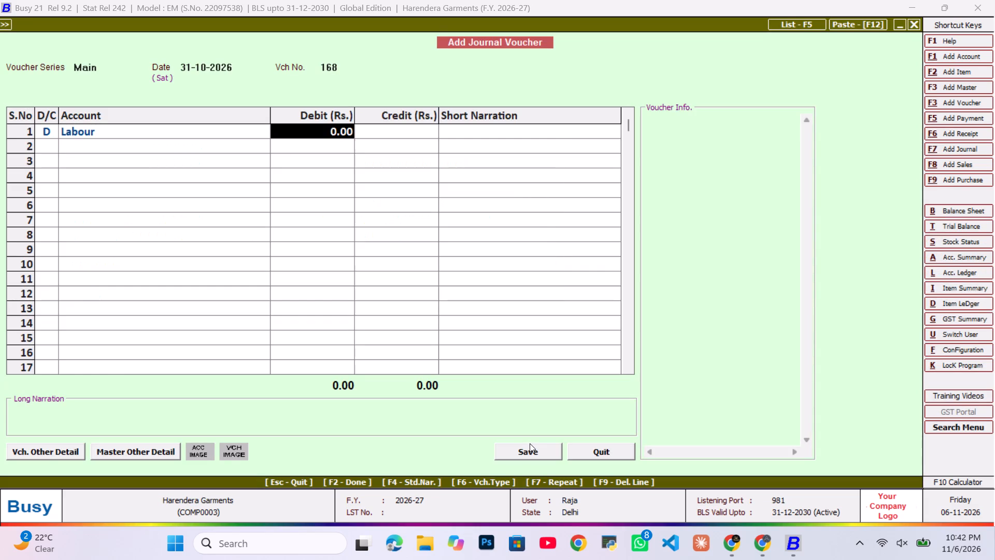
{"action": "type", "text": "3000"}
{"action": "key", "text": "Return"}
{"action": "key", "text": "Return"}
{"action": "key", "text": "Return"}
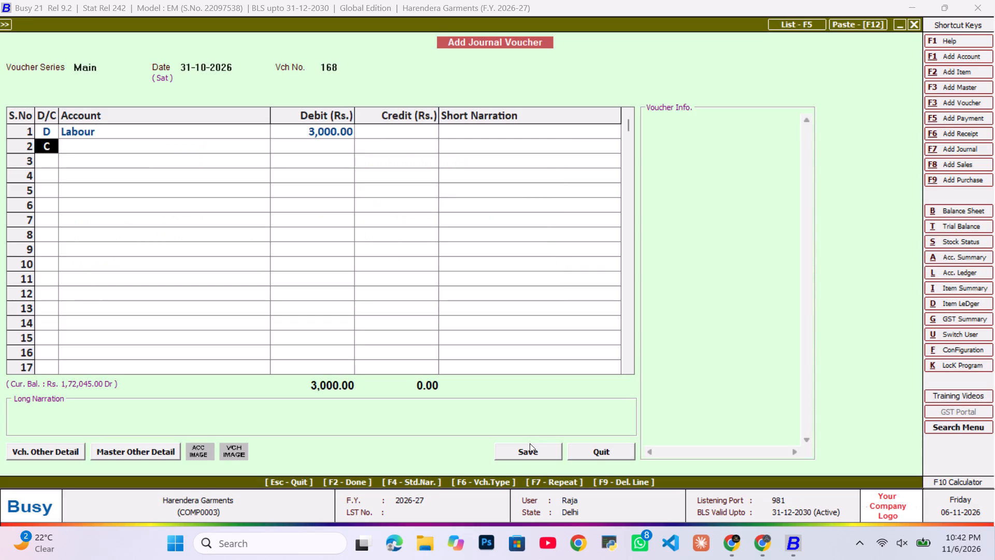
Credit RJ Enterprises 3,000 on the journal's second line.
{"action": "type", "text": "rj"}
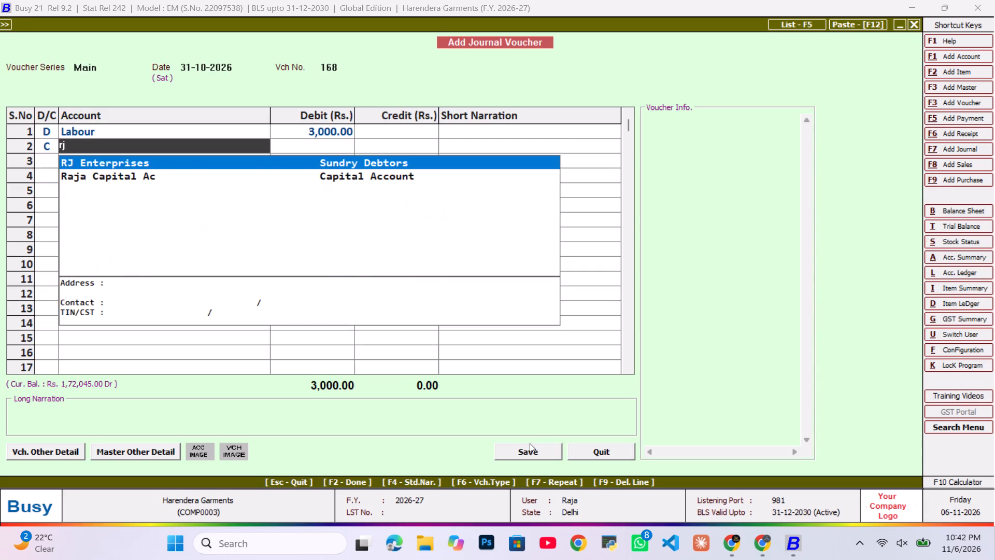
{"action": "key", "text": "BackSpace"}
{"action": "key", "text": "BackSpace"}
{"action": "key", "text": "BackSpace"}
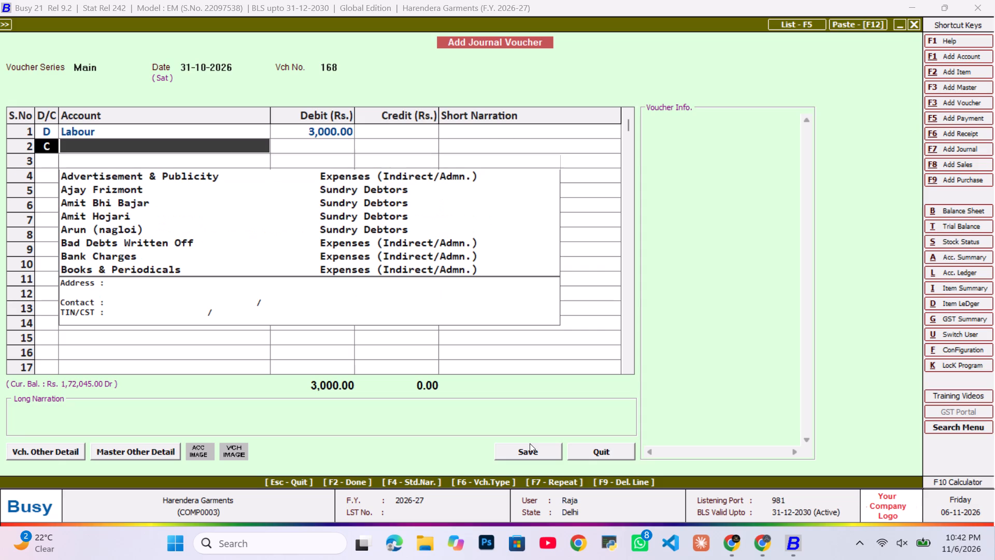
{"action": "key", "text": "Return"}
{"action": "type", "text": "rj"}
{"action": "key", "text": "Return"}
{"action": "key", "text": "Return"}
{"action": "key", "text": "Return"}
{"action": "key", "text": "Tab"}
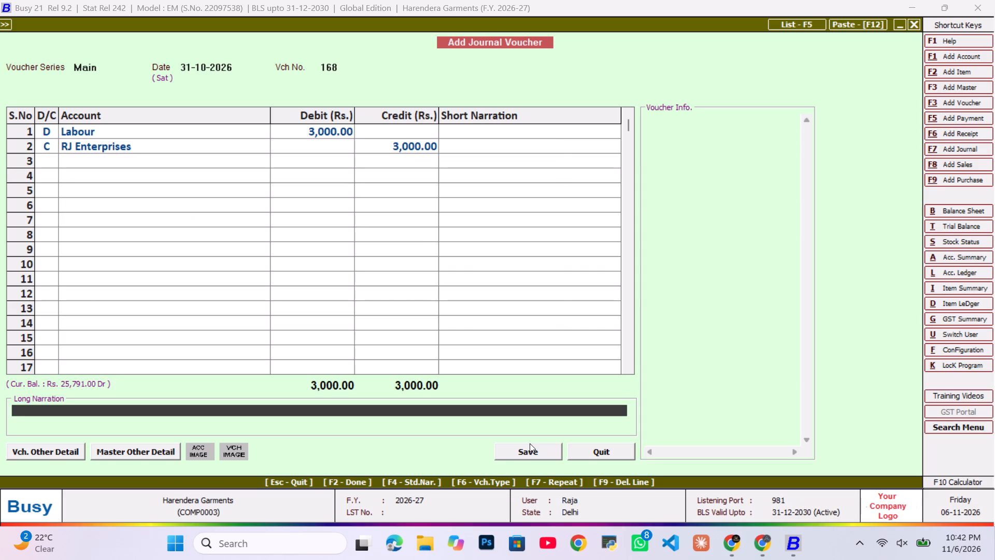
Enter "gunja didi" as the long narration and save the 31-10-2026 journal voucher.
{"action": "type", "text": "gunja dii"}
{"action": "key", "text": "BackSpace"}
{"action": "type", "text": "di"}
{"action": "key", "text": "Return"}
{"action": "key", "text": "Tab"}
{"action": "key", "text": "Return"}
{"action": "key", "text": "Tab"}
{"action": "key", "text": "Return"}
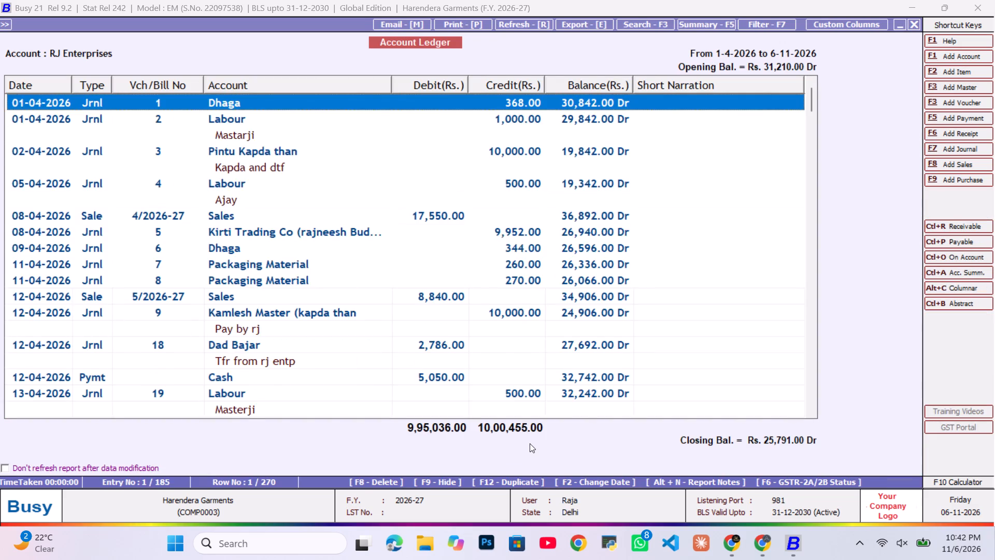
Compare both ledgers' closing entries and examine the payments following the Gunja Staff journal in RJ's Harender Garments ledger.
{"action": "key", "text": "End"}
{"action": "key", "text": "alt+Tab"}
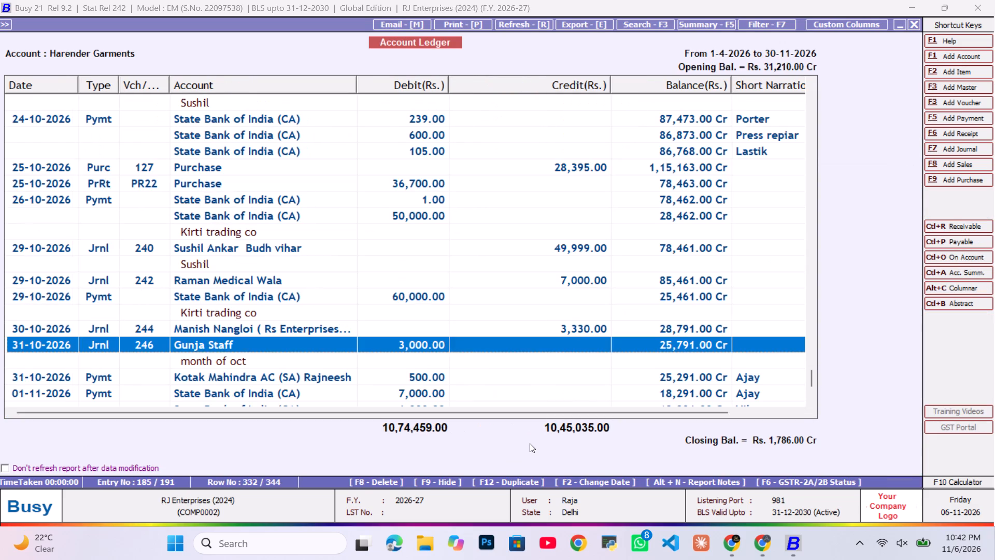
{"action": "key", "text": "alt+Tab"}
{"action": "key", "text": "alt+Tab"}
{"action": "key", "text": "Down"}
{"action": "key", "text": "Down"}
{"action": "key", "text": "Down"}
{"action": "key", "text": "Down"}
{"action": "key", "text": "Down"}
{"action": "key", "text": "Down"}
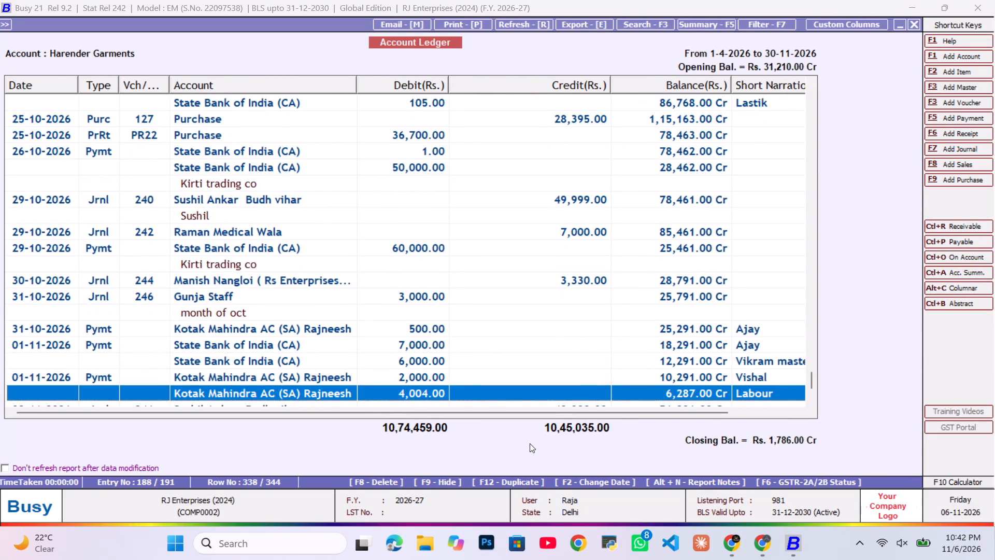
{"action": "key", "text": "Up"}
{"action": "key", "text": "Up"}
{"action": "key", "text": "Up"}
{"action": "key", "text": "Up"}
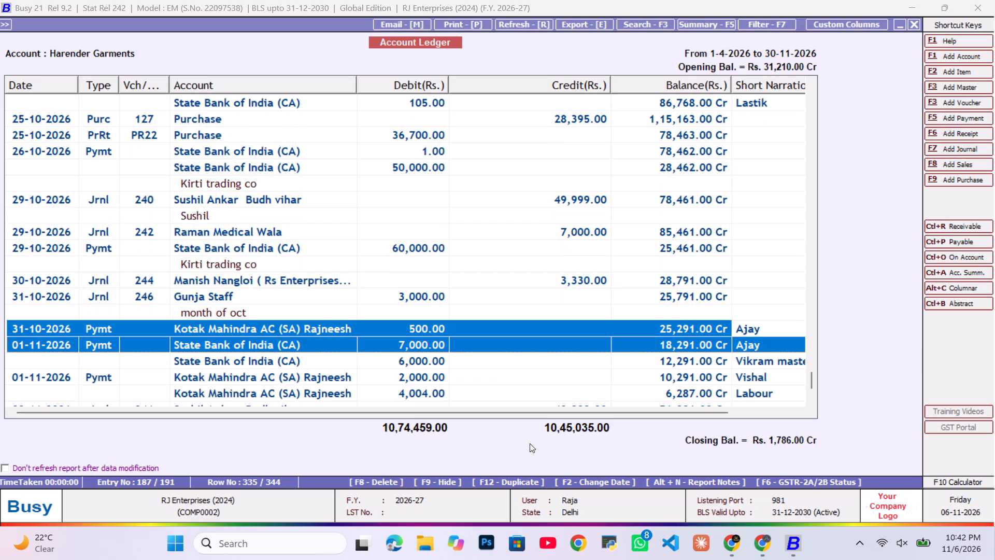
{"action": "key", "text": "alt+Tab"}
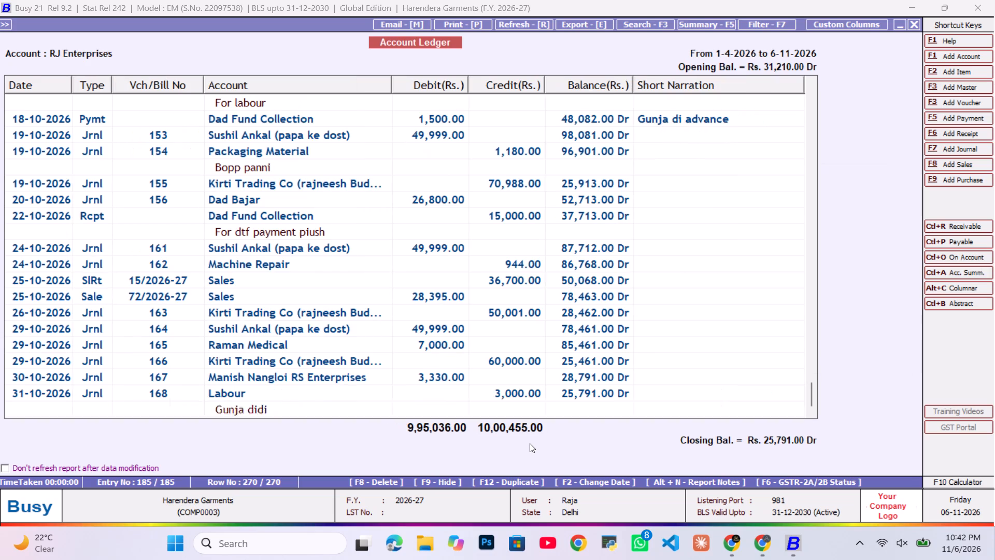
Start another journal voucher dated 31-10-2026 in Harendera Garments' books for RJ's next unmatched payment.
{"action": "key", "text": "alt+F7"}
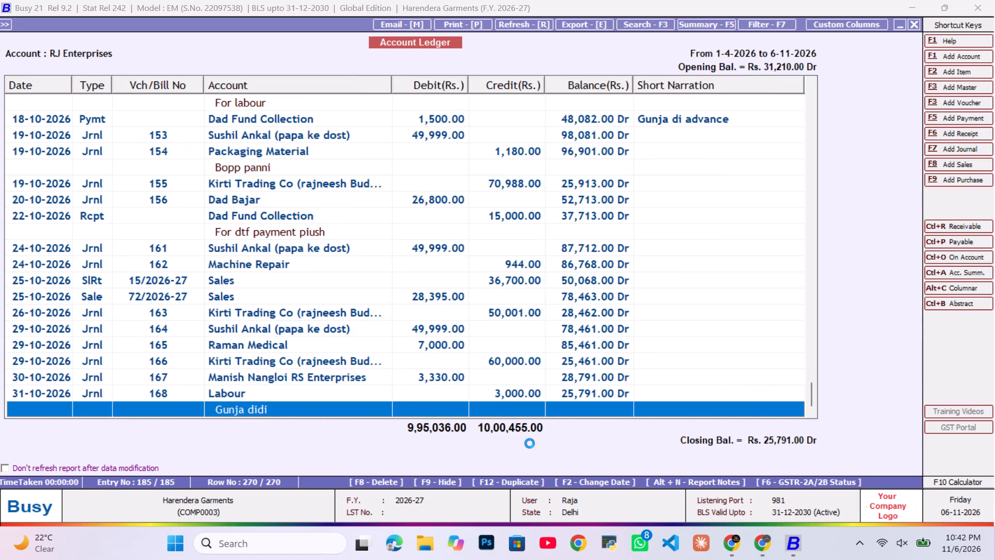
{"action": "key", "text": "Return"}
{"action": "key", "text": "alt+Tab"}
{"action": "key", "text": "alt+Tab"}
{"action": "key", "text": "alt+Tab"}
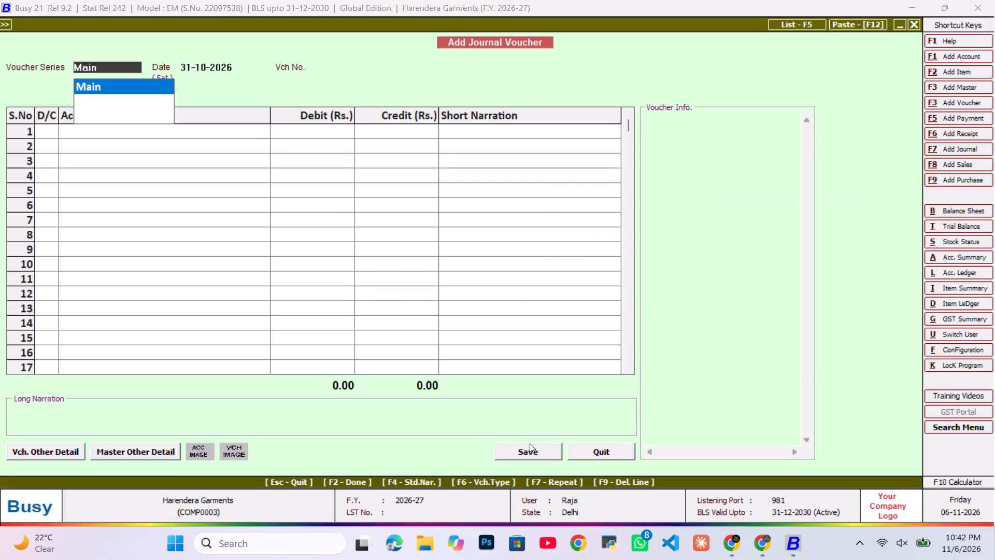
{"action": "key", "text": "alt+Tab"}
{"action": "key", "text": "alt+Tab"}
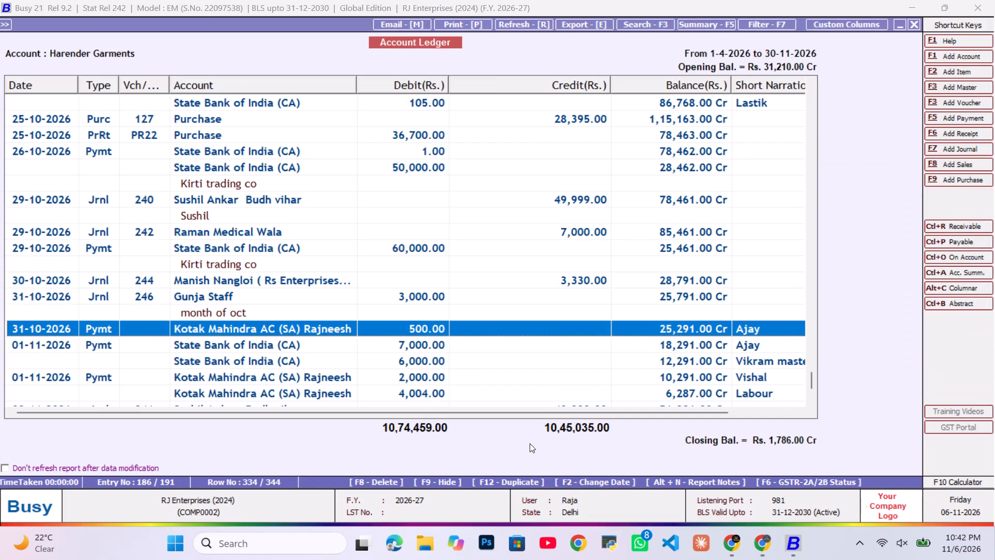
{"action": "key", "text": "alt+Tab"}
{"action": "key", "text": "Return"}
{"action": "key", "text": "Tab"}
{"action": "key", "text": "Return"}
{"action": "key", "text": "Tab"}
{"action": "key", "text": "Return"}
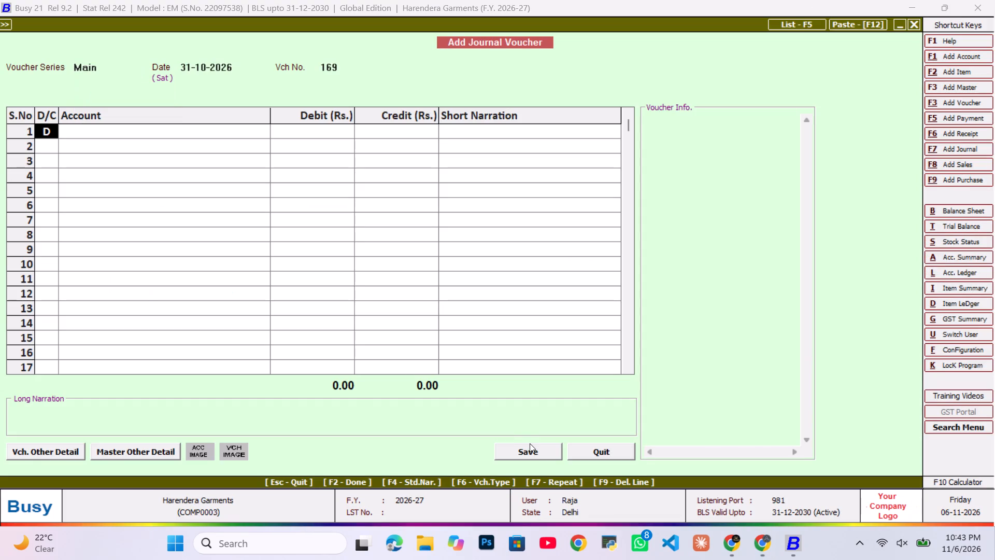
Debit the Labour account 500 on the first line of the 31-10-2026 journal voucher.
{"action": "type", "text": "lab"}
{"action": "key", "text": "Return"}
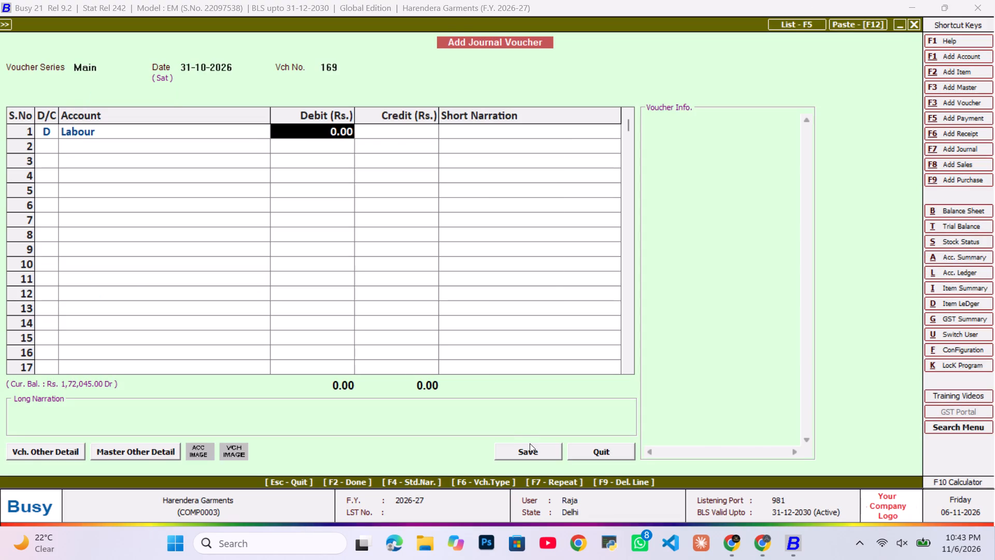
{"action": "key", "text": "alt+Tab"}
{"action": "key", "text": "alt+Tab"}
{"action": "type", "text": "500"}
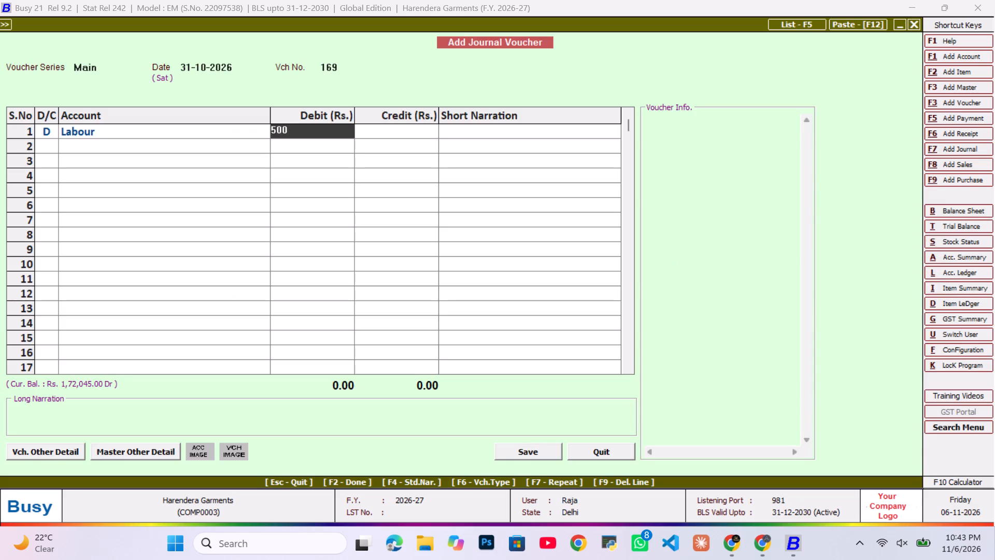
{"action": "key", "text": "Return"}
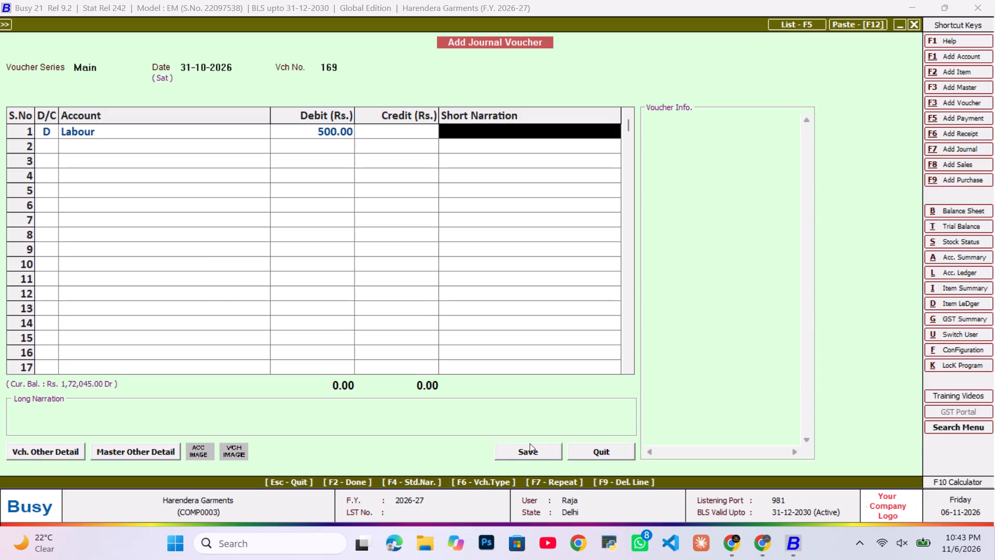
{"action": "key", "text": "alt+Tab"}
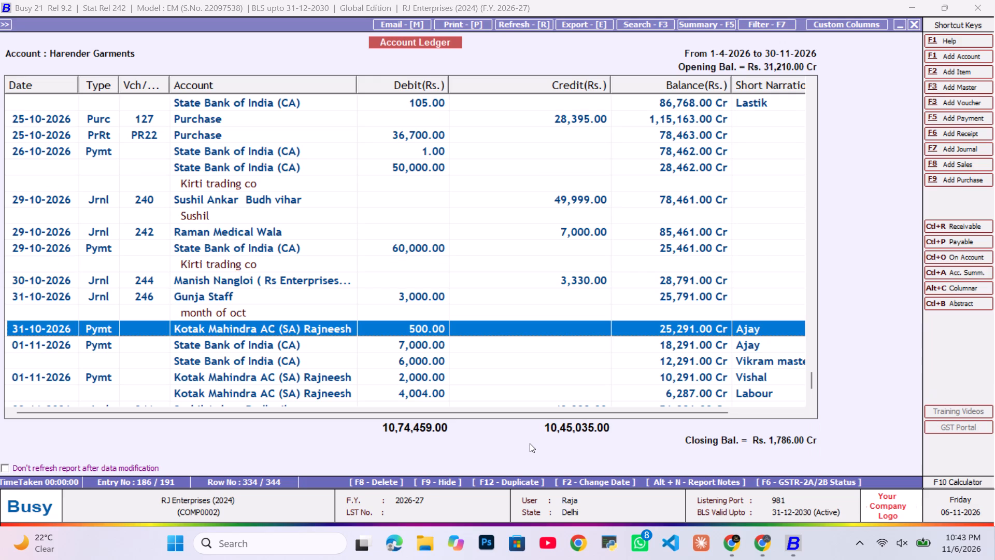
{"action": "key", "text": "alt+Tab"}
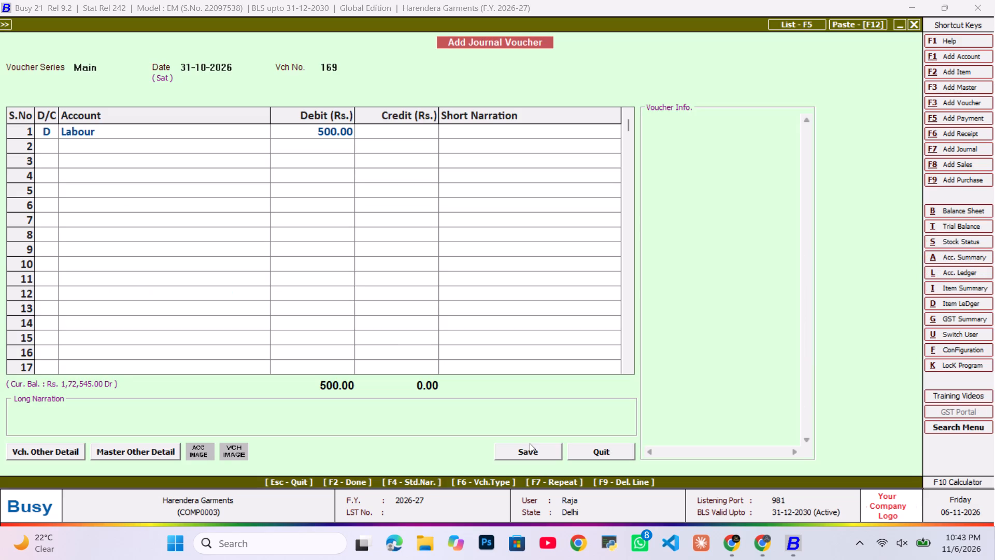
{"action": "key", "text": "Return"}
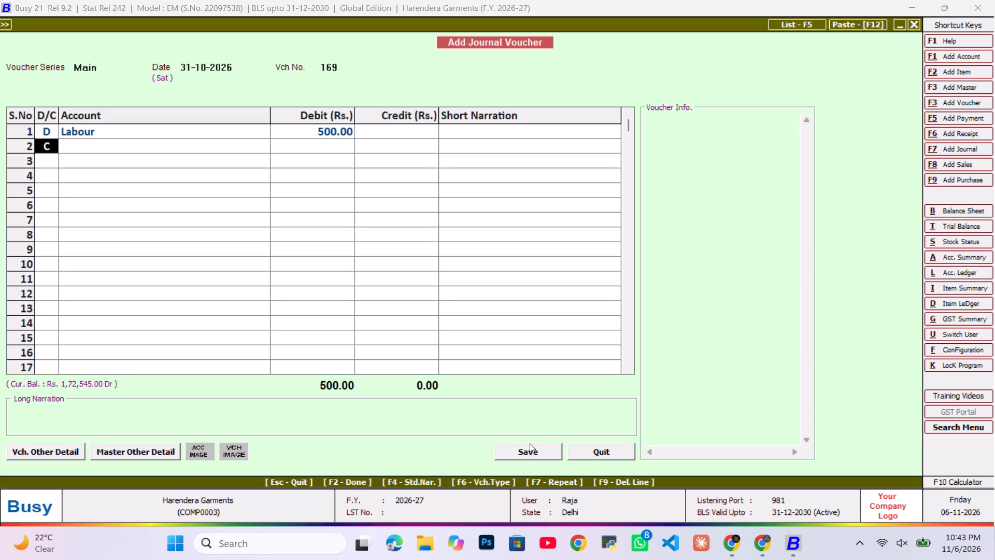
Credit RJ Enterprises 500 on the journal's second line.
{"action": "key", "text": "Return"}
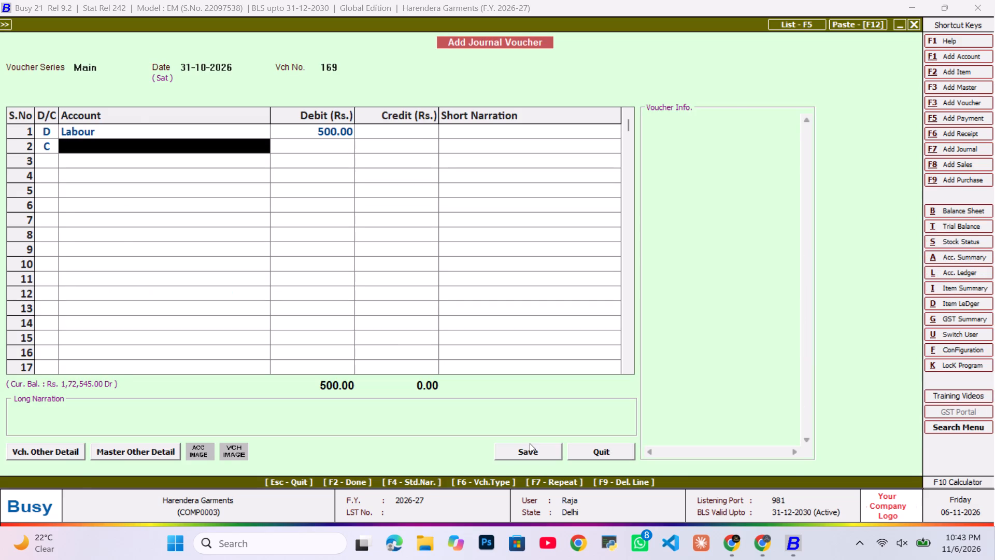
{"action": "key", "text": "alt+Tab"}
{"action": "key", "text": "alt+Tab"}
{"action": "type", "text": "rj"}
{"action": "key", "text": "Return"}
{"action": "key", "text": "Return"}
{"action": "key", "text": "Return"}
Enter "ajay" as the long narration and save the 31-10-2026 journal voucher.
{"action": "key", "text": "Tab"}
{"action": "type", "text": "ajay"}
{"action": "key", "text": "Return"}
{"action": "key", "text": "Tab"}
{"action": "key", "text": "Return"}
{"action": "key", "text": "Tab"}
{"action": "key", "text": "Return"}
Check RJ's next unmatched payment and start a journal voucher dated 1-11-2026 for it in Harendera Garments' books.
{"action": "key", "text": "End"}
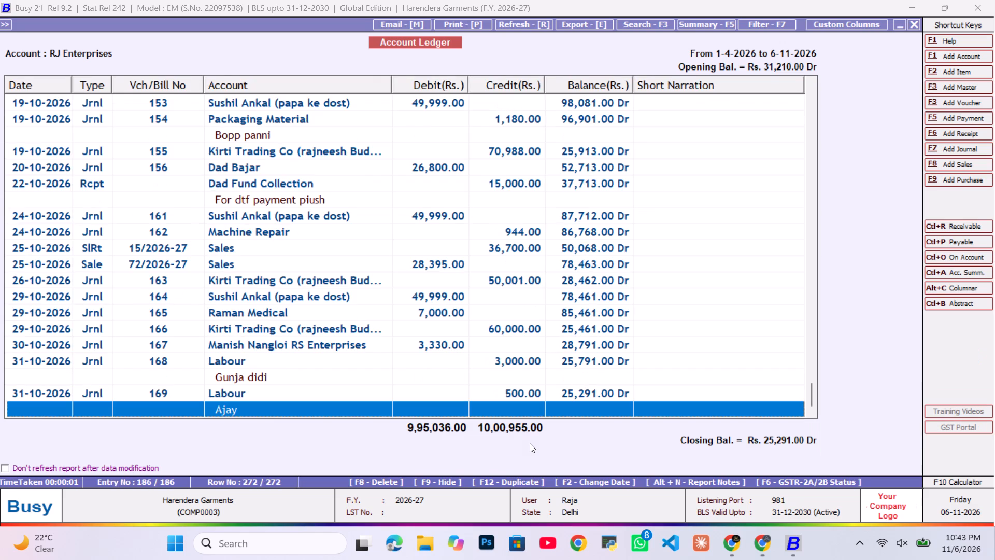
{"action": "key", "text": "Up"}
{"action": "key", "text": "alt+Tab"}
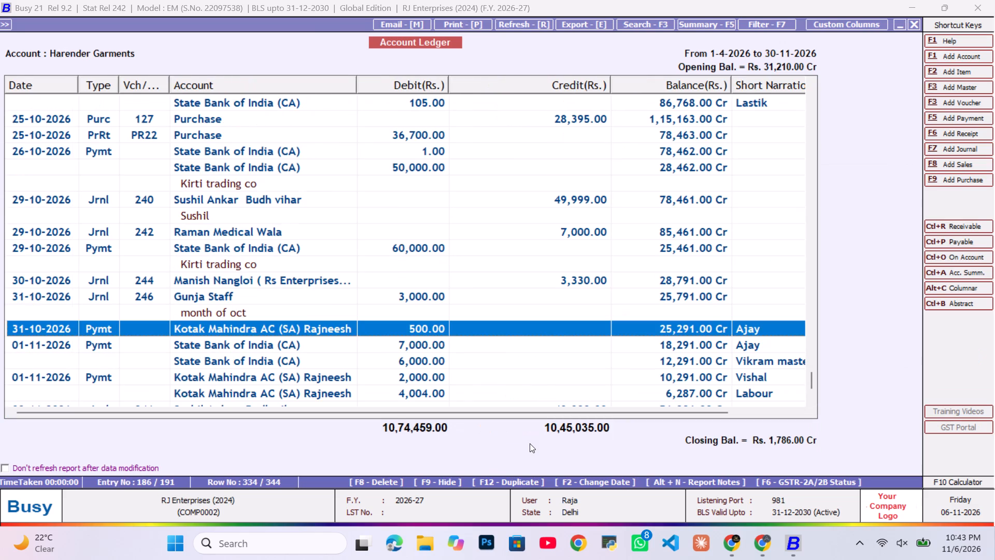
{"action": "key", "text": "Down"}
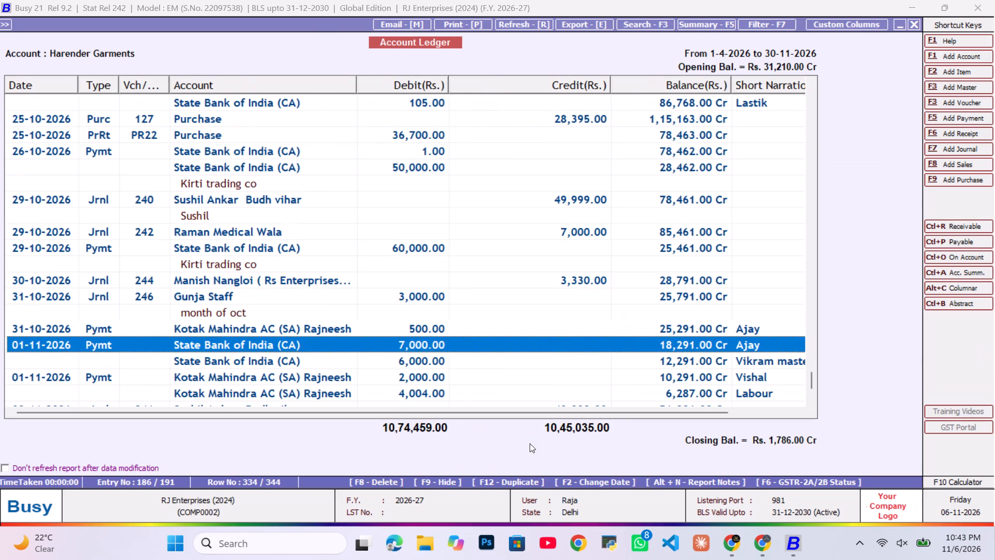
{"action": "key", "text": "alt+Tab"}
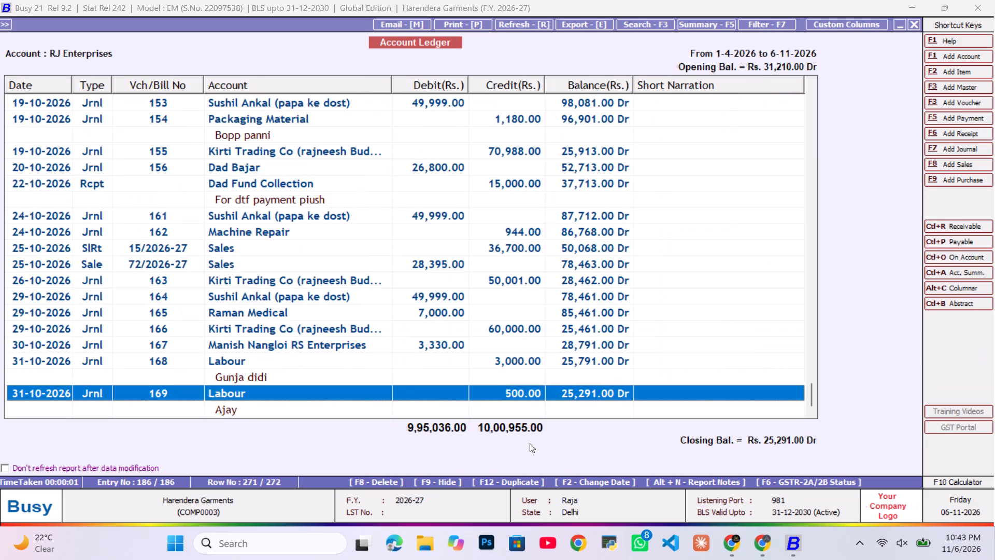
{"action": "key", "text": "alt+F7"}
{"action": "key", "text": "Return"}
{"action": "key", "text": "Tab"}
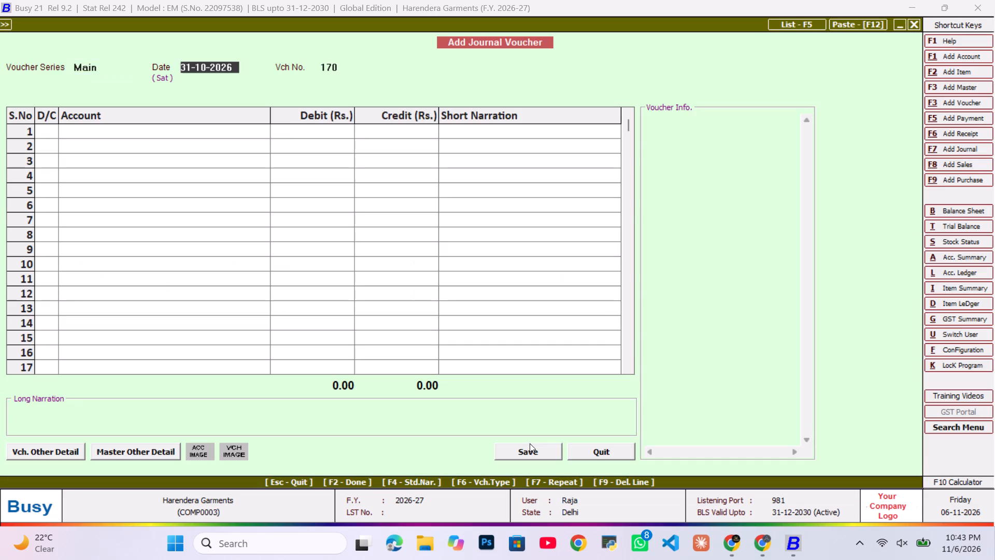
{"action": "type", "text": "1-11"}
{"action": "key", "text": "Return"}
{"action": "key", "text": "Tab"}
{"action": "key", "text": "Return"}
Debit the Labour account 7,000 on the first line of the 1-11-2026 journal voucher.
{"action": "type", "text": "lab"}
{"action": "key", "text": "Return"}
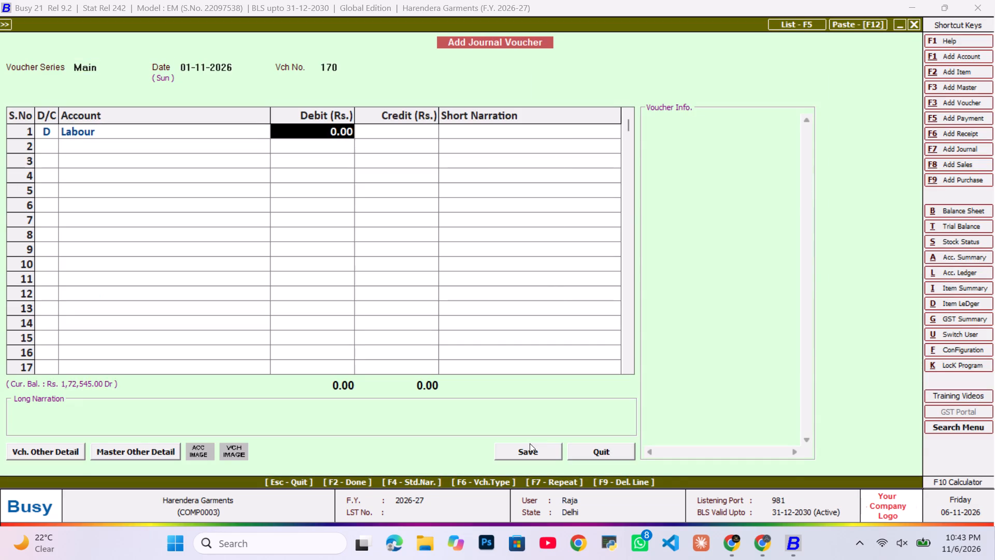
{"action": "key", "text": "alt+Tab"}
{"action": "key", "text": "alt+Tab"}
{"action": "type", "text": "7000"}
{"action": "key", "text": "Return"}
{"action": "key", "text": "Return"}
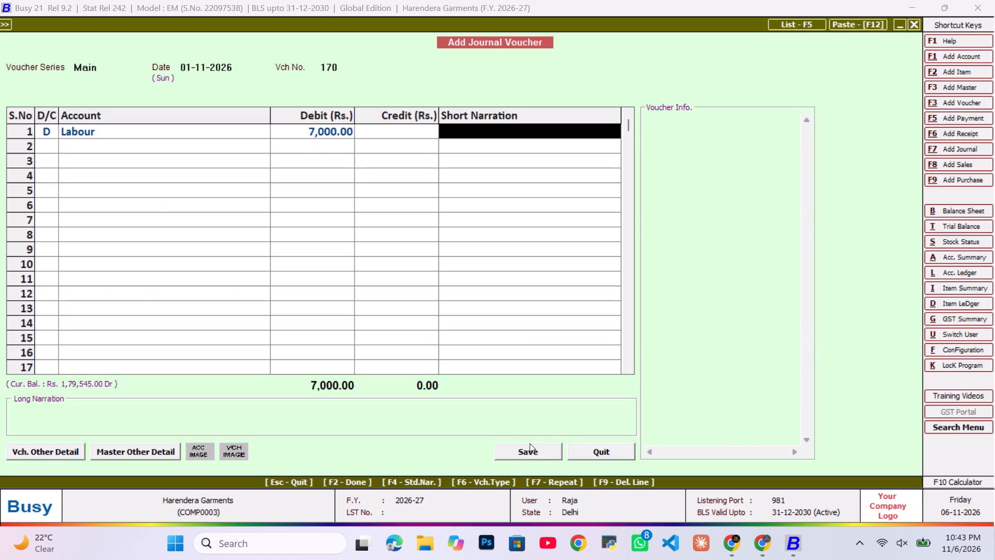
Add a second debit line to the journal for the Labour account with 6,000.
{"action": "key", "text": "d"}
{"action": "key", "text": "d"}
{"action": "key", "text": "Return"}
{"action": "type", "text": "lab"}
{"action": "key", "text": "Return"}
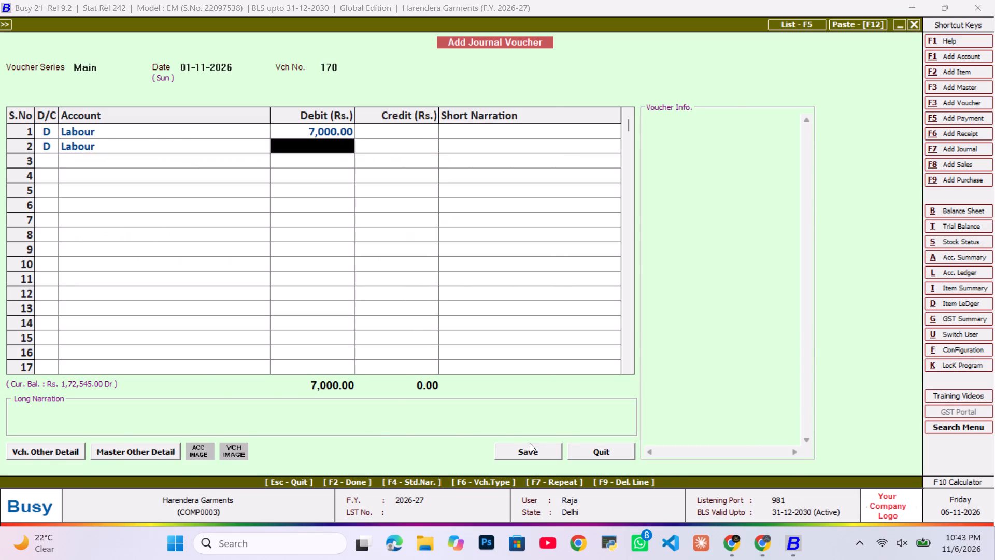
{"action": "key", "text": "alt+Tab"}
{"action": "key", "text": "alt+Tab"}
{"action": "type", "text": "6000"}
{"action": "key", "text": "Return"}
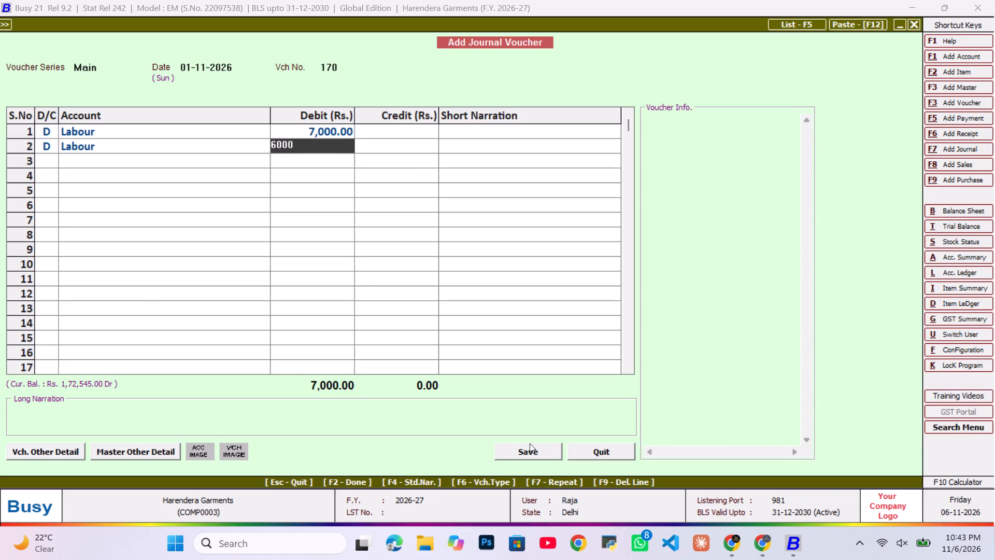
Enter "ajay" as the short narration of the 7,000 Labour line, matching RJ's ledger.
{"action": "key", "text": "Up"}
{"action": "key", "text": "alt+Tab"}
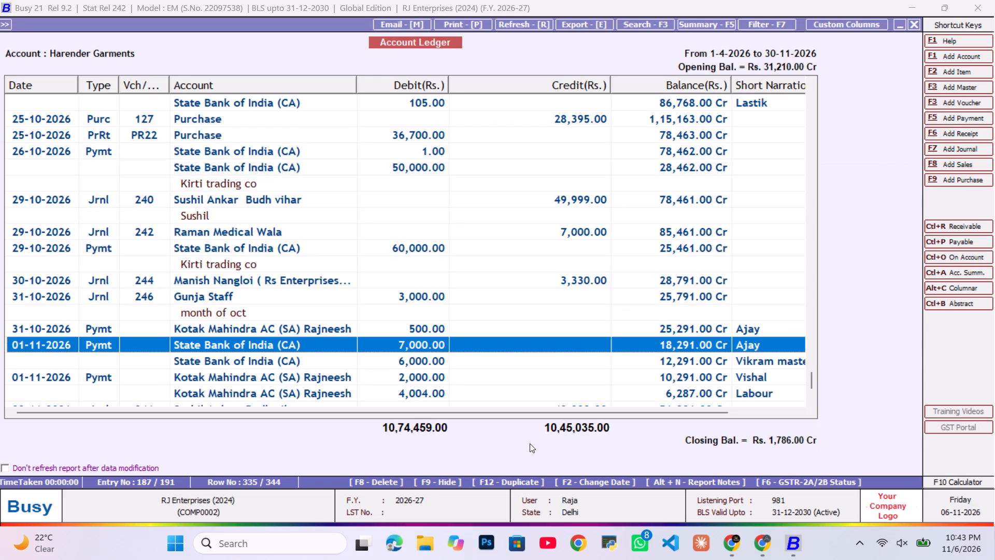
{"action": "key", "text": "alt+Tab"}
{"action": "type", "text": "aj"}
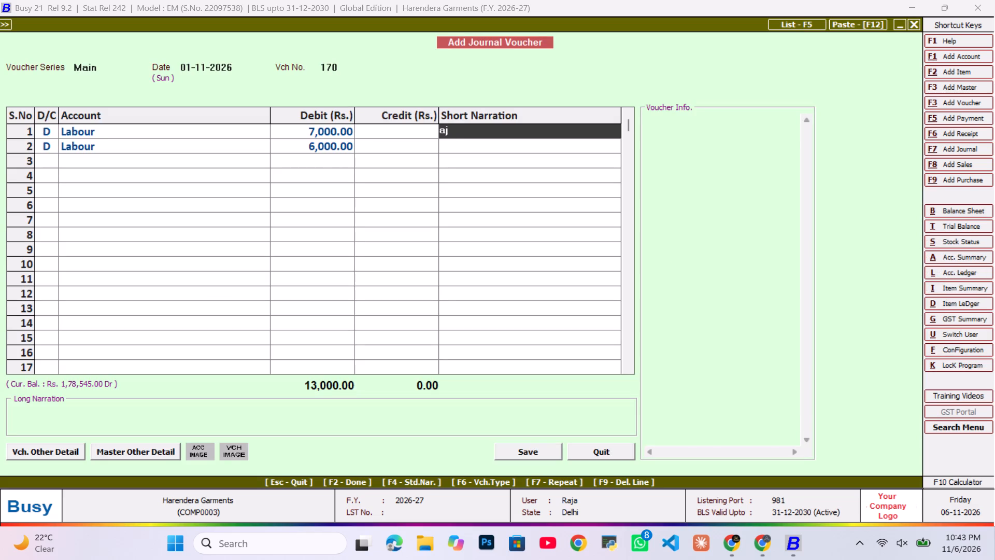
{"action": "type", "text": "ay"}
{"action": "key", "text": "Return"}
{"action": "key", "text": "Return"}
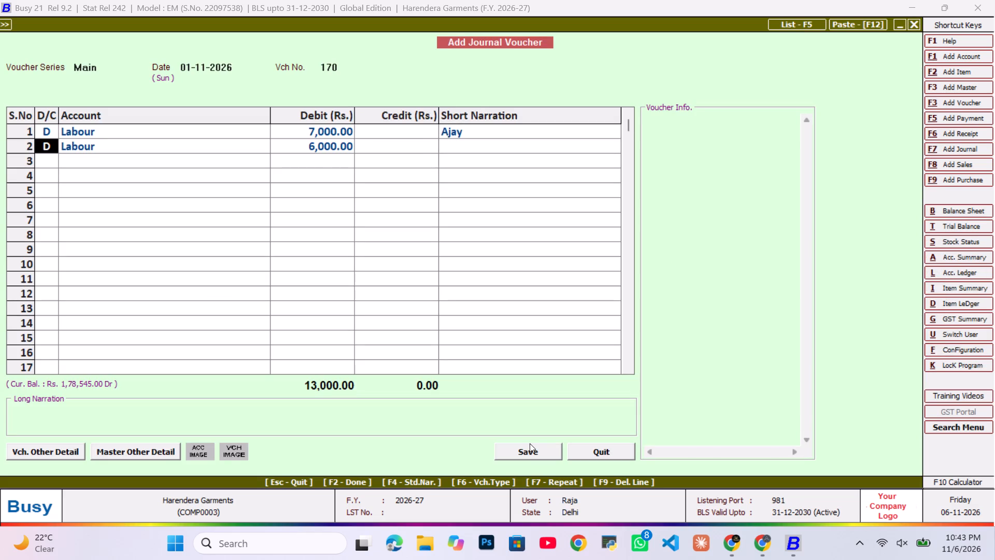
Enter "vikram master" as the short narration of the 6,000 Labour line.
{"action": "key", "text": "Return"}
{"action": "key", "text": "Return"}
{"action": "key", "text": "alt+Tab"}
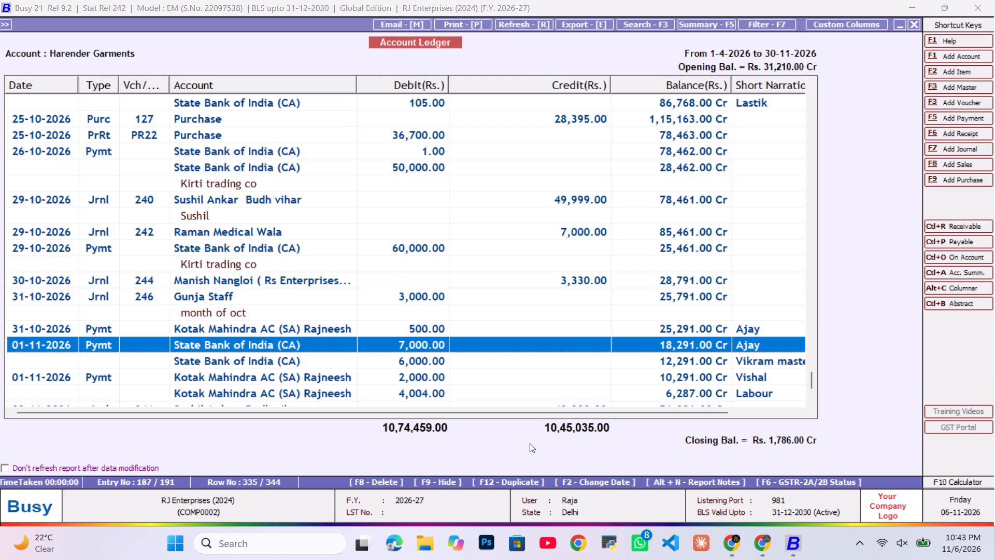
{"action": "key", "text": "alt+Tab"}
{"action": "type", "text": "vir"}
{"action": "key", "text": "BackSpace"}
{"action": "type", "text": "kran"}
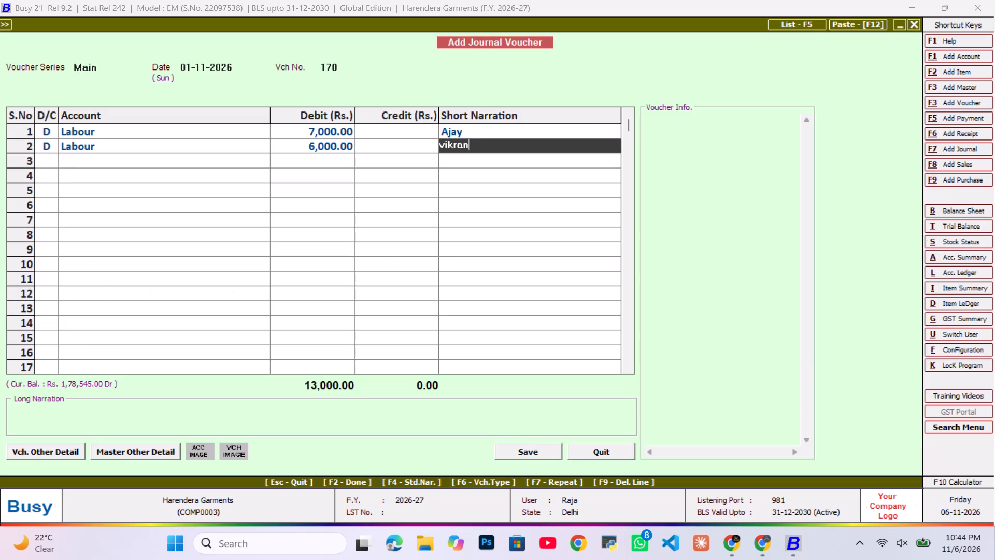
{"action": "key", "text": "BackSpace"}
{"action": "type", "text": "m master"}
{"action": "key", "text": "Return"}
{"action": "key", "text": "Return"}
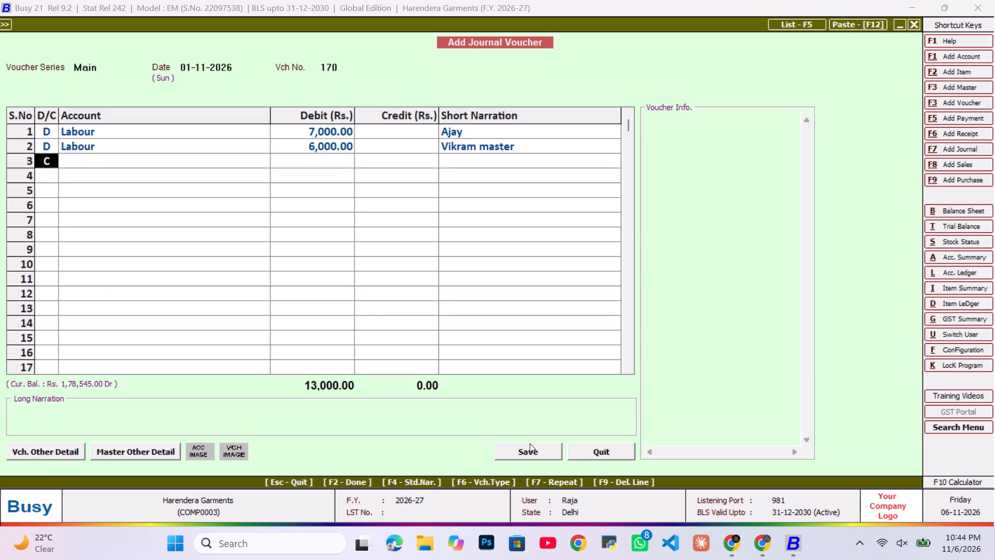
Credit RJ Enterprises 13,000 on the third line and save the 1-11-2026 journal voucher.
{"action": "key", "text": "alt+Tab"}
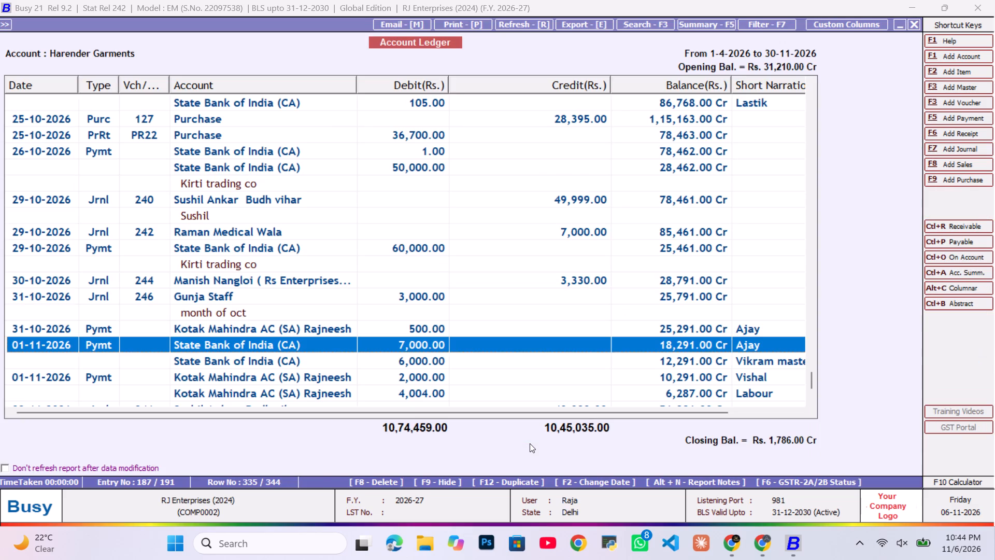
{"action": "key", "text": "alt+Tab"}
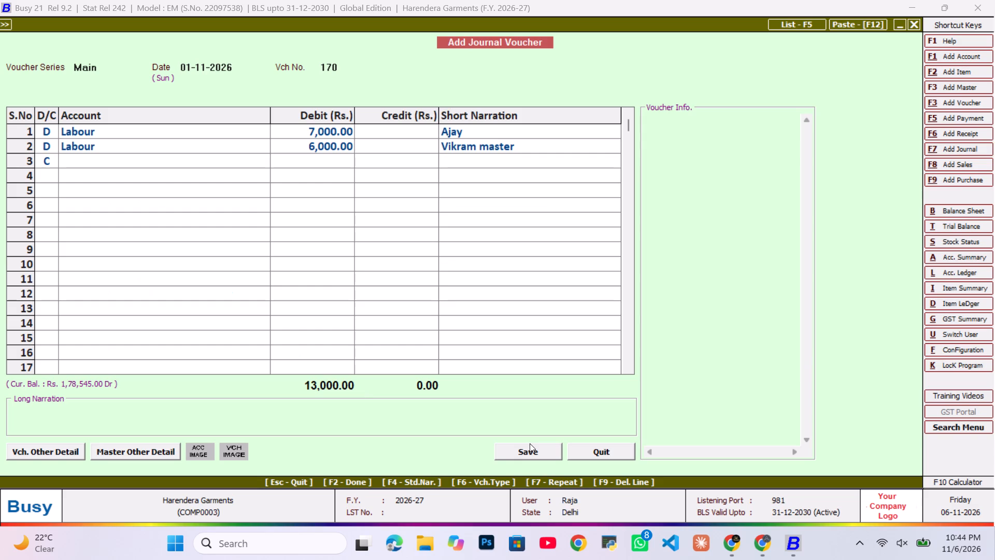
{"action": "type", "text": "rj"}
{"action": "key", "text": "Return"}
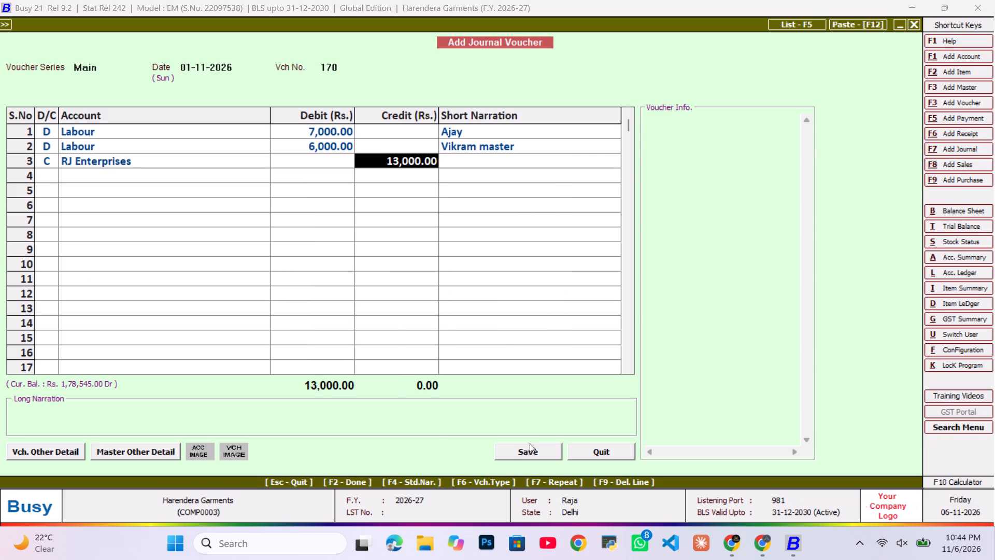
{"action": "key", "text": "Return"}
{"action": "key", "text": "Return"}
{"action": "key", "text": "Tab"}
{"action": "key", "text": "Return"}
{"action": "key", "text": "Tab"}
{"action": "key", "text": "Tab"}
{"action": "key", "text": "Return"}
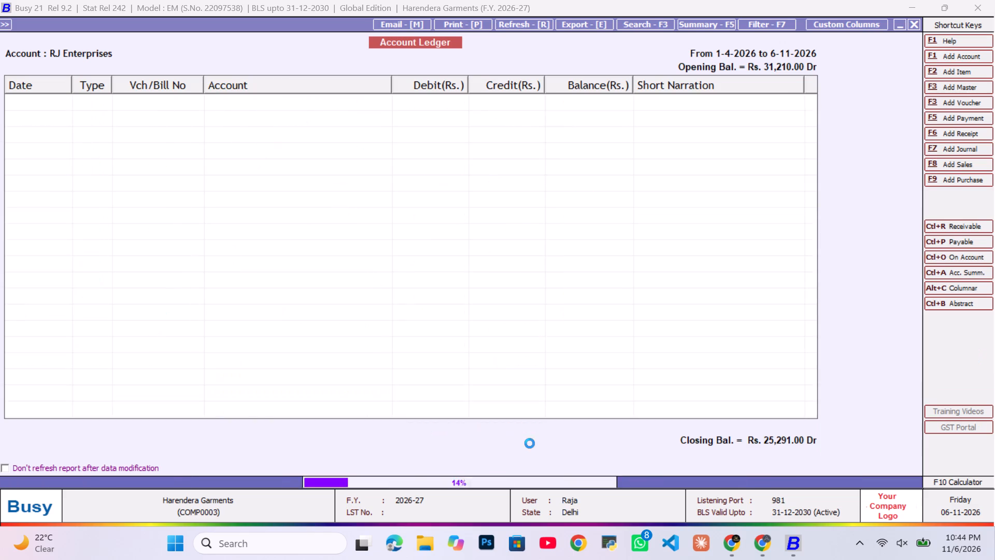
Compare both ledgers' latest entries and examine the payments following the Vikram master payment in RJ's Harender Garments ledger.
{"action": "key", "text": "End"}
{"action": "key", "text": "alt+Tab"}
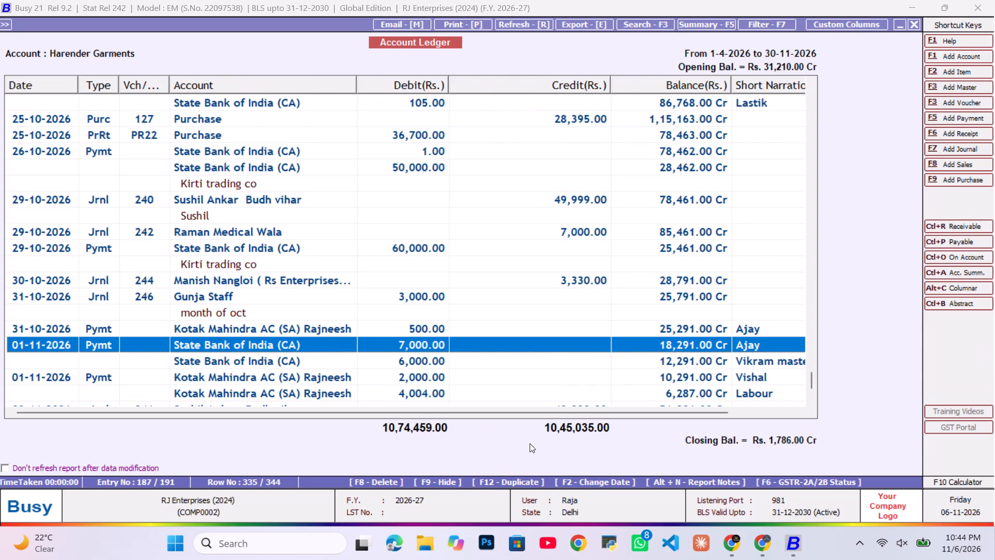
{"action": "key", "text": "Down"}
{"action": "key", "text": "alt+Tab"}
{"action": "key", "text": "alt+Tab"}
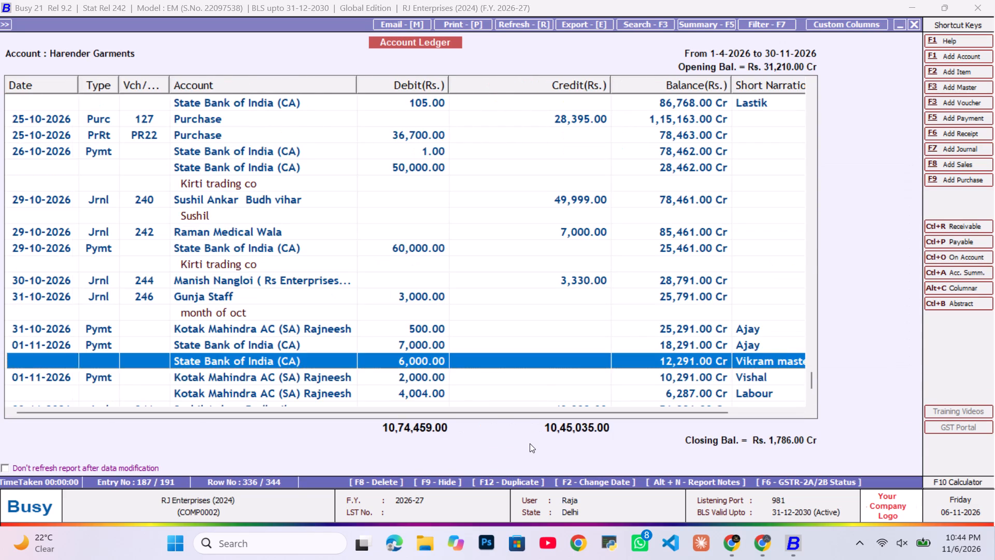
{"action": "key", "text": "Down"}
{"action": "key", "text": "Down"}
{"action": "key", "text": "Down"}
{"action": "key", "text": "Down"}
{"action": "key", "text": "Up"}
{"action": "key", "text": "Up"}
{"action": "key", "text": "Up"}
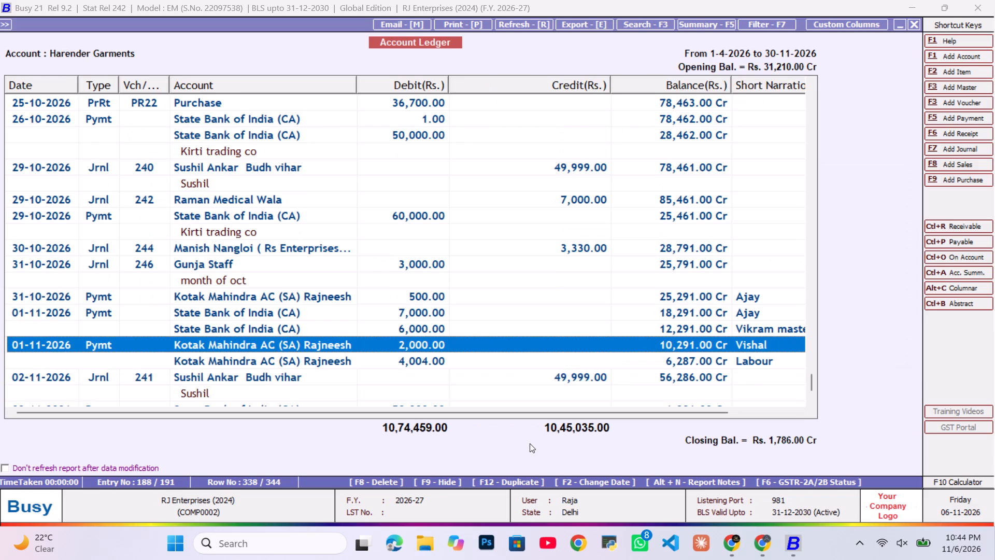
Start another journal voucher dated 01-11-2026 in Harendera Garments' books for RJ's Kotak Mahindra payment to Vishal.
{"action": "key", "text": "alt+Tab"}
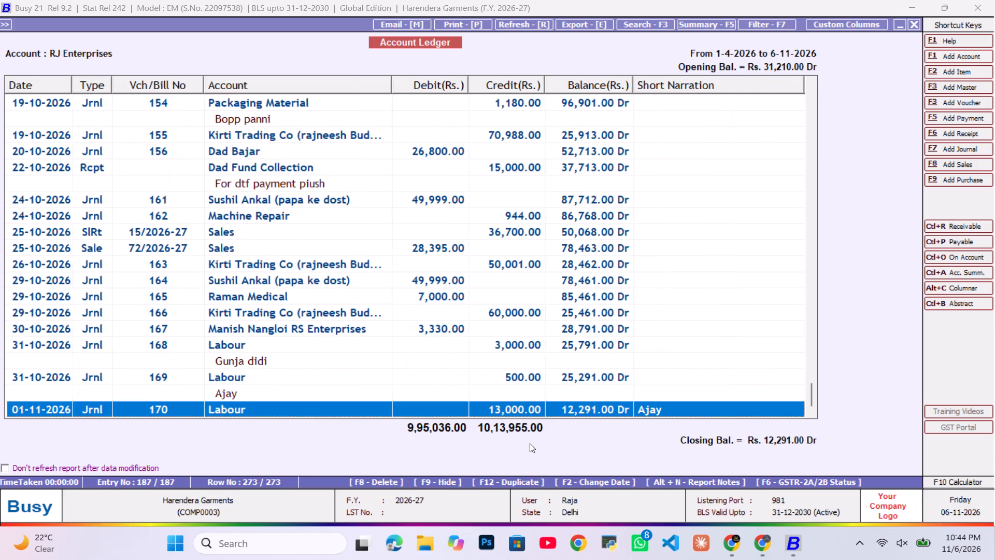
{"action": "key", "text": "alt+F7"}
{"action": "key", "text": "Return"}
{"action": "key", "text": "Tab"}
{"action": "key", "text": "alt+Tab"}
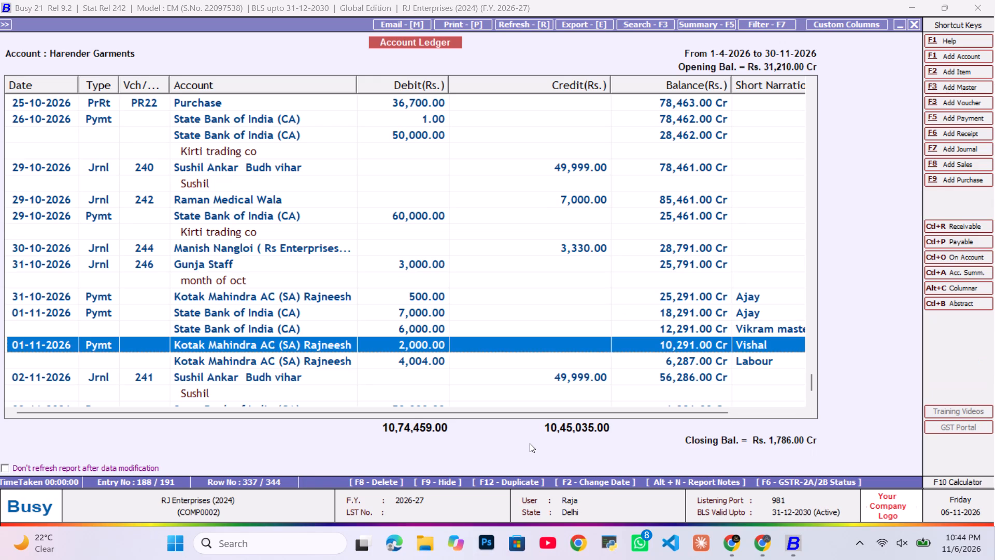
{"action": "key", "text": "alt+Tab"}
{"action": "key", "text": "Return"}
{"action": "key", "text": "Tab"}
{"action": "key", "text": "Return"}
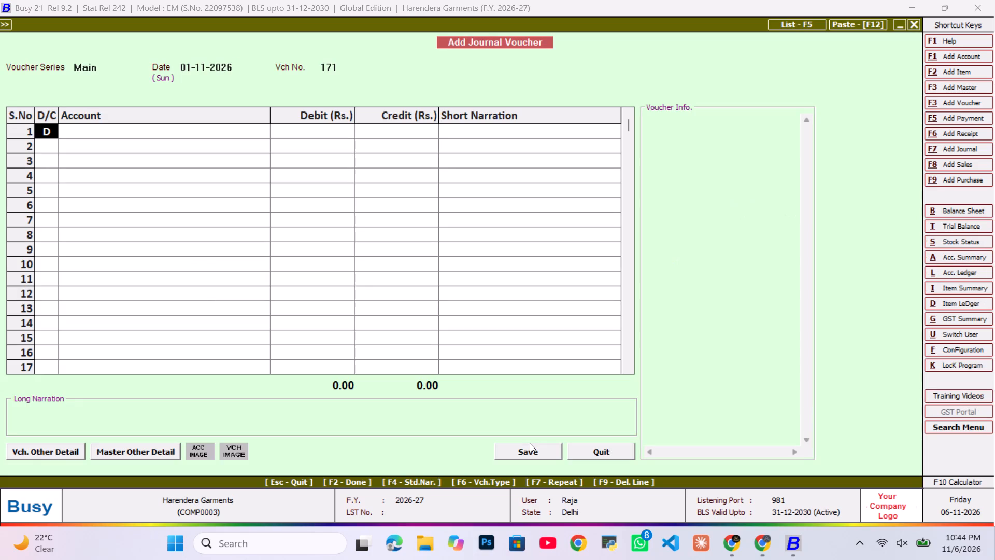
Debit the Labour account 2,000 on the first line of the 01-11-2026 journal voucher.
{"action": "type", "text": "lba"}
{"action": "key", "text": "Return"}
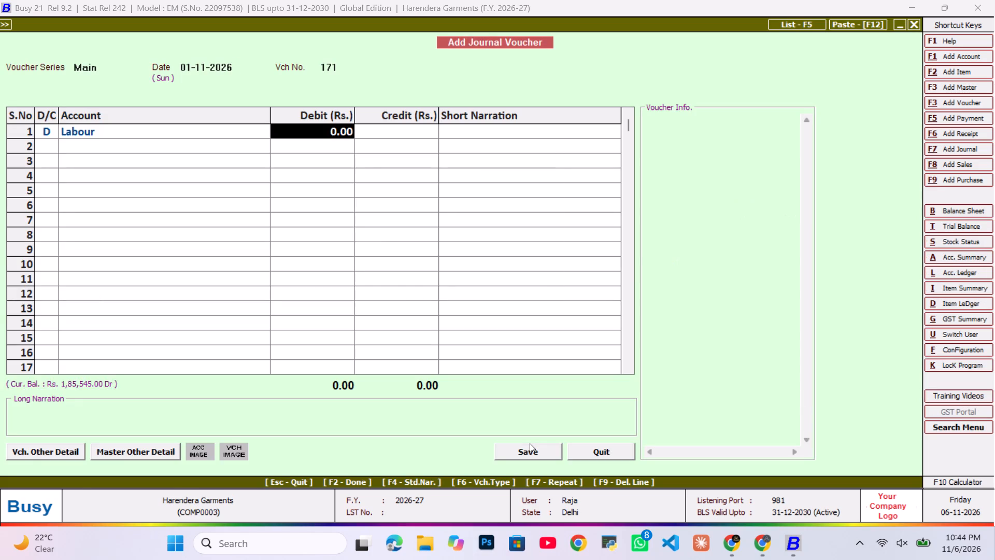
{"action": "key", "text": "alt+Tab"}
{"action": "key", "text": "alt+Tab"}
{"action": "type", "text": "2000"}
{"action": "key", "text": "Return"}
{"action": "key", "text": "Return"}
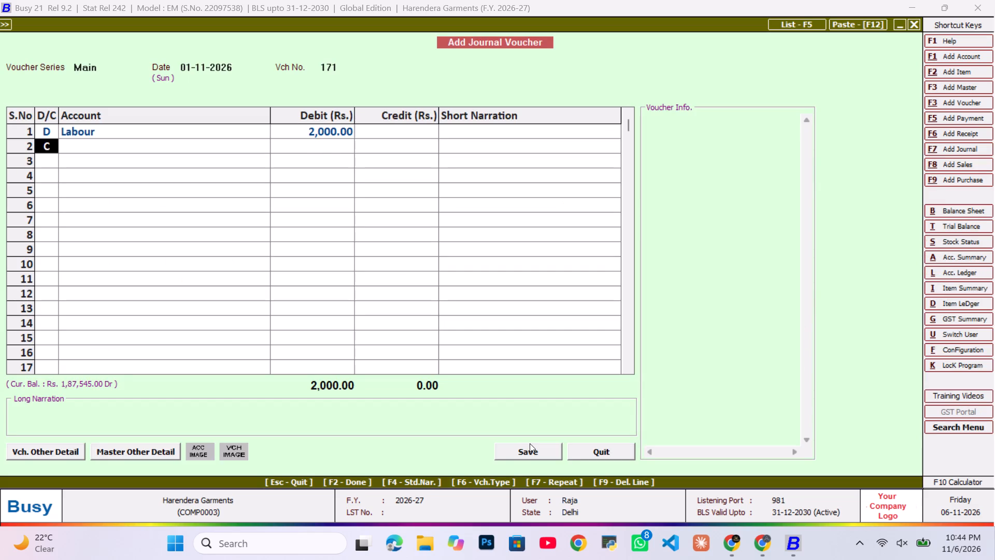
Debit Labour 4,004 on the second line, matching the Labour payment in RJ's Harender Garments ledger.
{"action": "key", "text": "d"}
{"action": "key", "text": "d"}
{"action": "key", "text": "Return"}
{"action": "type", "text": "lab"}
{"action": "key", "text": "Return"}
{"action": "key", "text": "alt+Tab"}
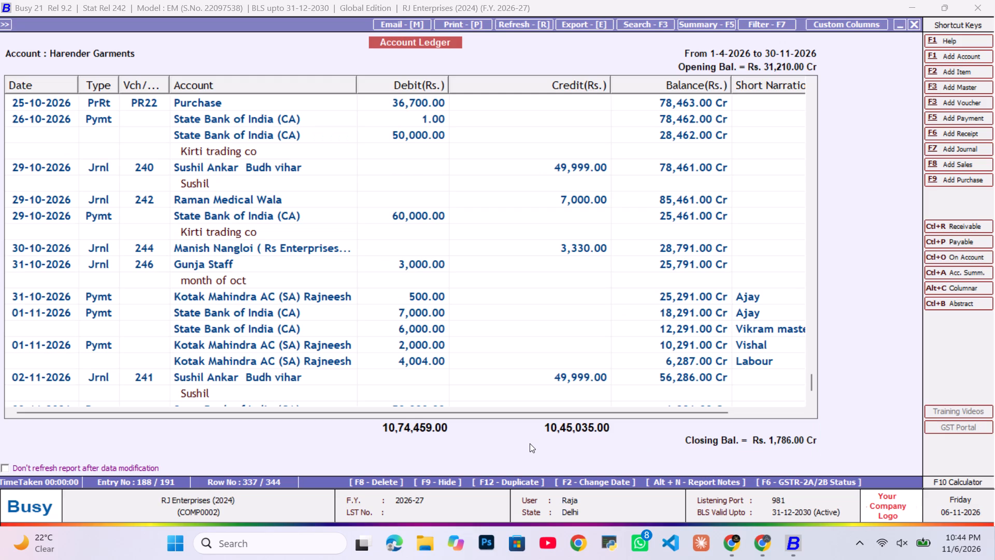
{"action": "key", "text": "alt+Tab"}
{"action": "type", "text": "400"}
{"action": "key", "text": "4"}
{"action": "key", "text": "Return"}
{"action": "key", "text": "Return"}
{"action": "key", "text": "Return"}
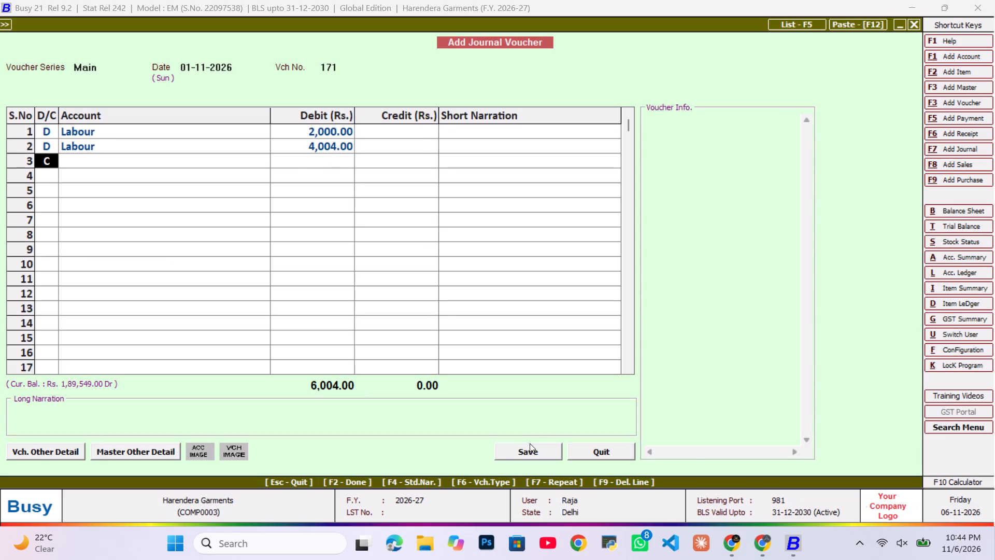
Credit RJ Enterprises 6,004 on the third line and save the 01-11-2026 journal voucher.
{"action": "type", "text": "rj"}
{"action": "key", "text": "Return"}
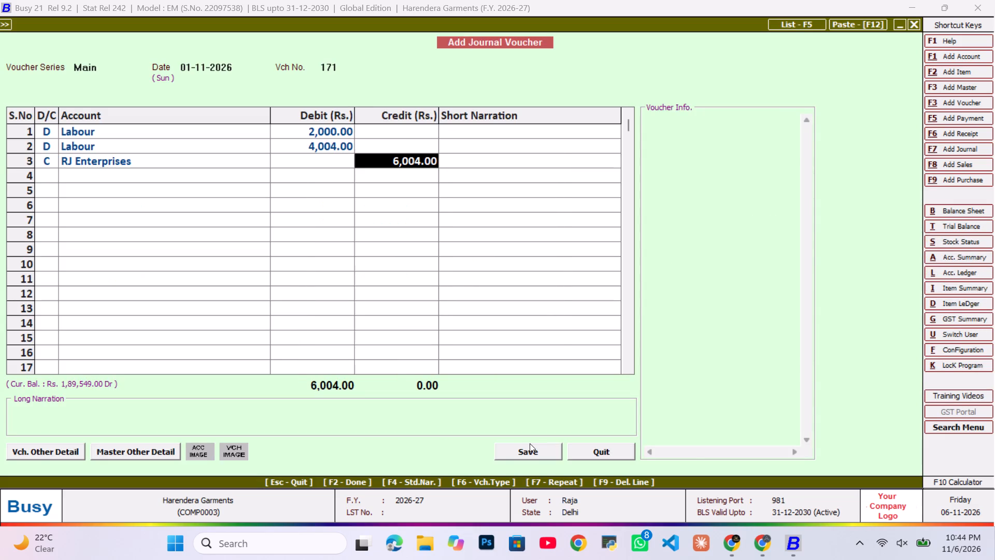
{"action": "key", "text": "Return"}
{"action": "key", "text": "Return"}
{"action": "key", "text": "Tab"}
{"action": "key", "text": "Return"}
{"action": "key", "text": "Tab"}
{"action": "key", "text": "Tab"}
{"action": "key", "text": "Return"}
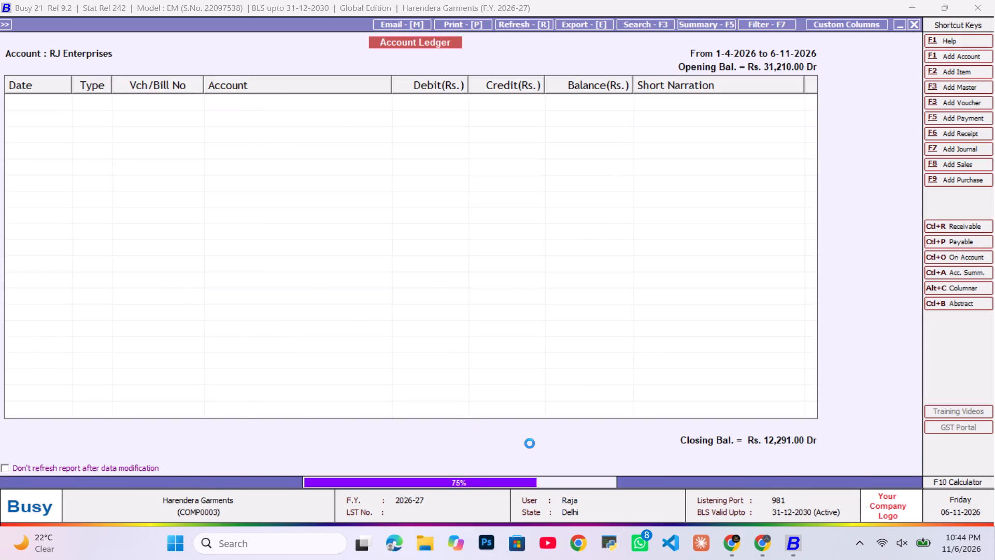
Compare the latest 01-11-2026 entries and short narrations in the RJ Enterprises ledger with RJ's Harender Garments ledger.
{"action": "key", "text": "End"}
{"action": "key", "text": "Up"}
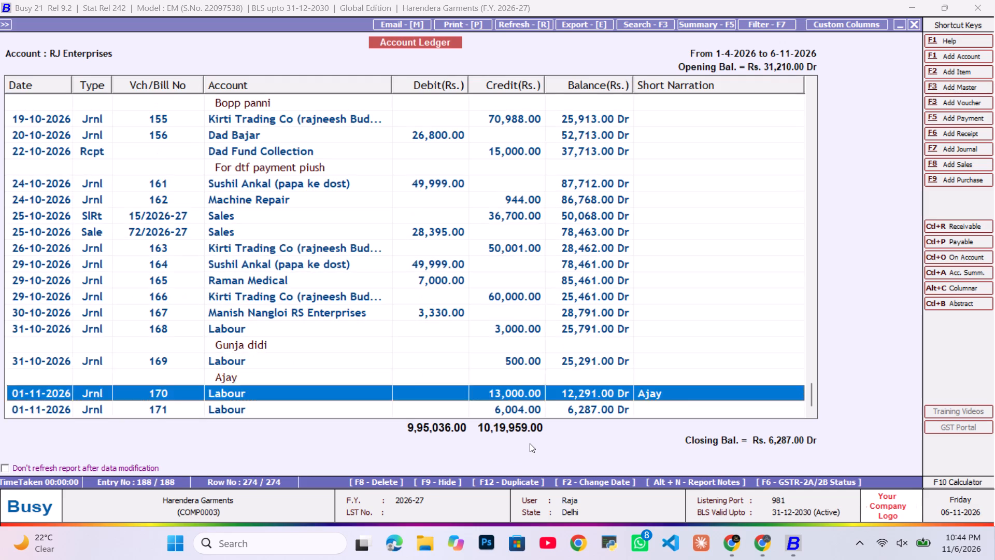
{"action": "key", "text": "Up"}
{"action": "key", "text": "Up"}
{"action": "key", "text": "Up"}
{"action": "key", "text": "Down"}
{"action": "key", "text": "Down"}
{"action": "key", "text": "Down"}
{"action": "key", "text": "Down"}
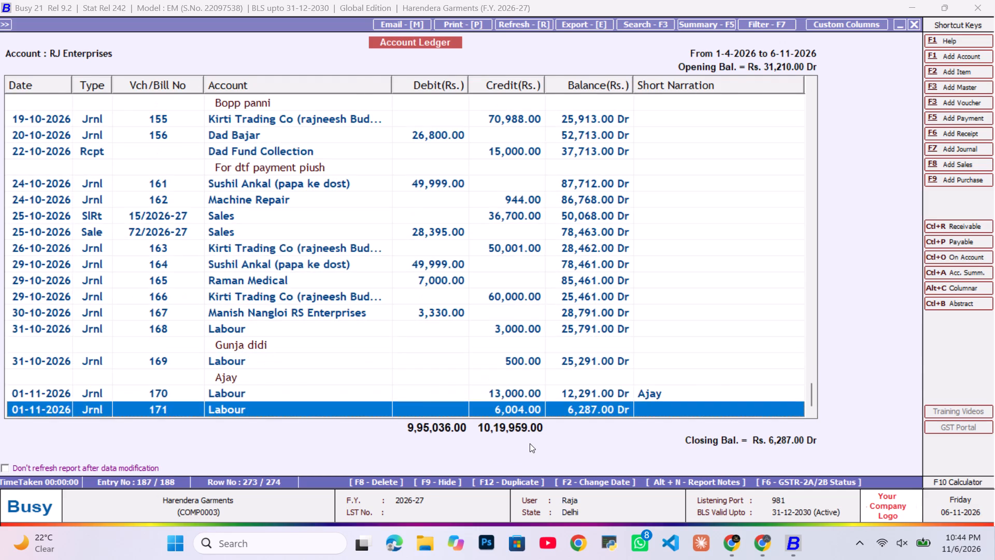
{"action": "key", "text": "alt+Tab"}
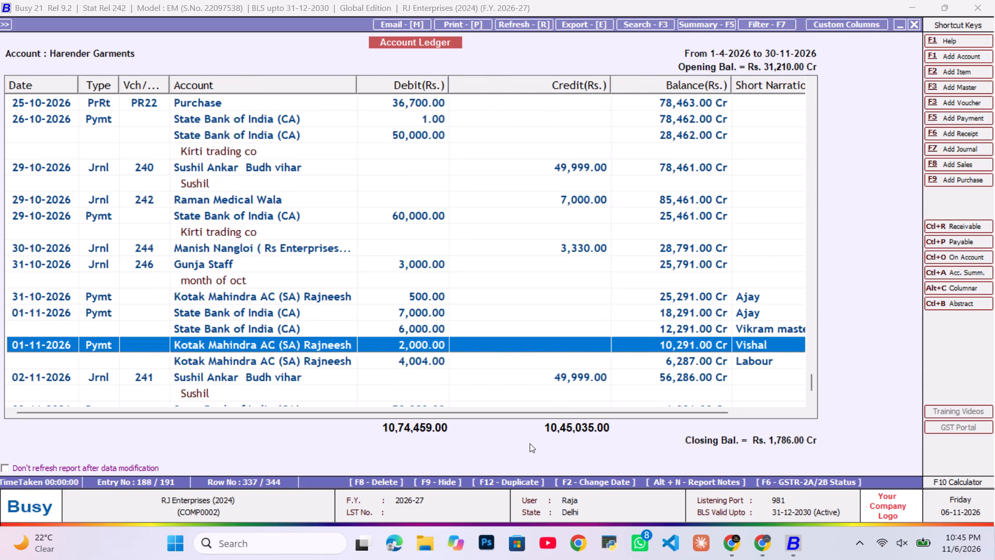
{"action": "key", "text": "alt+Tab"}
Reopen journal voucher 171 and enter "vishal" as the short narration of the 2,000 Labour line.
{"action": "key", "text": "Return"}
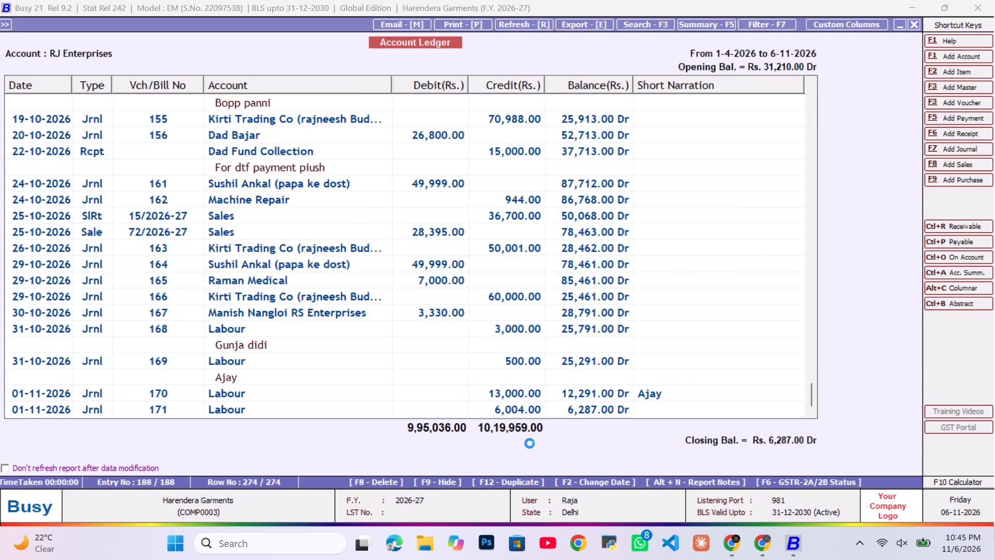
{"action": "left_click", "coordinate": [512, 131]}
{"action": "key", "text": "alt+Tab"}
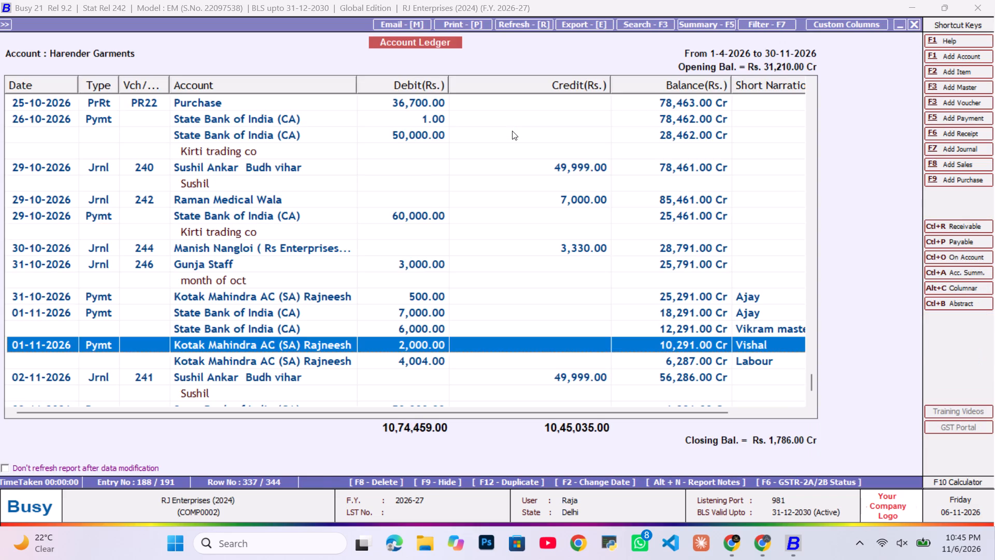
{"action": "key", "text": "alt+Tab"}
{"action": "type", "text": "vishal"}
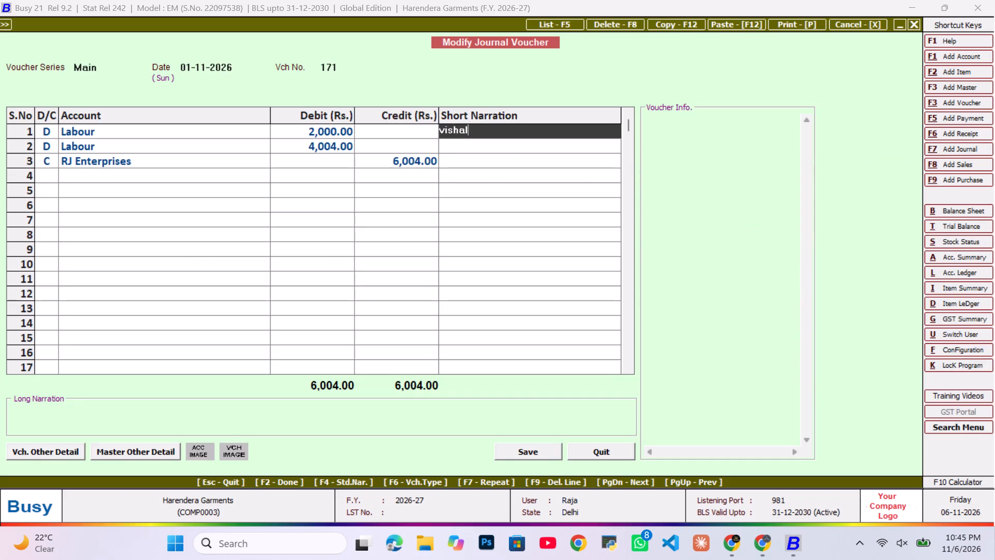
{"action": "key", "text": "Return"}
{"action": "key", "text": "Return"}
{"action": "key", "text": "Return"}
{"action": "key", "text": "Return"}
{"action": "key", "text": "alt+Tab"}
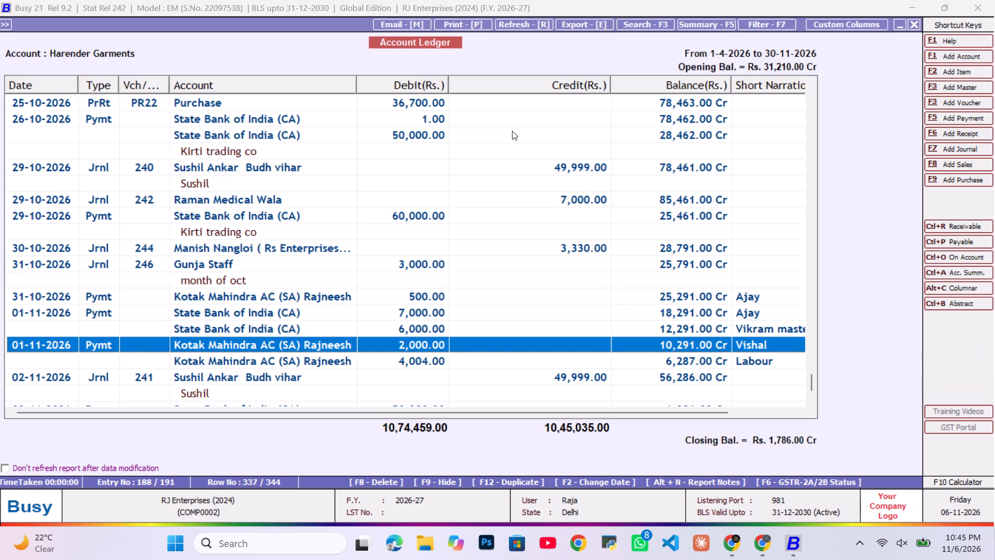
{"action": "key", "text": "alt+Tab"}
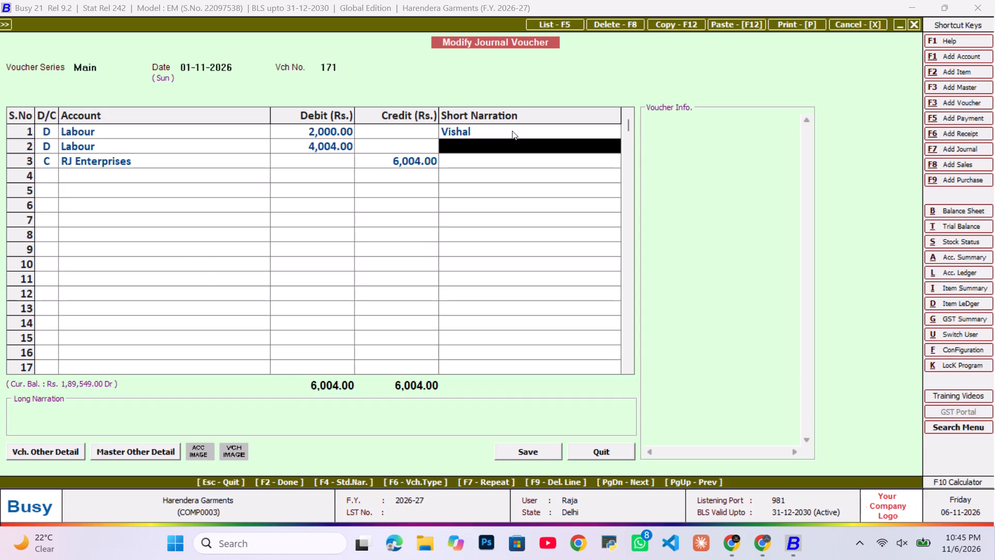
Enter "silai wlaa" as the short narration of the 4,004 Labour line and save the modified voucher.
{"action": "type", "text": "silai wlaa"}
{"action": "key", "text": "Return"}
{"action": "key", "text": "Return"}
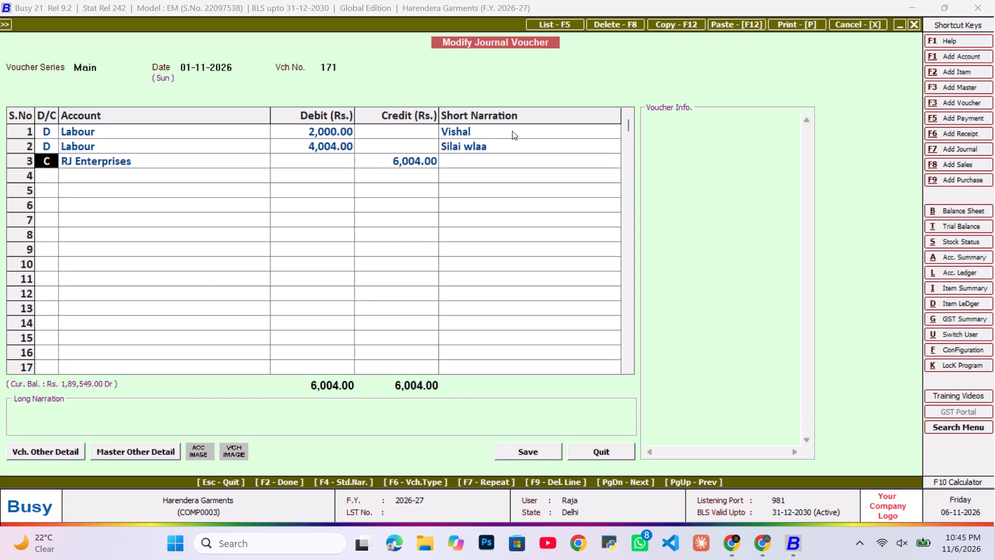
{"action": "key", "text": "Return"}
{"action": "key", "text": "Return"}
{"action": "key", "text": "Return"}
{"action": "key", "text": "Tab"}
{"action": "key", "text": "Return"}
{"action": "key", "text": "Tab"}
{"action": "key", "text": "Tab"}
{"action": "key", "text": "Return"}
{"action": "key", "text": "End"}
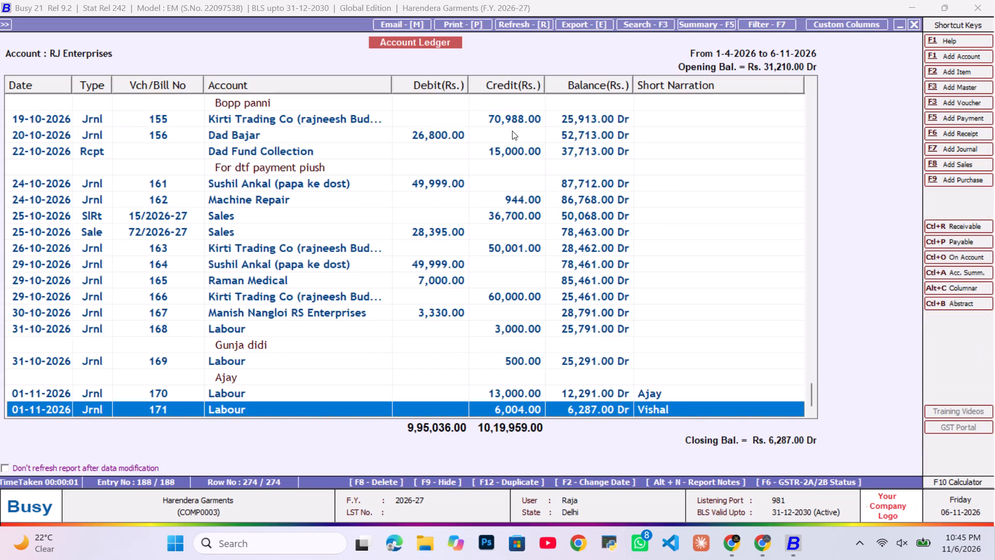
Examine the remaining entries from 02-11-2026 onward in RJ's Harender Garments ledger.
{"action": "key", "text": "alt+Tab"}
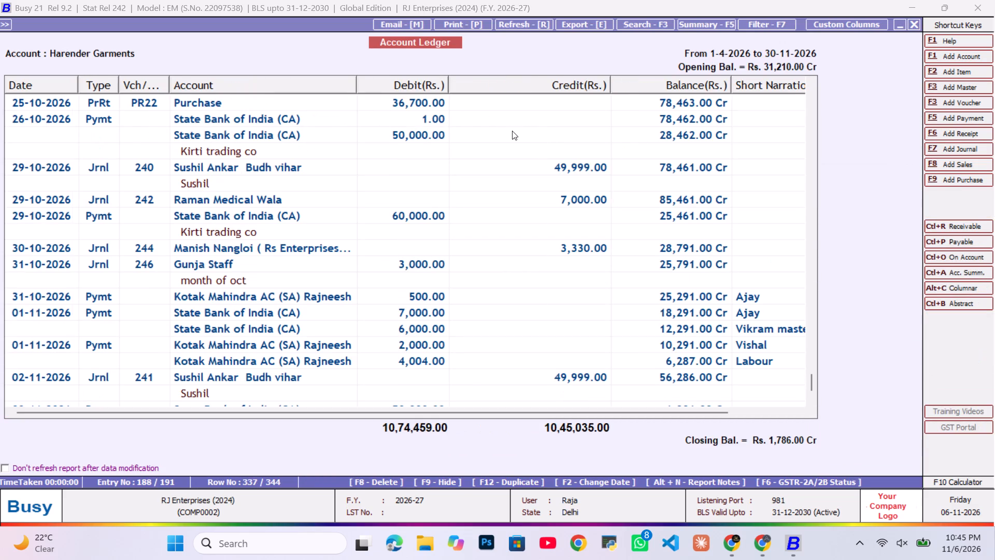
{"action": "key", "text": "Down"}
{"action": "key", "text": "Down"}
{"action": "key", "text": "Down"}
{"action": "key", "text": "Down"}
{"action": "key", "text": "Down"}
{"action": "key", "text": "Down"}
{"action": "key", "text": "Down"}
{"action": "key", "text": "Down"}
{"action": "key", "text": "Down"}
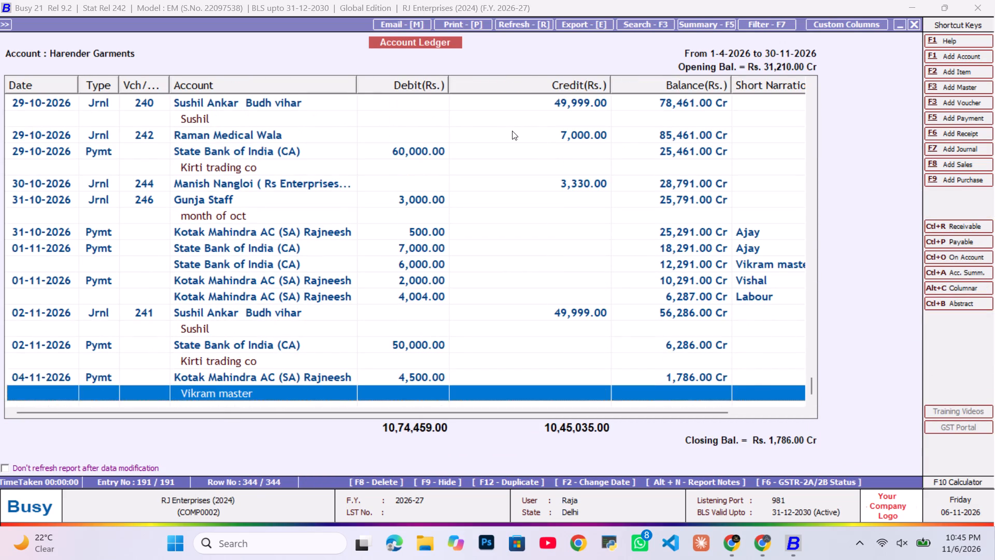
{"action": "key", "text": "Up"}
{"action": "key", "text": "Up"}
{"action": "key", "text": "Up"}
{"action": "key", "text": "Up"}
{"action": "key", "text": "Up"}
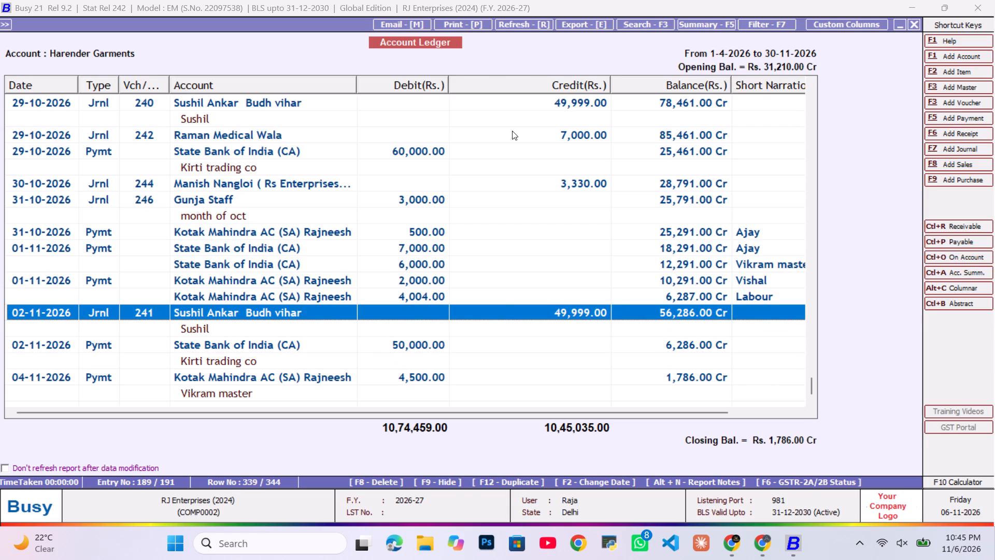
Start a journal voucher dated 02-11-2026 in Harendera Garments' books for RJ's Sushil journal entry.
{"action": "key", "text": "alt+Tab"}
{"action": "key", "text": "alt+F7"}
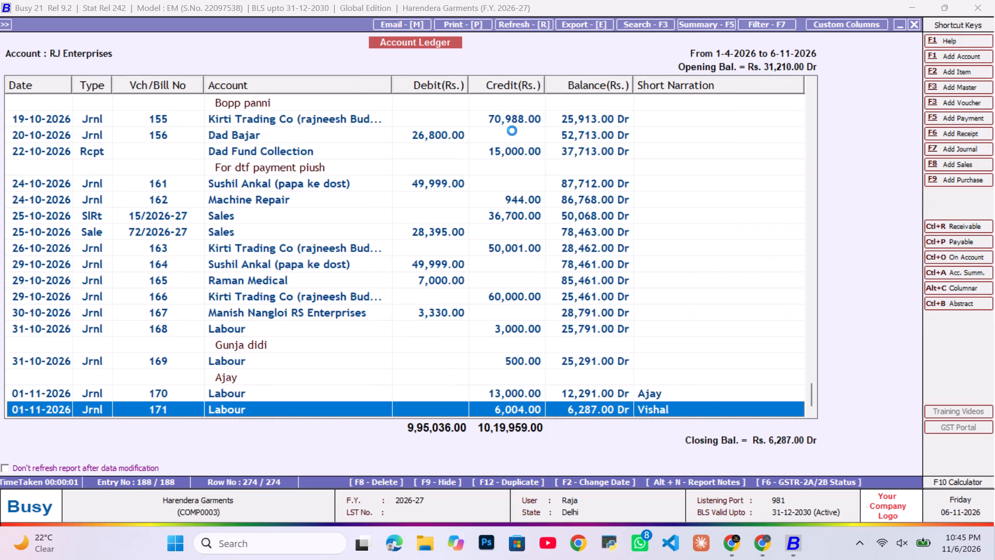
{"action": "key", "text": "alt+Return"}
{"action": "key", "text": "alt+Tab"}
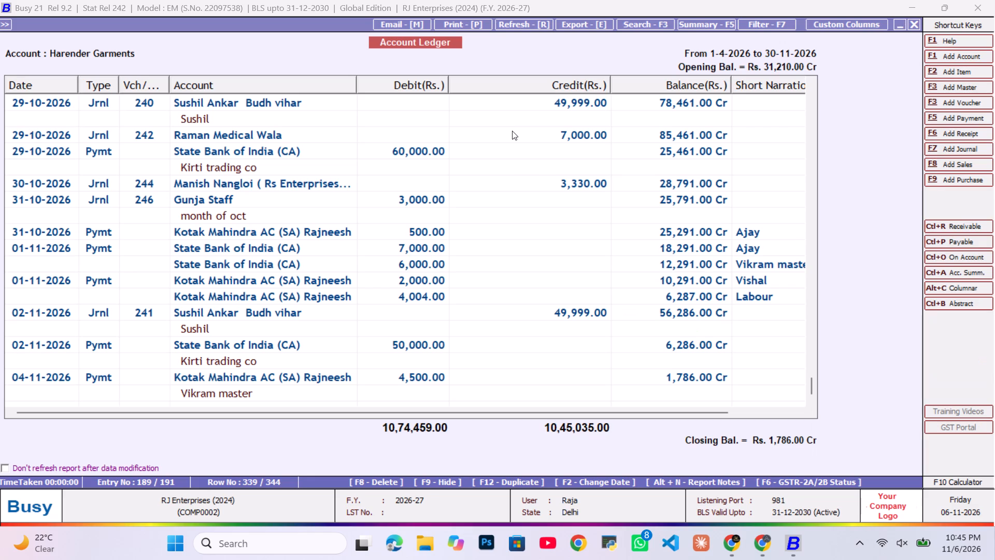
{"action": "key", "text": "alt+Tab"}
{"action": "key", "text": "Return"}
{"action": "key", "text": "Tab"}
{"action": "key", "text": "2"}
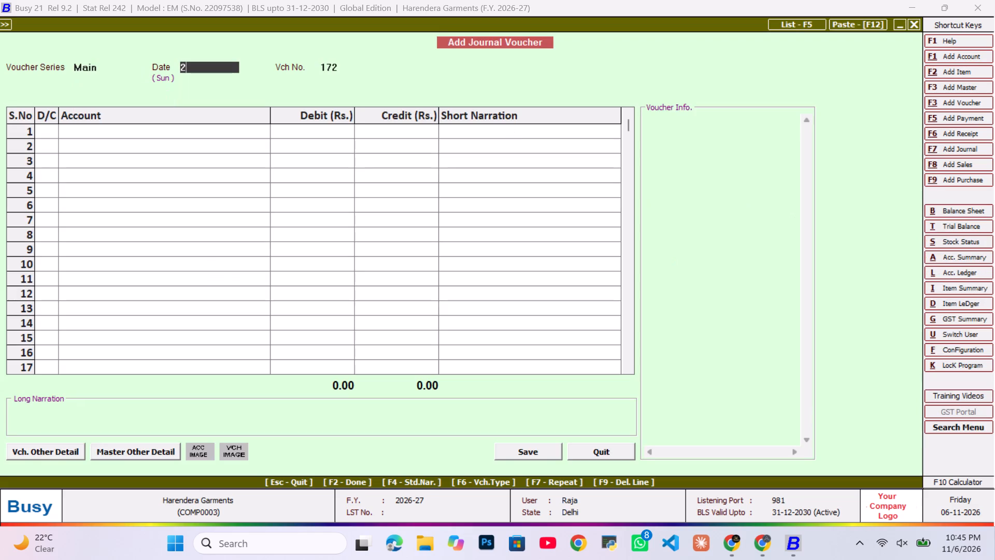
{"action": "key", "text": "Return"}
{"action": "key", "text": "Tab"}
{"action": "key", "text": "Return"}
{"action": "key", "text": "alt+Tab"}
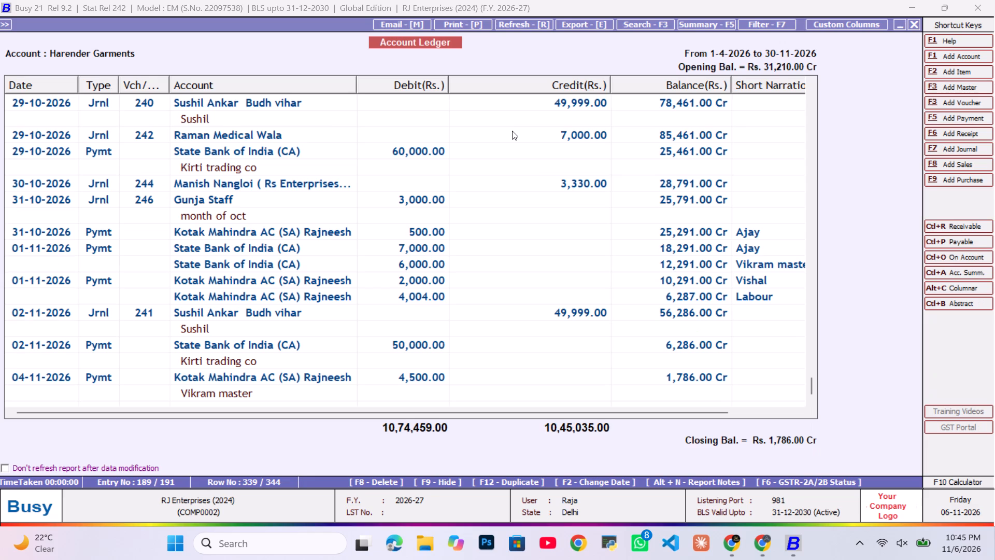
{"action": "key", "text": "alt+Tab"}
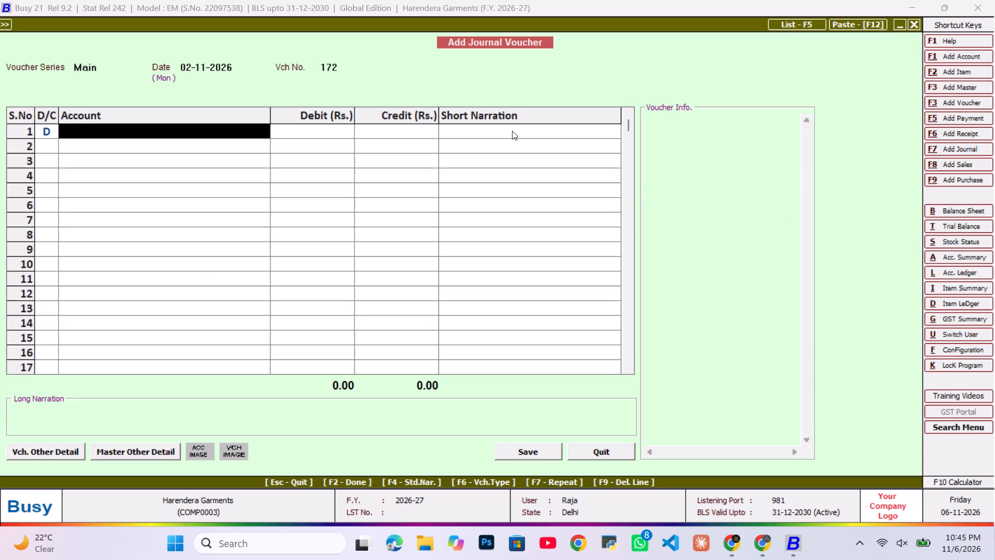
Debit RJ Enterprises 49,999 on the first line of the 02-11-2026 journal voucher.
{"action": "type", "text": "rj"}
{"action": "key", "text": "Return"}
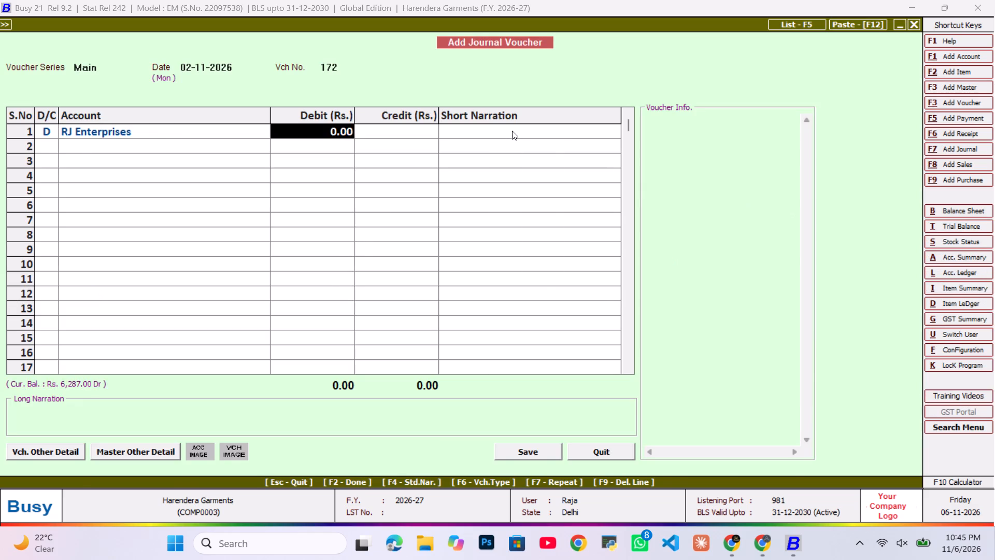
{"action": "key", "text": "alt+Tab"}
{"action": "key", "text": "alt+Tab"}
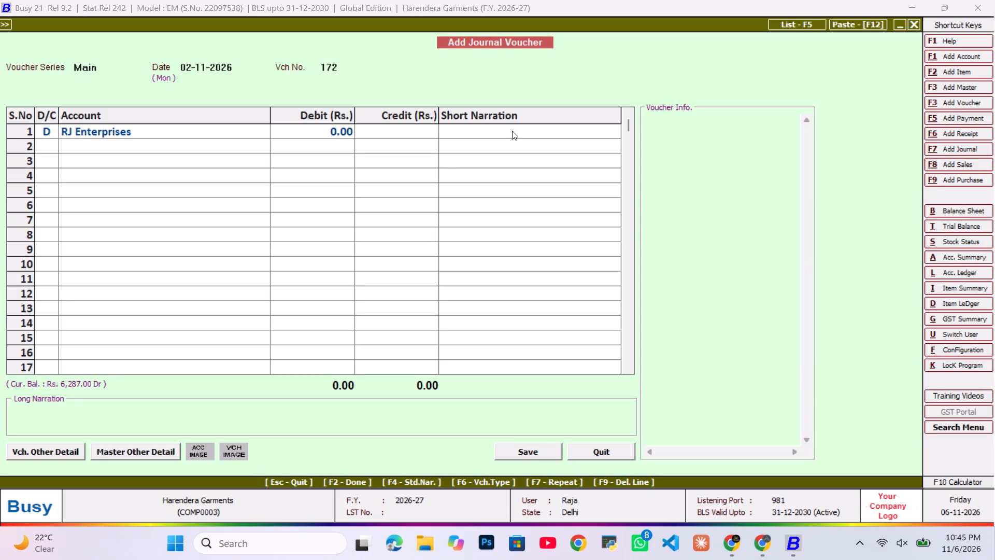
{"action": "type", "text": "49999"}
{"action": "key", "text": "Return"}
{"action": "key", "text": "Return"}
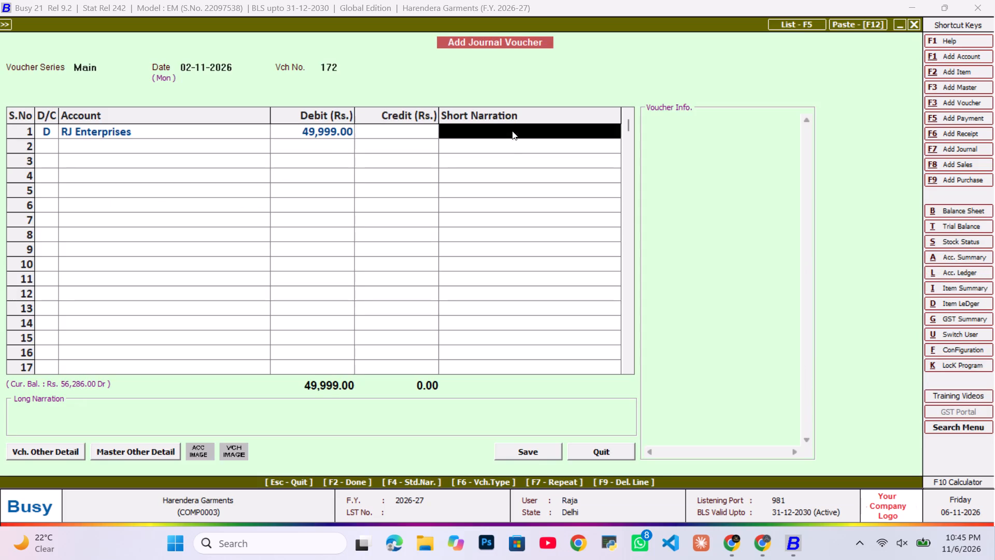
{"action": "key", "text": "Return"}
Credit the Sushil (papa ke dost) account 49,999 on the second line and save the 02-11-2026 journal voucher.
{"action": "key", "text": "alt+Tab"}
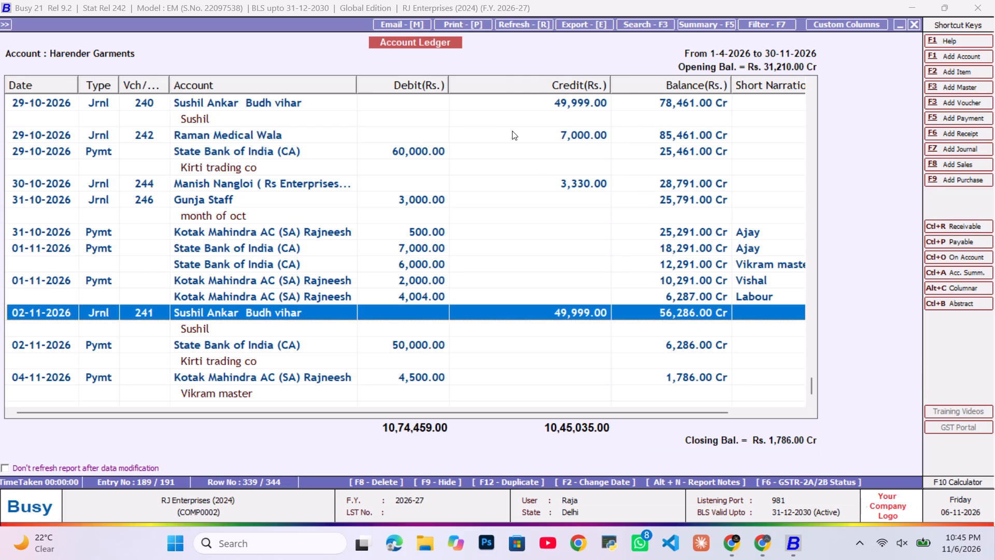
{"action": "key", "text": "alt+Tab"}
{"action": "type", "text": "su"}
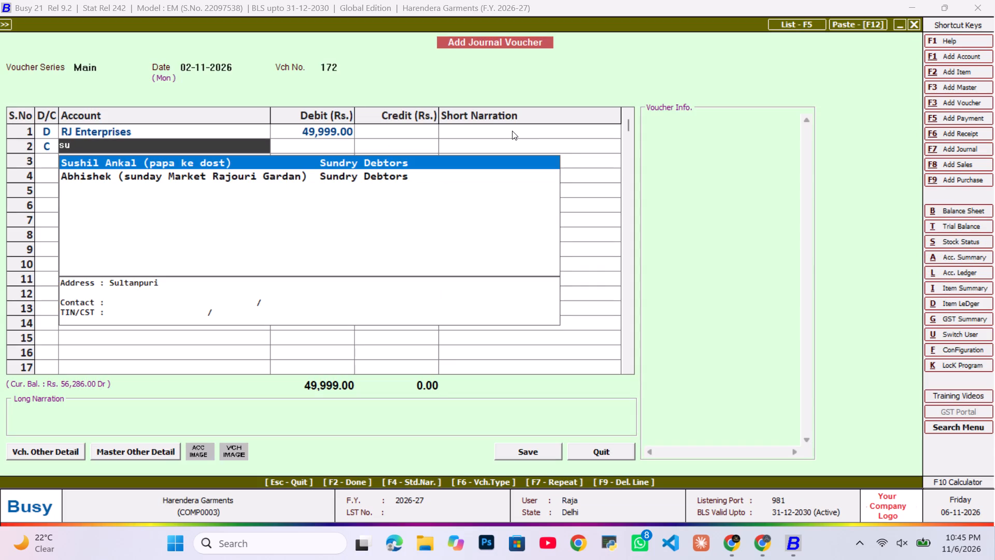
{"action": "key", "text": "Return"}
{"action": "key", "text": "Return"}
{"action": "key", "text": "Return"}
{"action": "key", "text": "Tab"}
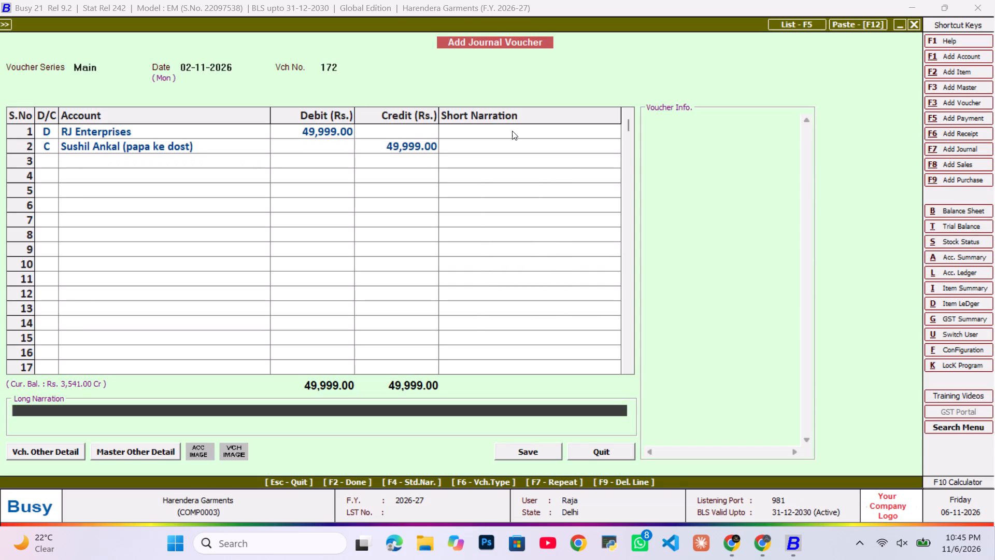
{"action": "key", "text": "Return"}
{"action": "key", "text": "Tab"}
{"action": "key", "text": "Tab"}
{"action": "key", "text": "Return"}
{"action": "key", "text": "End"}
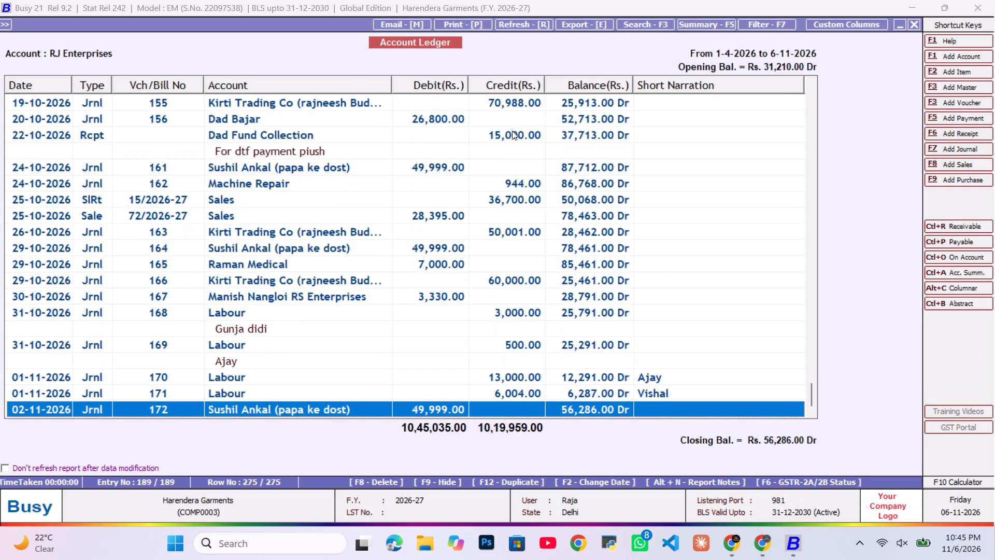
Compare both ledgers' latest entries and examine the 02-11-2026 State Bank of India payment for Kirti trading co in RJ's ledger.
{"action": "key", "text": "alt+Tab"}
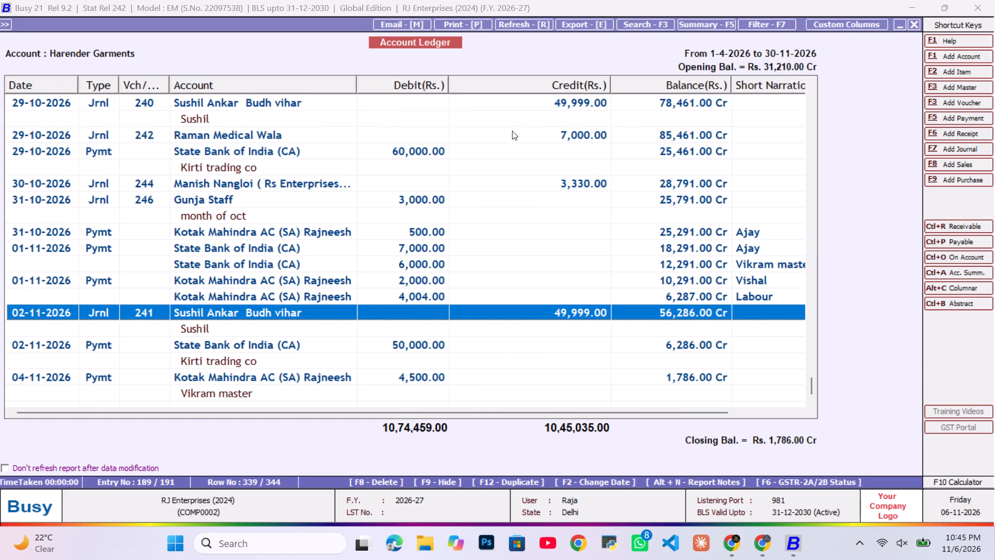
{"action": "key", "text": "alt+Tab"}
{"action": "key", "text": "alt+Tab"}
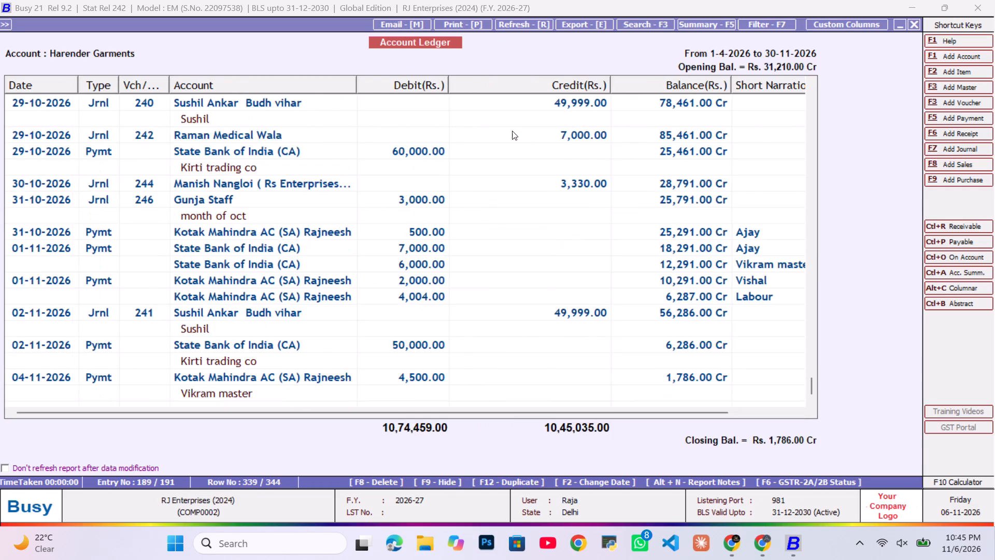
{"action": "key", "text": "Down"}
{"action": "key", "text": "Down"}
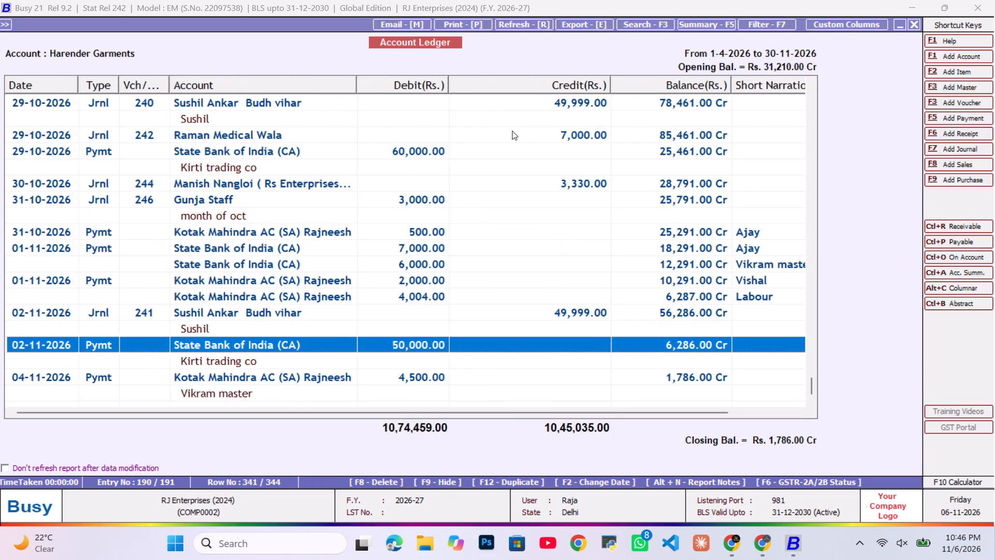
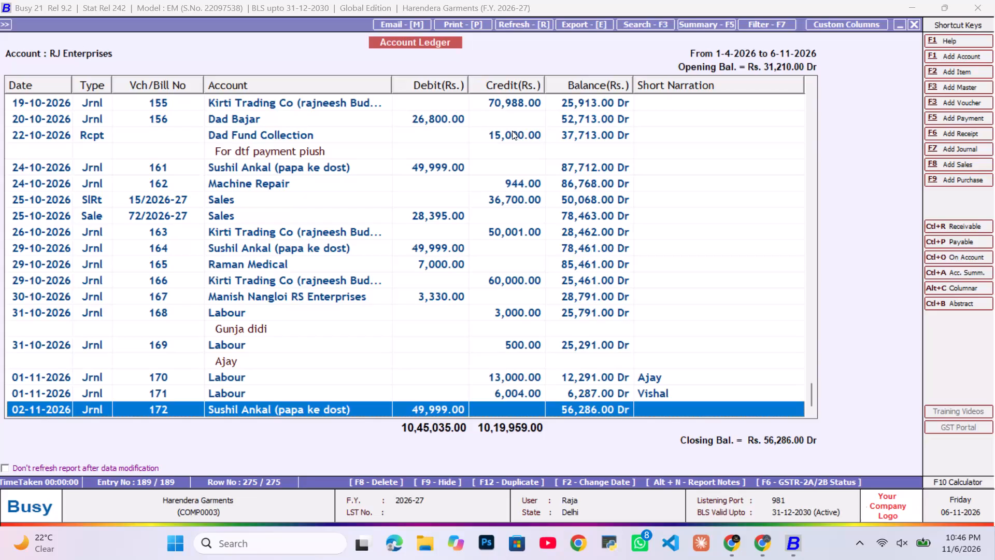
Start a 02-11-2026 journal voucher in Harendera Garments' books, debiting Kirti Trading Co (rajneesh Budh Vihar) 50,000 on the first line.
{"action": "key", "text": "alt+F7"}
{"action": "key", "text": "Return"}
{"action": "key", "text": "Tab"}
{"action": "key", "text": "alt+Tab"}
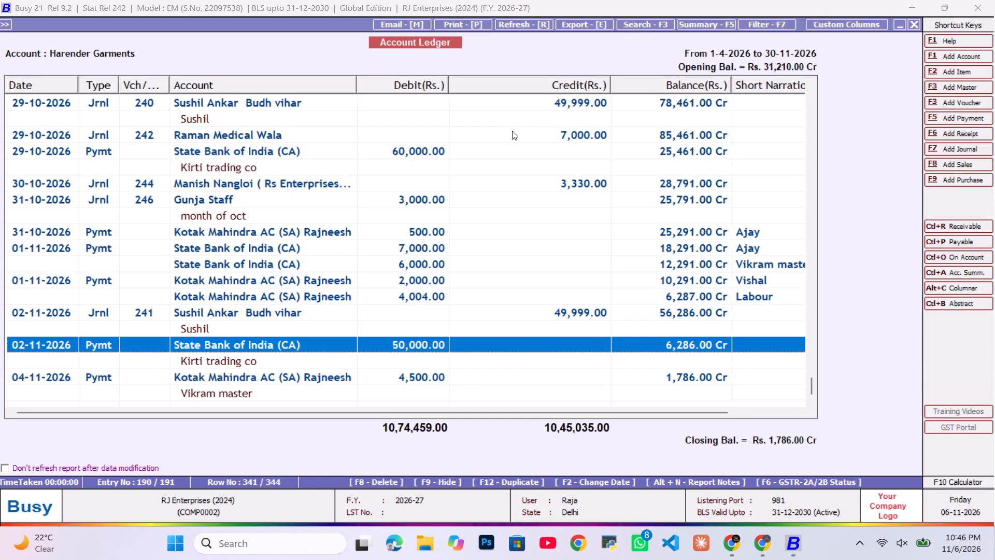
{"action": "key", "text": "alt+Tab"}
{"action": "key", "text": "Return"}
{"action": "key", "text": "Tab"}
{"action": "key", "text": "Return"}
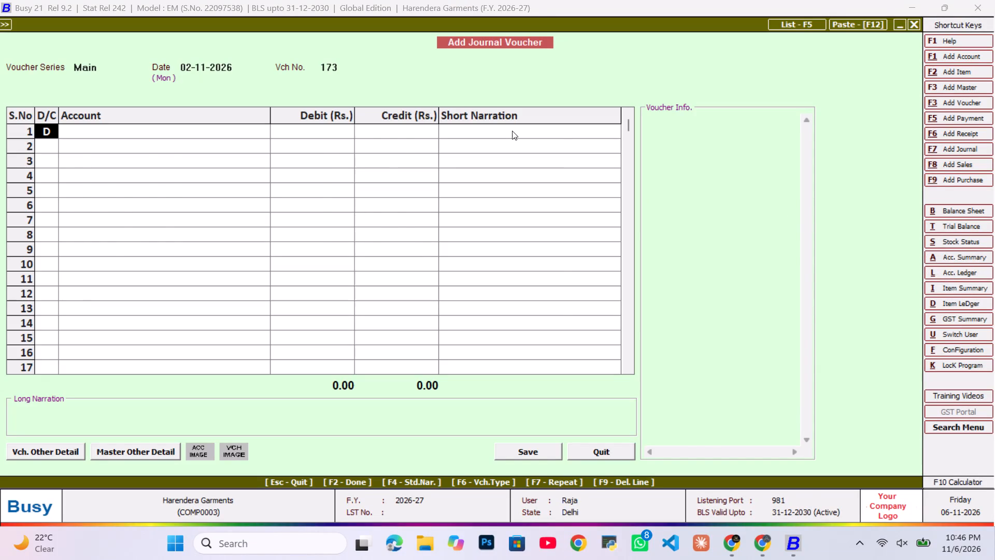
{"action": "key", "text": "k"}
{"action": "key", "text": "k"}
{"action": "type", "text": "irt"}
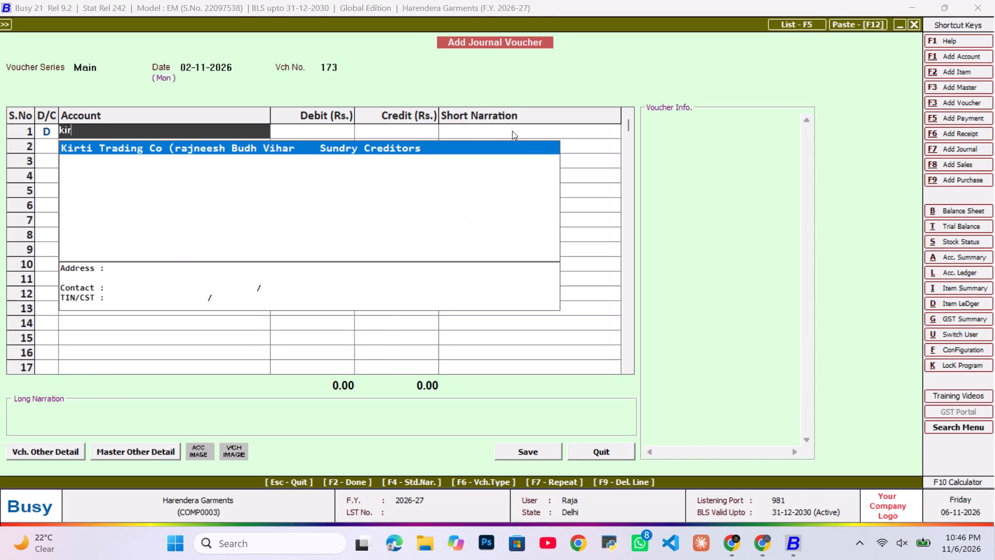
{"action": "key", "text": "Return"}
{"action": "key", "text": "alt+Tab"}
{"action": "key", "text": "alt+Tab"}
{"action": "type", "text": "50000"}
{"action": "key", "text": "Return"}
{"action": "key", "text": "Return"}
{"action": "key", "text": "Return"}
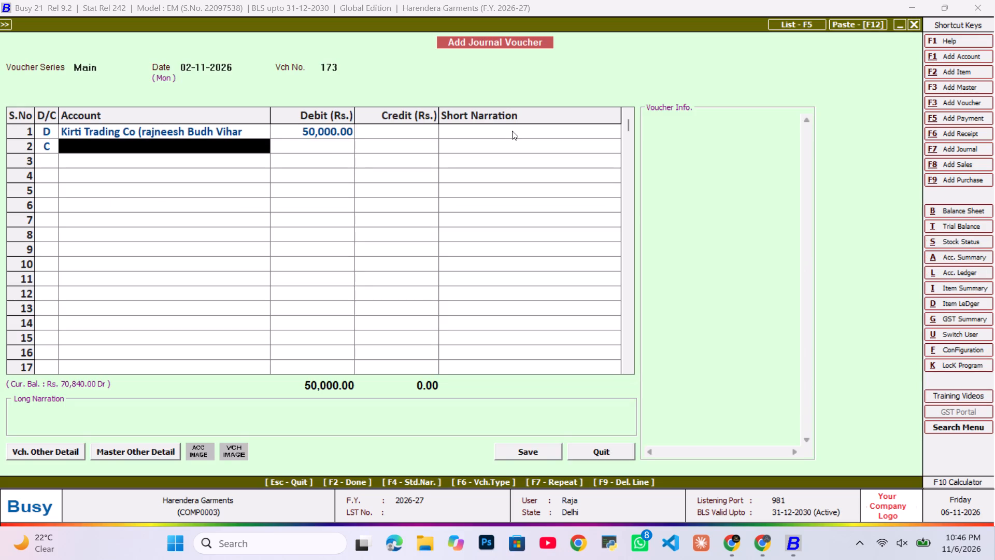
Credit RJ Enterprises 50,000 on the second line and save the 02-11-2026 journal voucher.
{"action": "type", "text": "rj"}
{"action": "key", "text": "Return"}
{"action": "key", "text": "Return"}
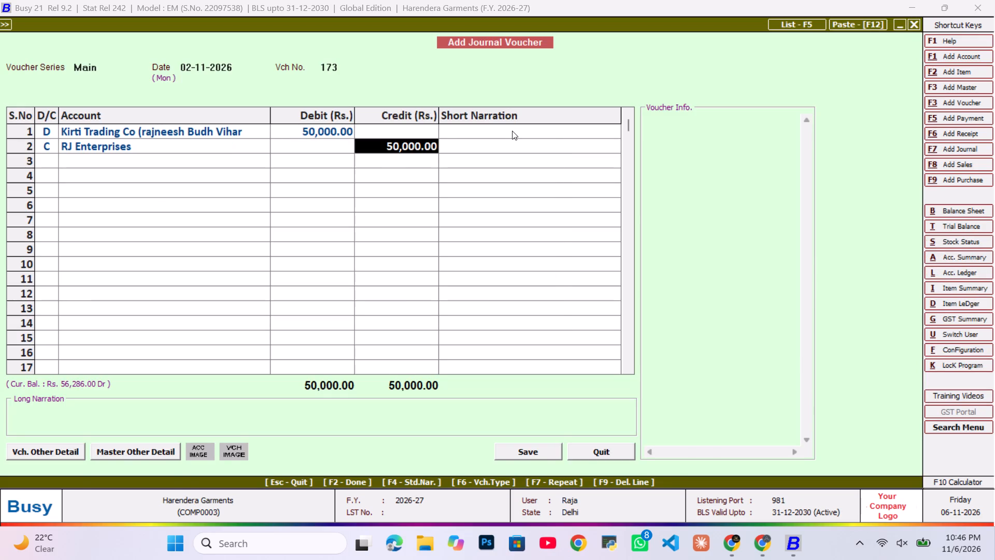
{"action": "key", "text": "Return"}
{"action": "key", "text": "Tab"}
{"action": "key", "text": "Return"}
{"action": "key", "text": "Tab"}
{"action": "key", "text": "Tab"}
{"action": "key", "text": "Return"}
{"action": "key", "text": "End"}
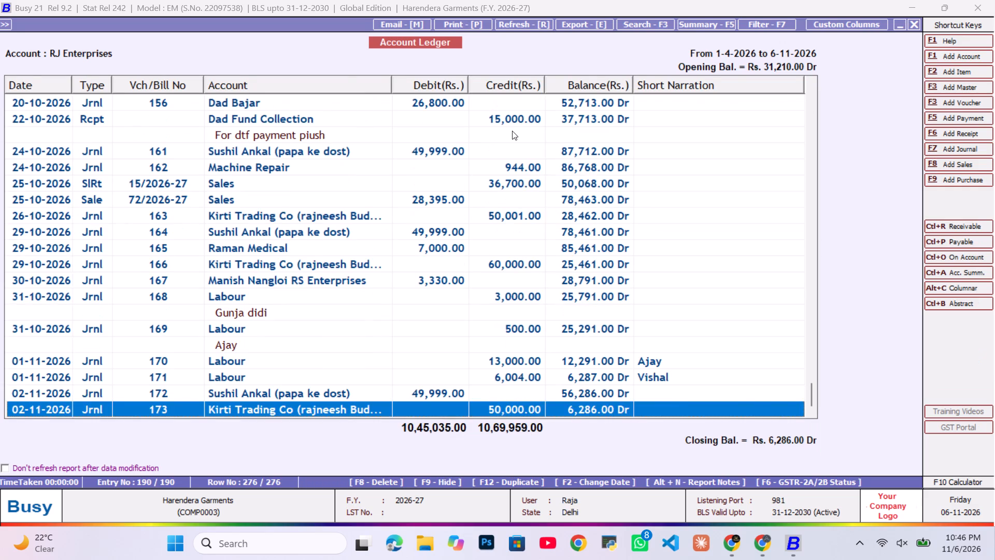
Start a journal voucher dated 04-11-2026 in Harendera Garments' books for the Vikram master payment in RJ's ledger.
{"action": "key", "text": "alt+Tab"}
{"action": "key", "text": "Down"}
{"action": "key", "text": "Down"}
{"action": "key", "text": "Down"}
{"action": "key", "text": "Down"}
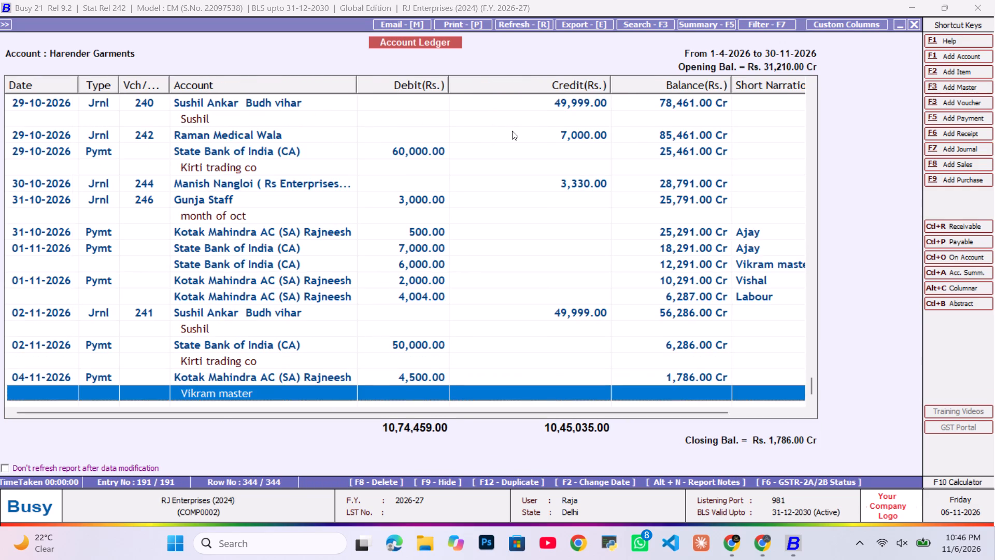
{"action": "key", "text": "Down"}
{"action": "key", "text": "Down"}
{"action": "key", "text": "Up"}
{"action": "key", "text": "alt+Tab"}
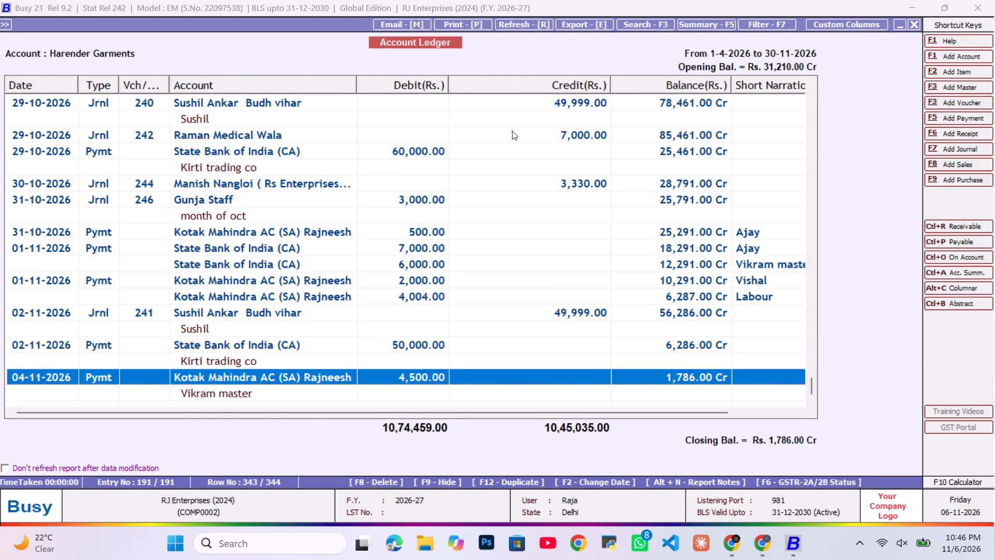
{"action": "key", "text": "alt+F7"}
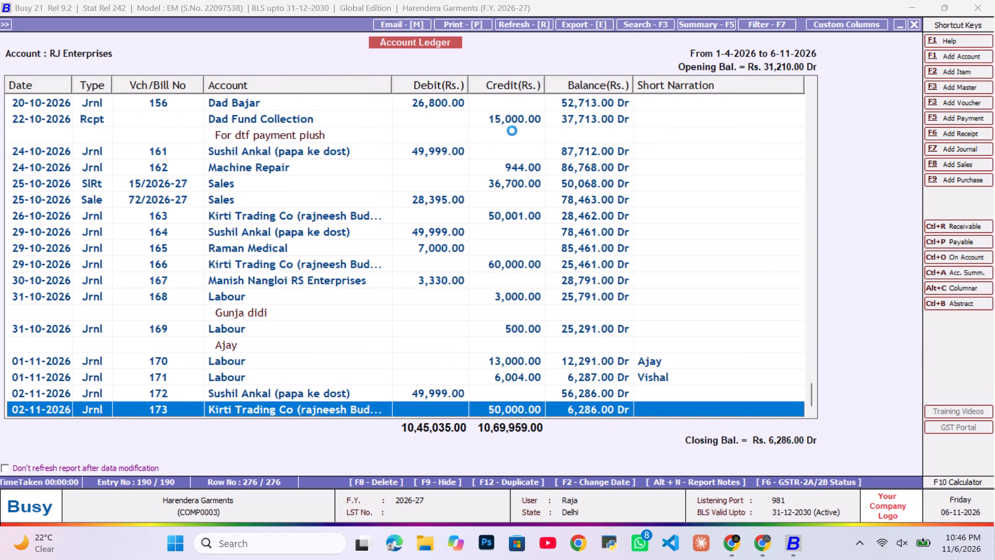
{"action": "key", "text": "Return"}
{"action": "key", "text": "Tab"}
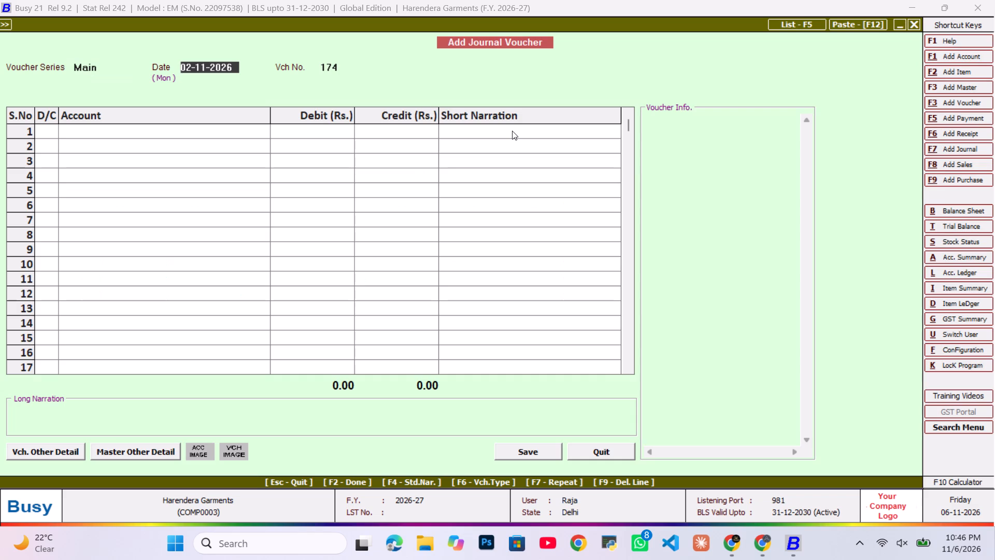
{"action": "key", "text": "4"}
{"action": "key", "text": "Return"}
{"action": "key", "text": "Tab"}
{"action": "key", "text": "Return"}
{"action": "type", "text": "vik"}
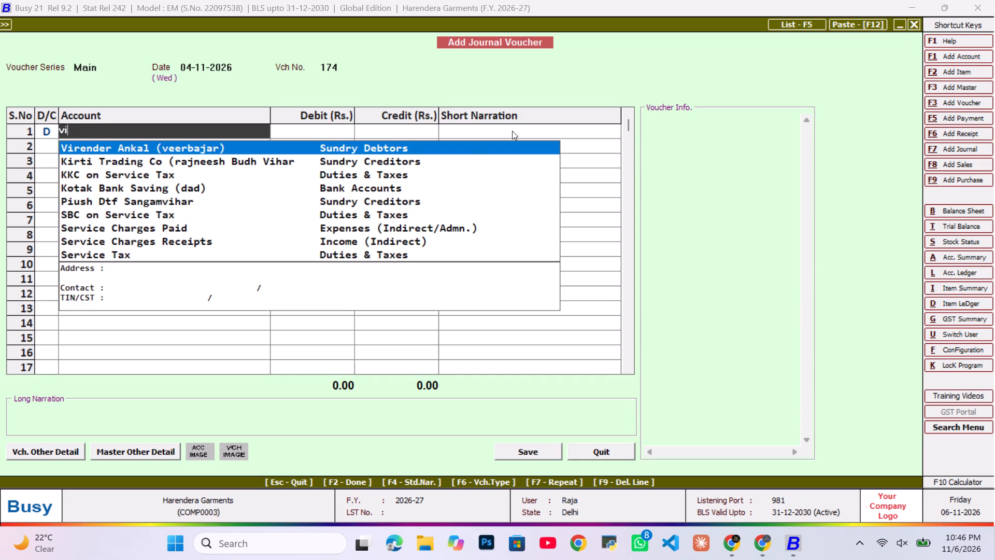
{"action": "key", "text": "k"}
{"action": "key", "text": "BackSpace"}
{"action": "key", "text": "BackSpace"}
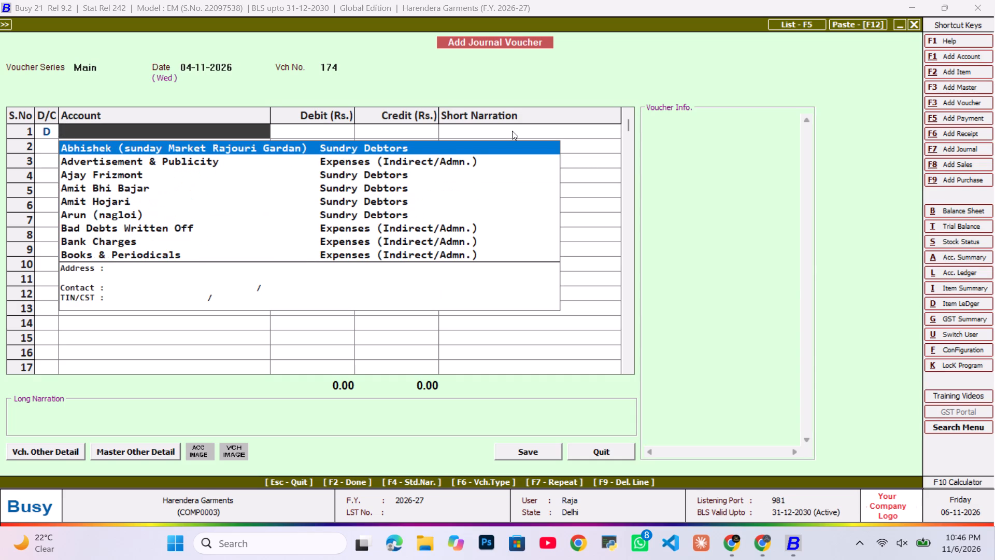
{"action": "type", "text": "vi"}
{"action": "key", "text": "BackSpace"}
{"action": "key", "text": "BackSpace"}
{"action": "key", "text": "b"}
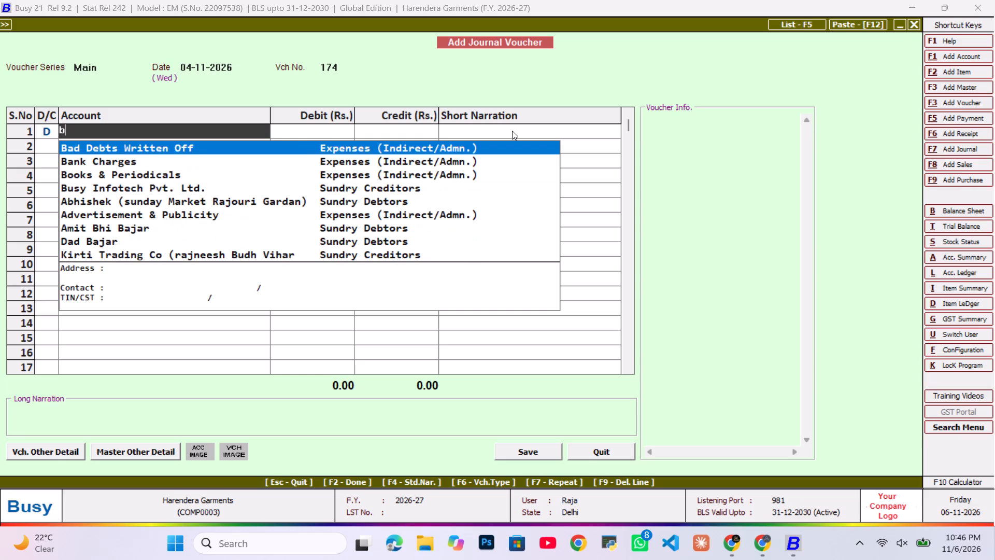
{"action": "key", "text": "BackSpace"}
Debit the Labour account 4,500 on the first line of the 04-11-2026 journal voucher.
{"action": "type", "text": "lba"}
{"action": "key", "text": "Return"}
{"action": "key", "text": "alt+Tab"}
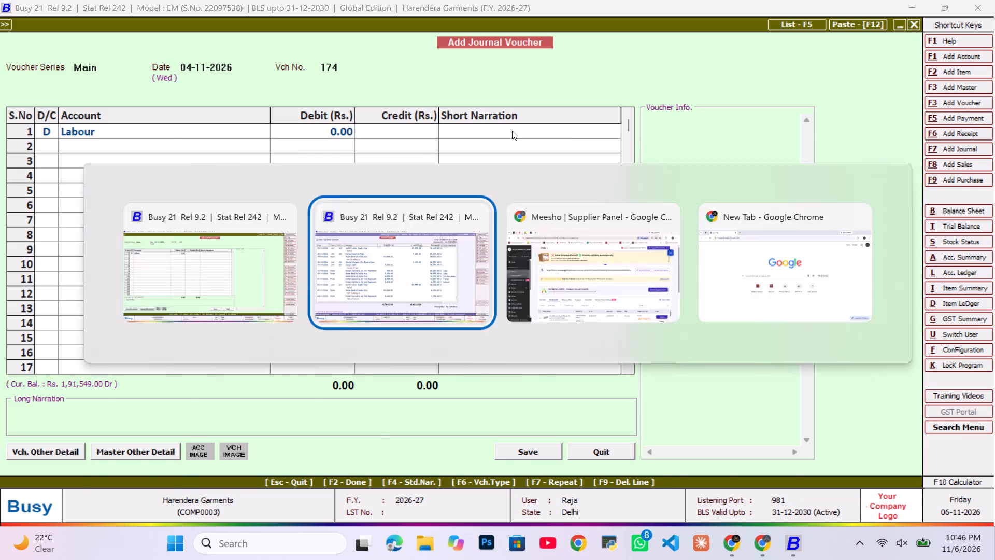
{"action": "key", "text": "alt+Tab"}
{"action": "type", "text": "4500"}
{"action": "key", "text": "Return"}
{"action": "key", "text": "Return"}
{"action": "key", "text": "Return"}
Credit RJ Enterprises 4,500, add the long narration "vikram master" and save the 04-11-2026 journal voucher.
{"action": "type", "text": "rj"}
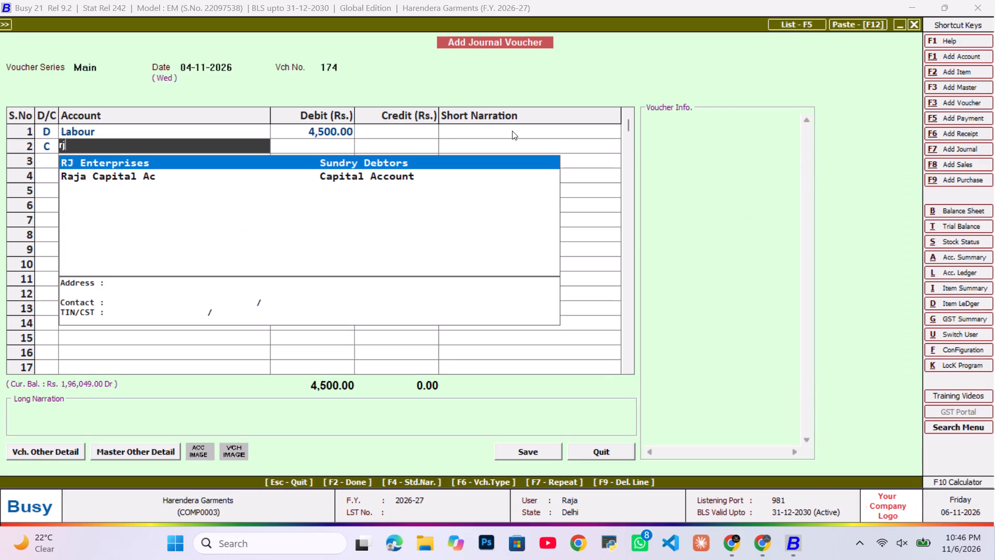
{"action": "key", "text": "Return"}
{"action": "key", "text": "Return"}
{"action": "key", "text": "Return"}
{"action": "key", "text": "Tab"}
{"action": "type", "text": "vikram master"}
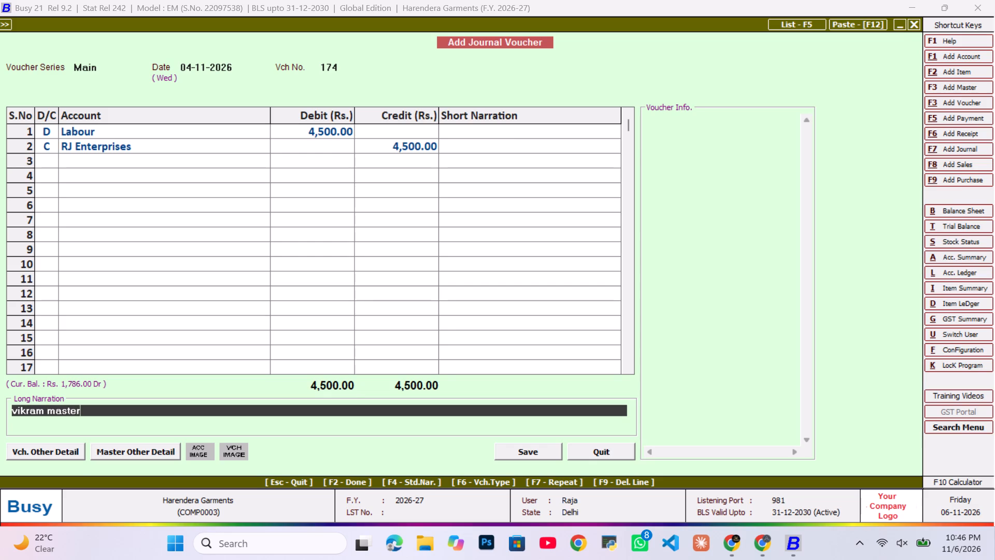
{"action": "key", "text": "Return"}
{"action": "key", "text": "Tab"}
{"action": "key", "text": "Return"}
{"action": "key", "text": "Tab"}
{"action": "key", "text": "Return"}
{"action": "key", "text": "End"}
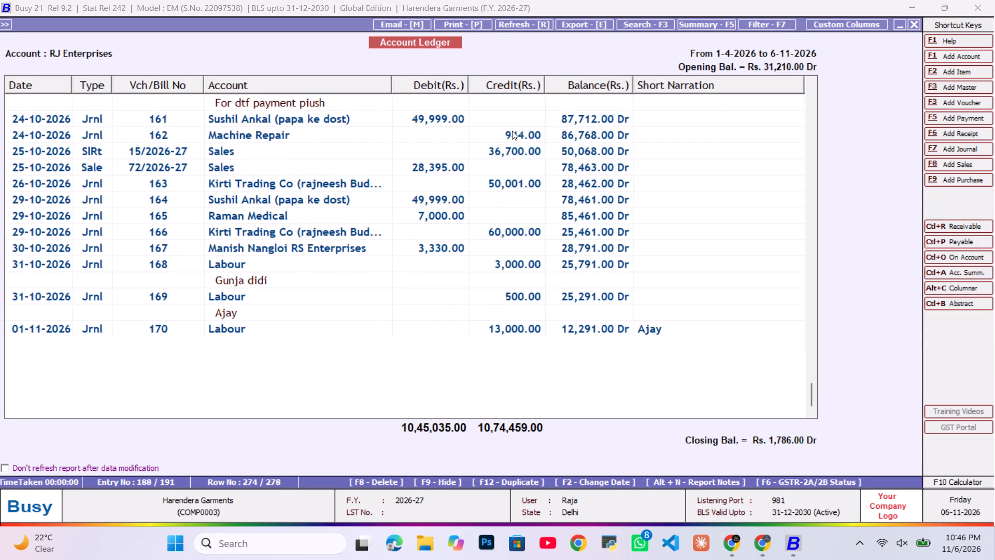
Generate Harendera Garments' balance sheet from 01-04-2026 to 04-11-2026 with the balance sheet stock updated.
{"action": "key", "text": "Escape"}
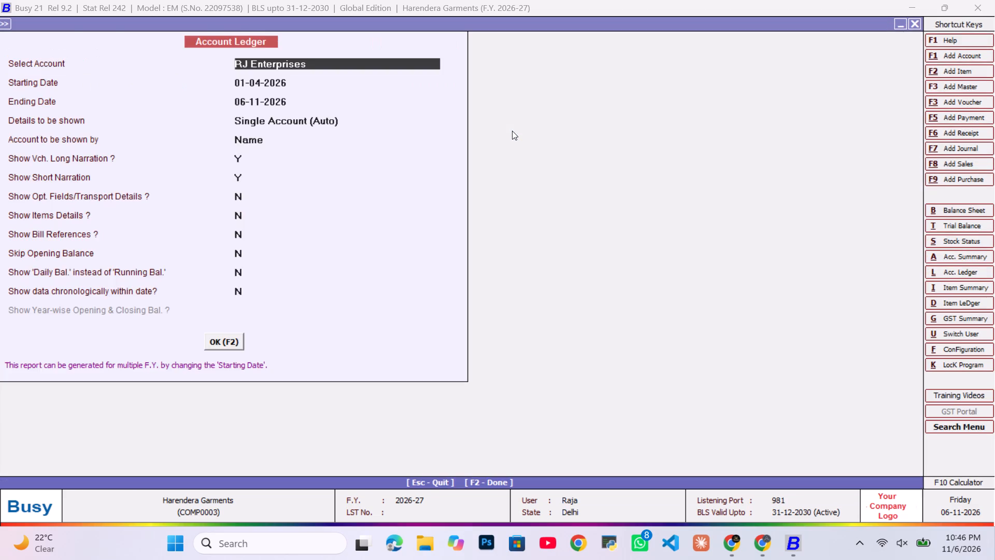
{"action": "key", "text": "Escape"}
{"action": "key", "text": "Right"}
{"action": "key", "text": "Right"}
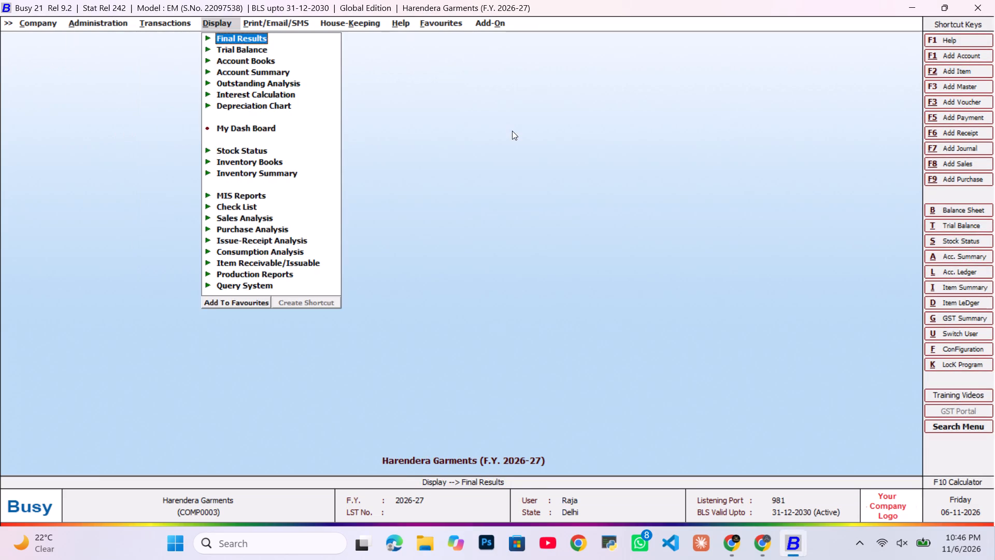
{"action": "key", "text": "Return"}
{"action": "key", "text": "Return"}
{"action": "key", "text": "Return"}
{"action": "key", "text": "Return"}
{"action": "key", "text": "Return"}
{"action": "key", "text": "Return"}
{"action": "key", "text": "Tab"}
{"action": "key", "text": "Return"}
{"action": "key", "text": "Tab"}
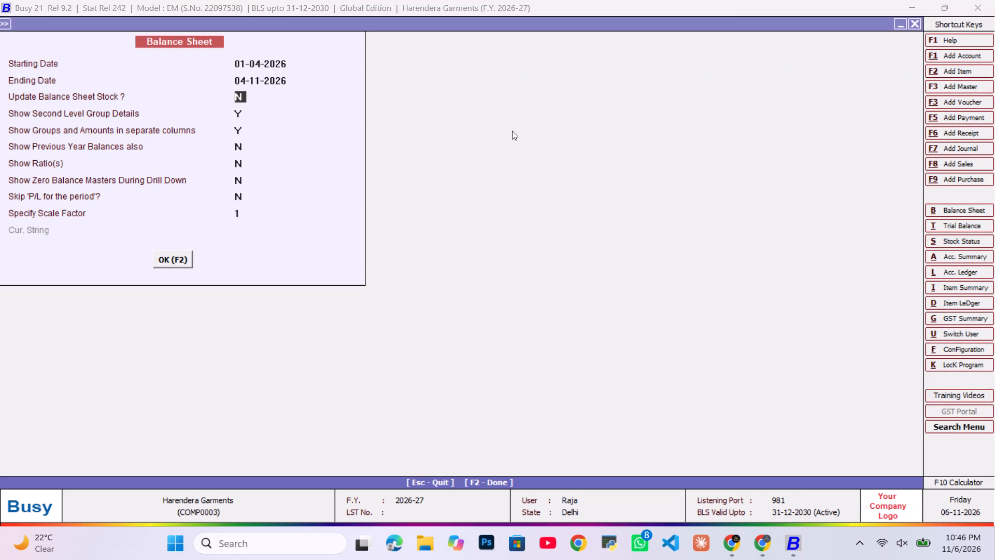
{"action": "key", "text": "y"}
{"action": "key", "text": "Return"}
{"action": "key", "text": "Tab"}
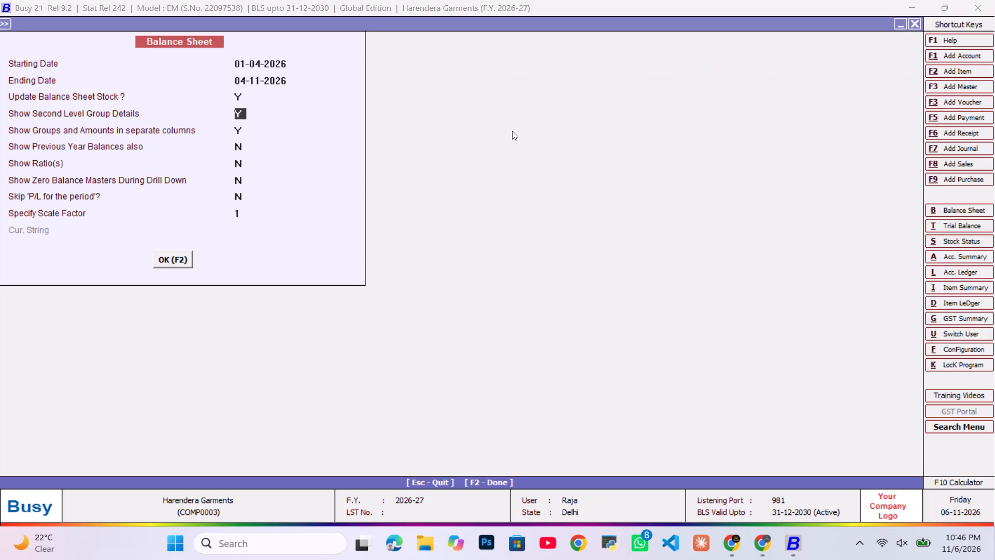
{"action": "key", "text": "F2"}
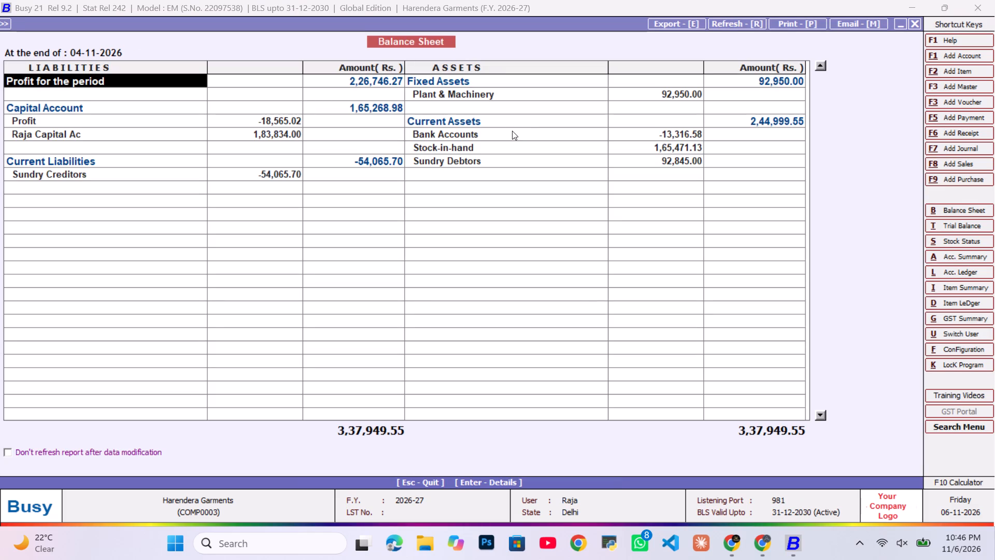
Examine the assets side of the balance sheet, down to the Bank Accounts amount under Current Assets.
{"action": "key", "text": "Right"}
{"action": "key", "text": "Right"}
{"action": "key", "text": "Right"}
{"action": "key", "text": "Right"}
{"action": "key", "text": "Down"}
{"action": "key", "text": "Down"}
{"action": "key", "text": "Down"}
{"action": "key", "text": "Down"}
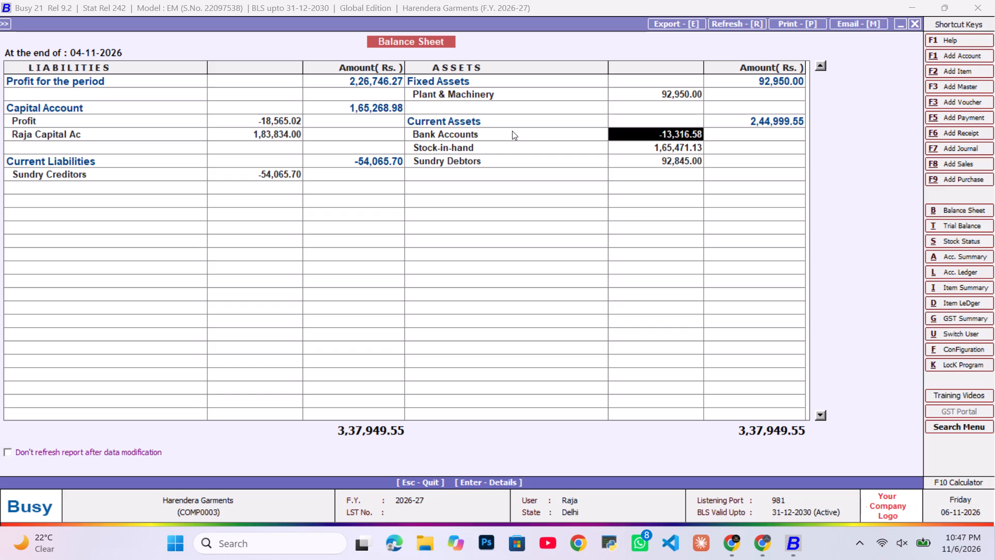
Check the Dheeraj party account's ledger from 01-04-2026 to 04-11-2026 and return to the balance sheet.
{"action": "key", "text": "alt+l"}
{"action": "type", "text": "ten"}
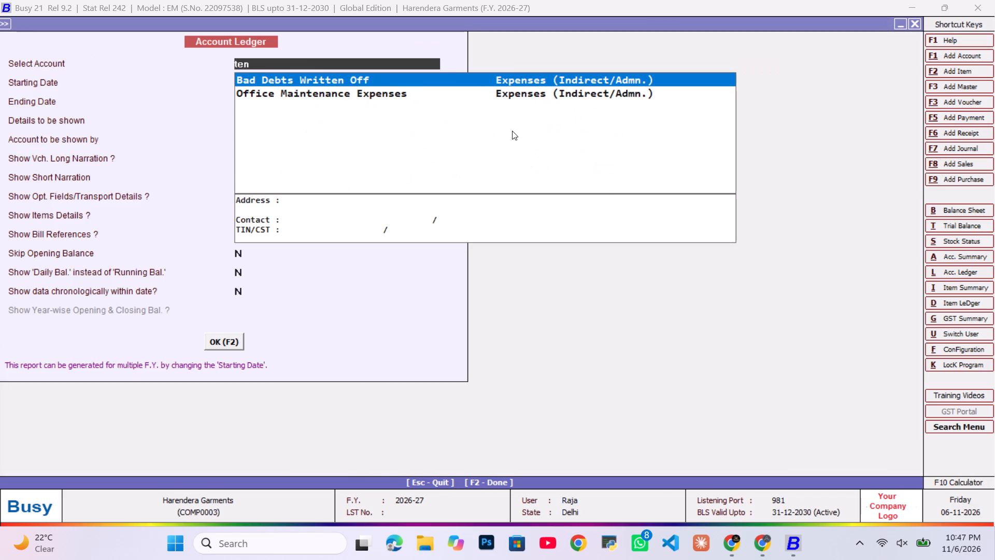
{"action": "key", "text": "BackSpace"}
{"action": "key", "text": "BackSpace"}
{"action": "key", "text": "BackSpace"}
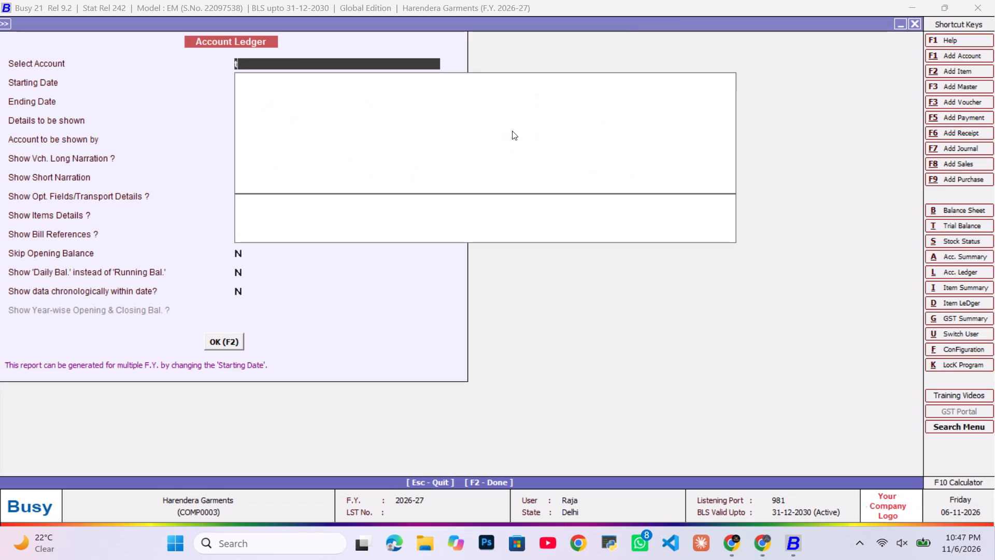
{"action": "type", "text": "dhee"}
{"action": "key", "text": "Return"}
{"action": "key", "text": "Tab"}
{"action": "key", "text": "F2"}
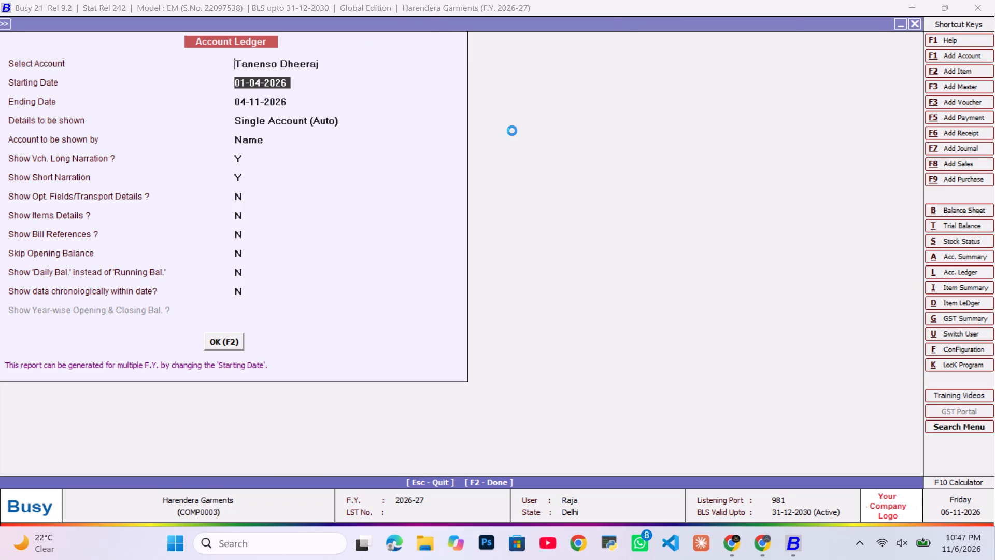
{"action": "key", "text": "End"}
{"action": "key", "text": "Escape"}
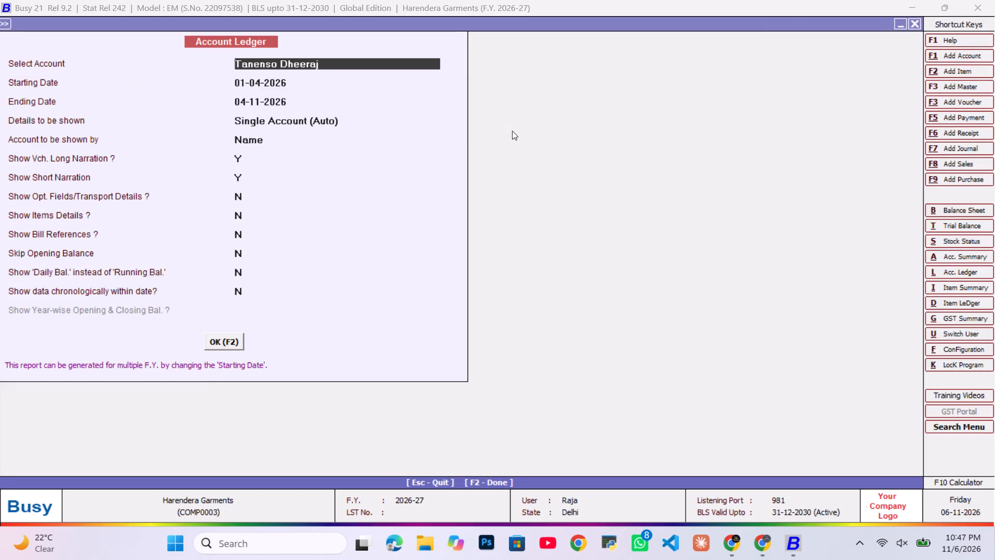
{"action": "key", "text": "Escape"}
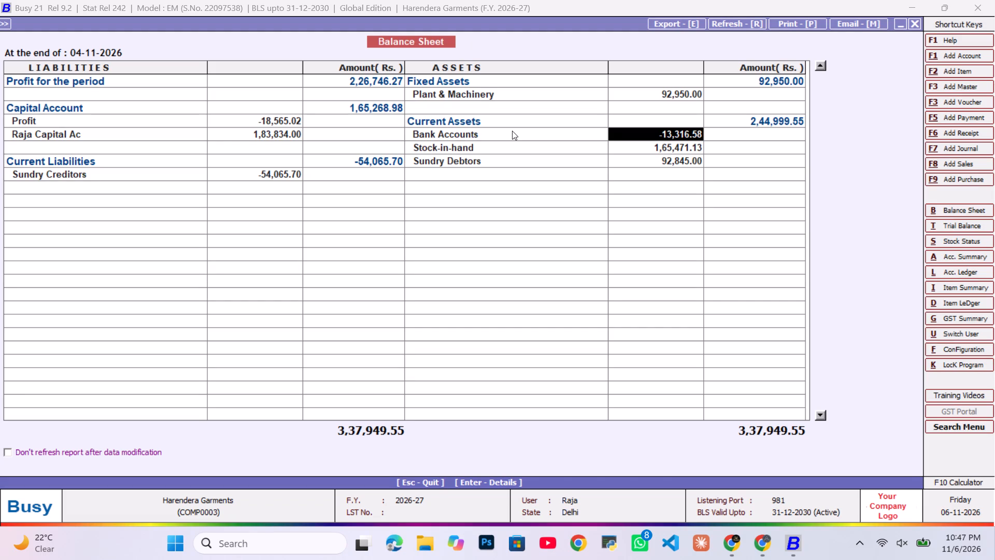
View the Raman Medical account ledger from 01-04-2026 to 04-11-2026.
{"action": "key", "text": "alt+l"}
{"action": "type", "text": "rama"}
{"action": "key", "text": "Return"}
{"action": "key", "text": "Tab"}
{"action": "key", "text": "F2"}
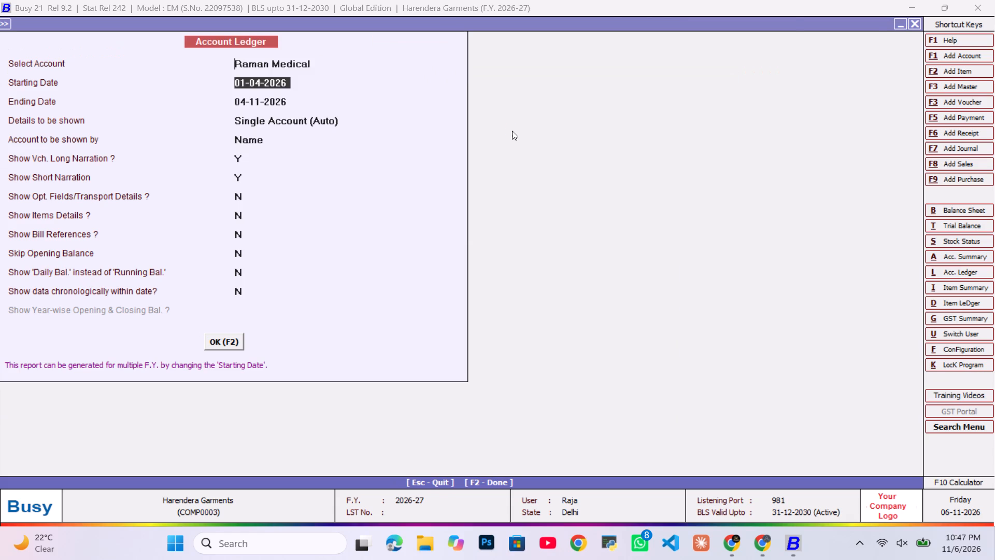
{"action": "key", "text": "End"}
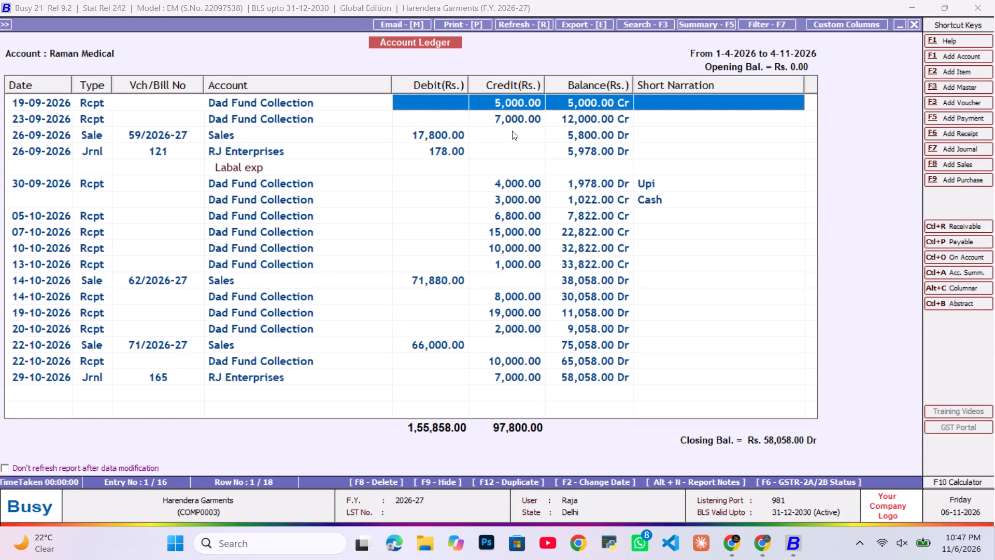
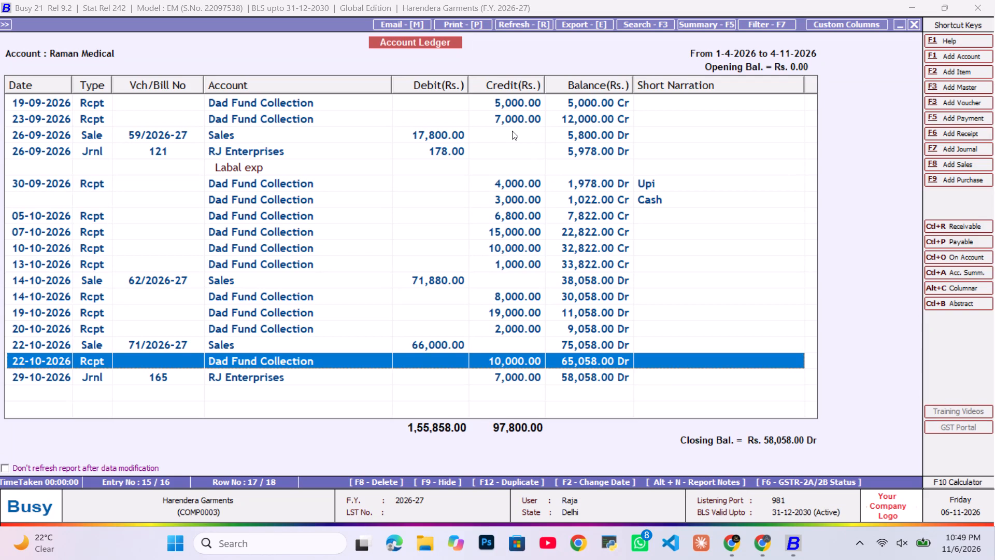
Examine the Raman Medical ledger's October entries, going back from the 22-10-2026 receipt to the 14-10-2026 sale 62/2026-27.
{"action": "key", "text": "Up"}
{"action": "key", "text": "Up"}
{"action": "key", "text": "Up"}
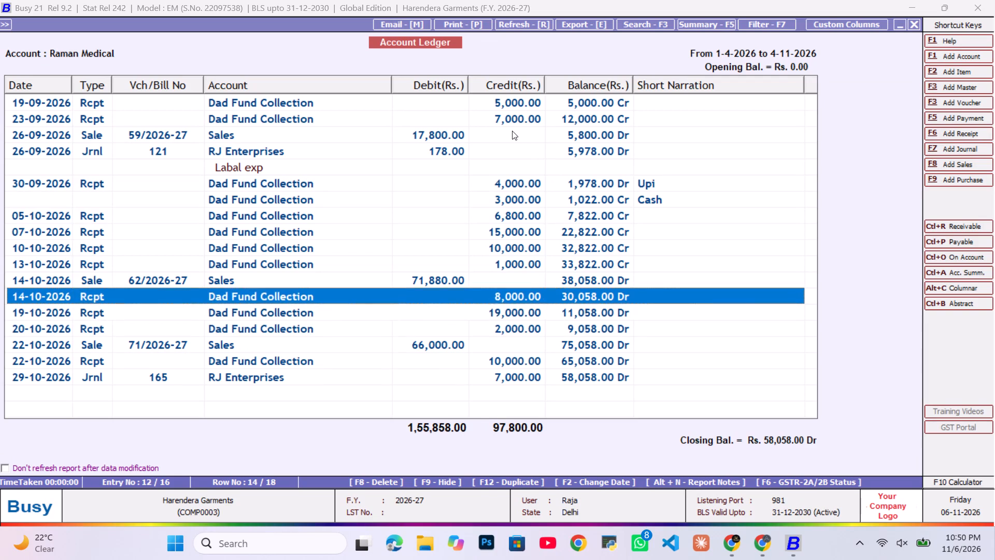
{"action": "key", "text": "Up"}
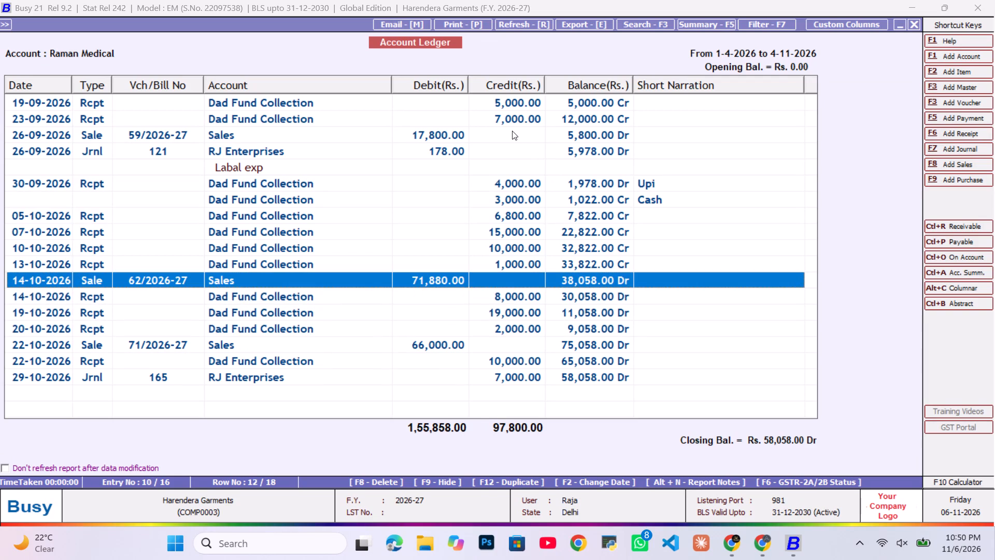
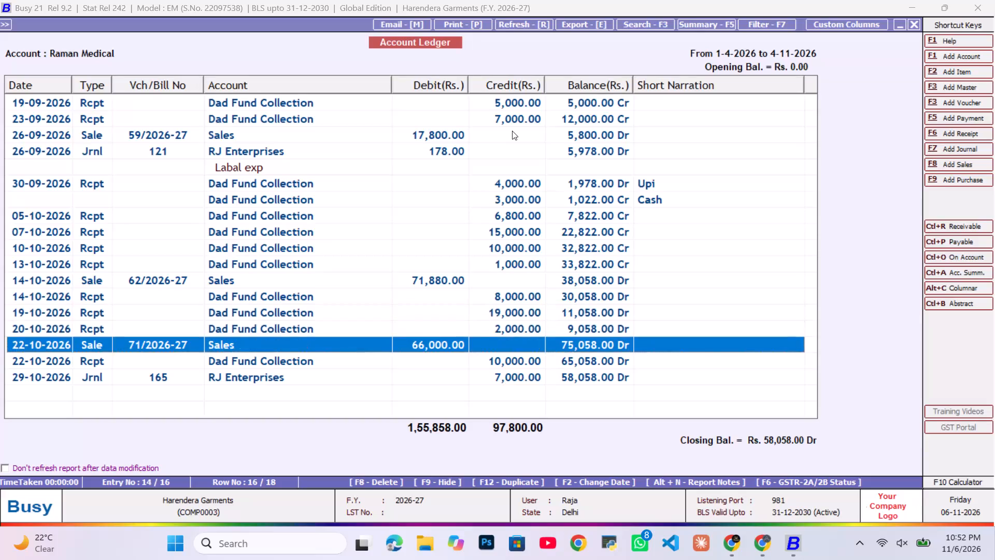
Examine the 22-10-2026 Dad Fund Collection receipt in the Raman Medical ledger.
{"action": "key", "text": "Down"}
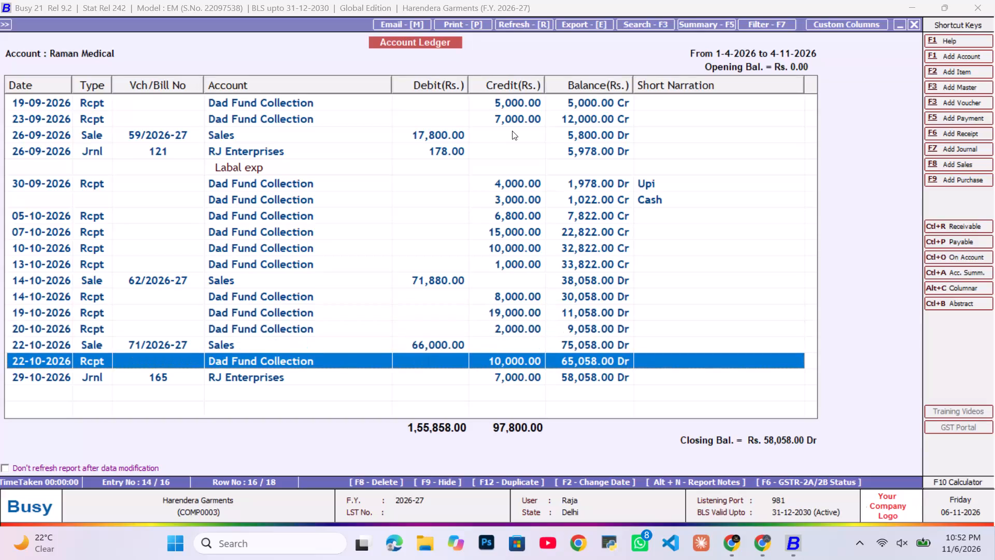
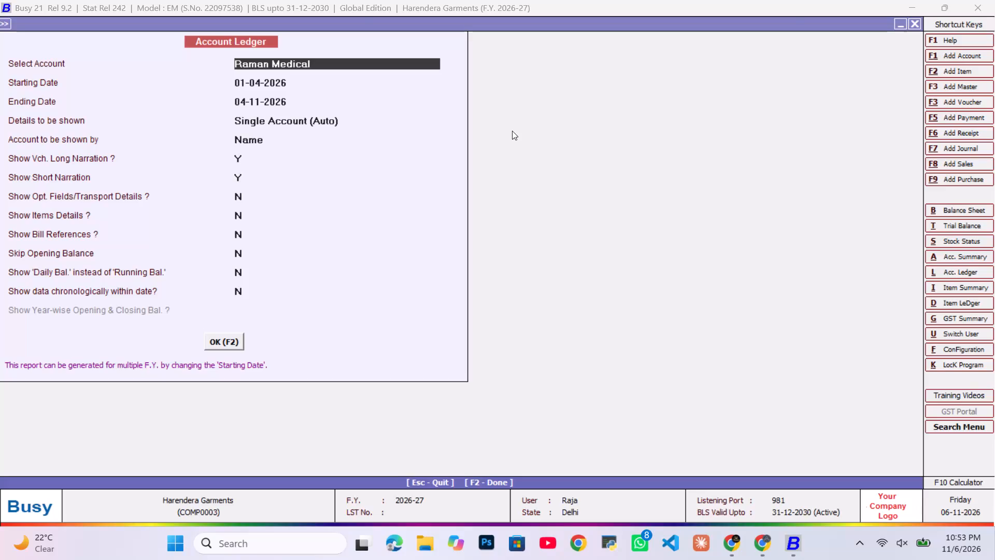
Open the October ledger of Dad Fund Collection from the balance sheet's Bank Accounts group.
{"action": "key", "text": "Escape"}
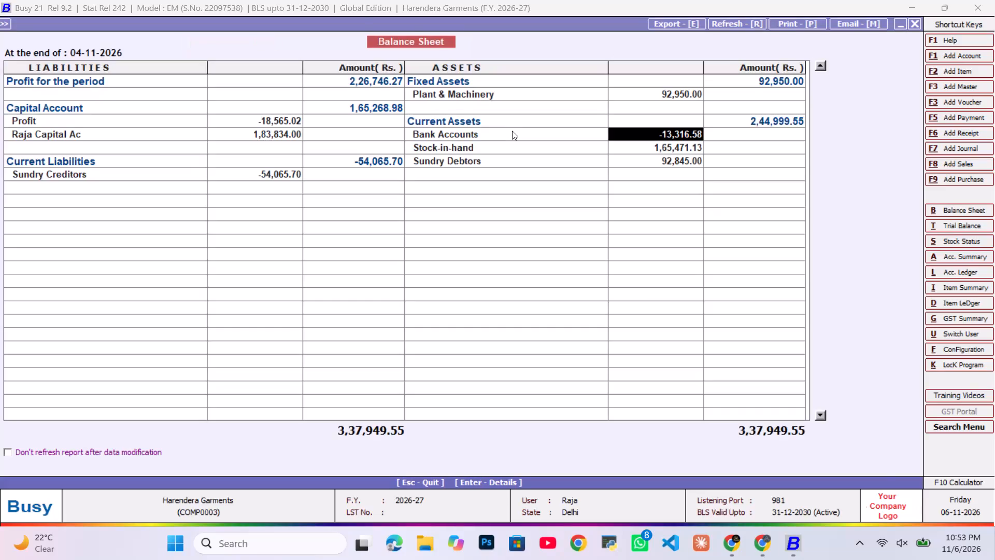
{"action": "key", "text": "Return"}
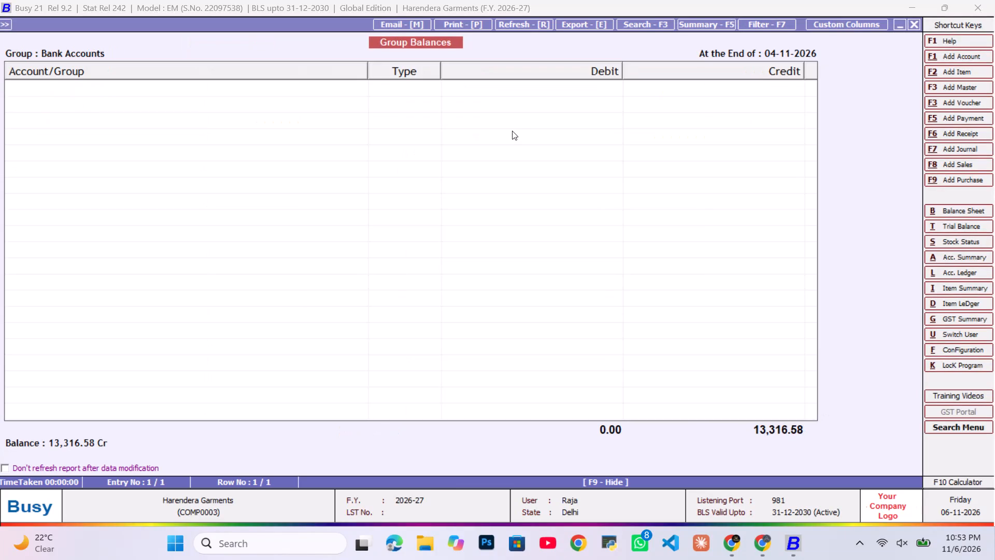
{"action": "key", "text": "Return"}
{"action": "key", "text": "End"}
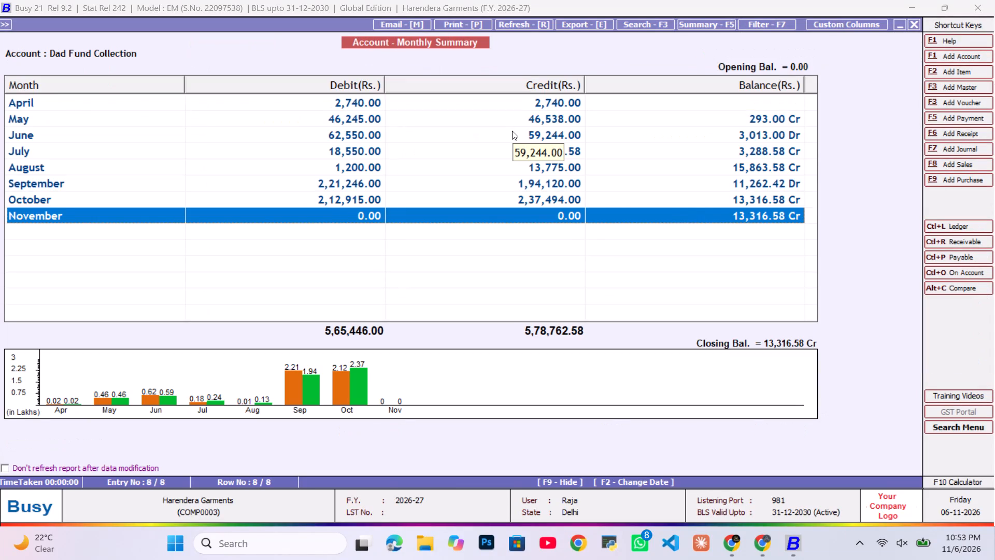
{"action": "key", "text": "Up"}
{"action": "key", "text": "Return"}
{"action": "key", "text": "End"}
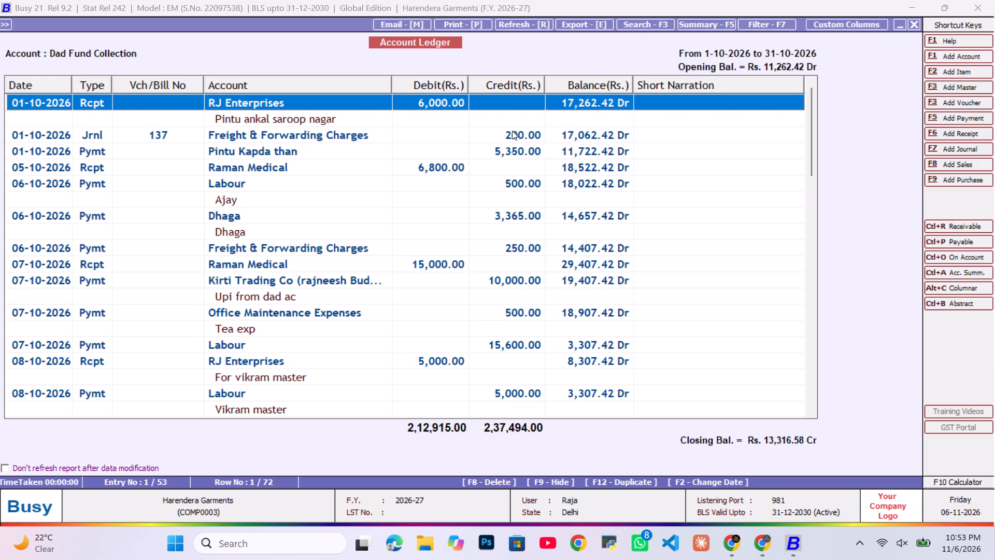
Start a new journal voucher in the Main series dated 22-10-2026.
{"action": "key", "text": "alt+F7"}
{"action": "key", "text": "Return"}
{"action": "key", "text": "Tab"}
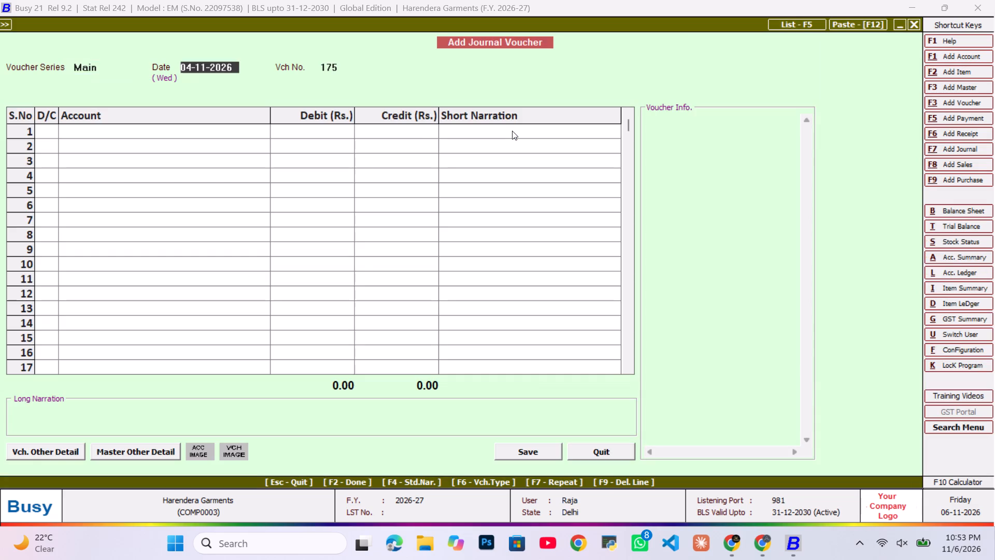
{"action": "type", "text": "22-10"}
{"action": "key", "text": "Return"}
{"action": "key", "text": "Tab"}
Enter Kotak Bank Saving (dad) on the journal's first line with a debit of 1.00.
{"action": "key", "text": "Return"}
{"action": "type", "text": "fre"}
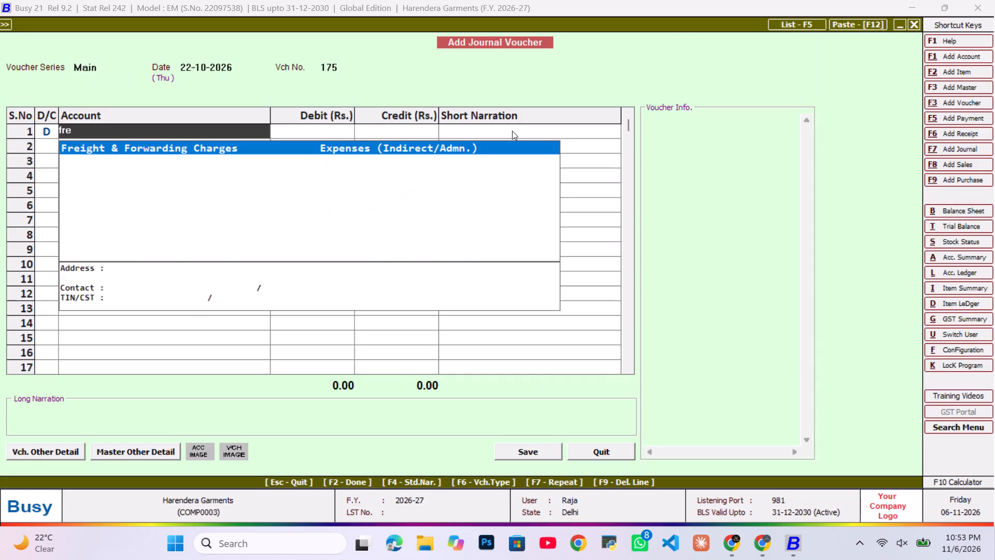
{"action": "key", "text": "BackSpace"}
{"action": "key", "text": "BackSpace"}
{"action": "key", "text": "BackSpace"}
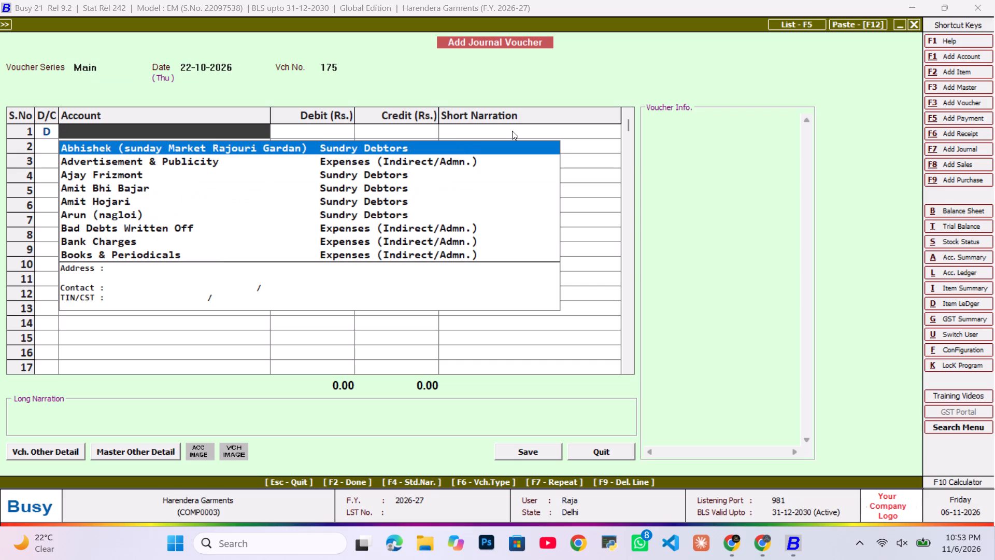
{"action": "key", "text": "F7"}
{"action": "type", "text": "ko"}
{"action": "key", "text": "Return"}
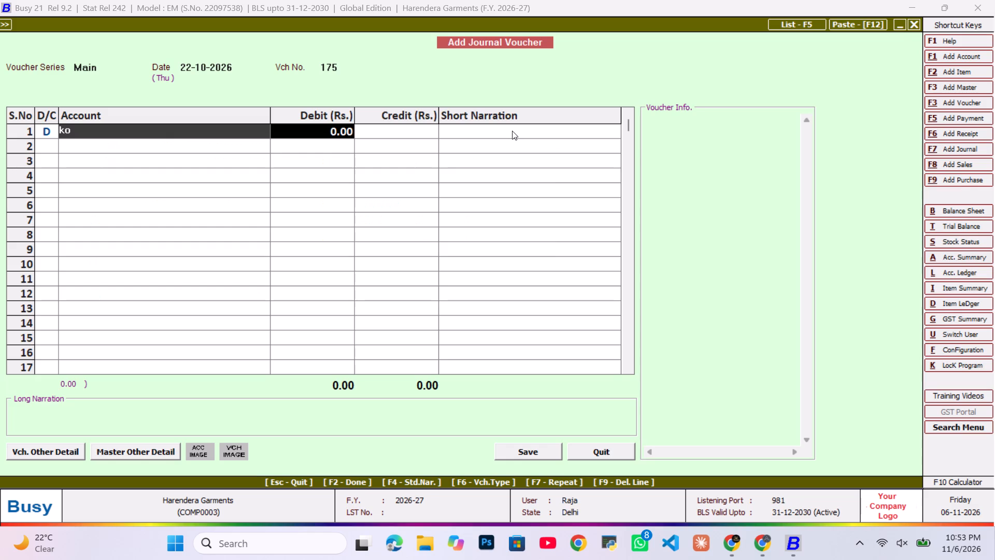
{"action": "key", "text": "1"}
{"action": "key", "text": "1"}
{"action": "key", "text": "Return"}
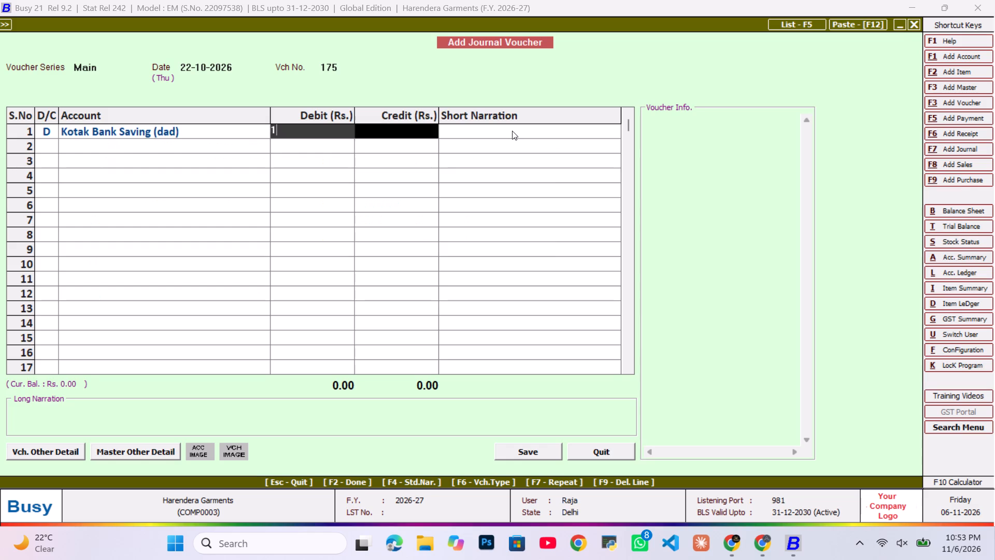
{"action": "key", "text": "Return"}
{"action": "key", "text": "Return"}
Enter Dad Fund Collection on the journal's second line with a credit of 13,316.58.
{"action": "type", "text": "rj"}
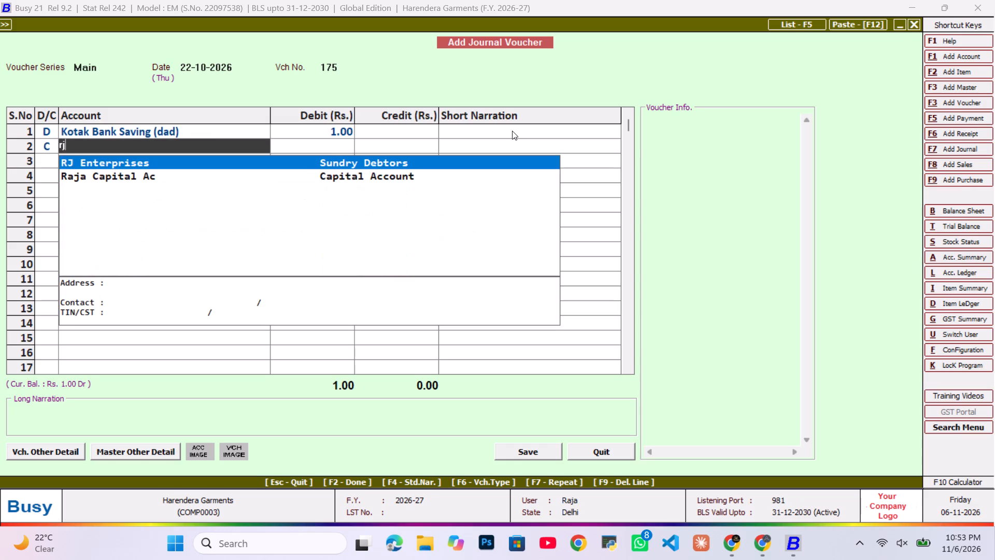
{"action": "key", "text": "BackSpace"}
{"action": "key", "text": "BackSpace"}
{"action": "type", "text": "da"}
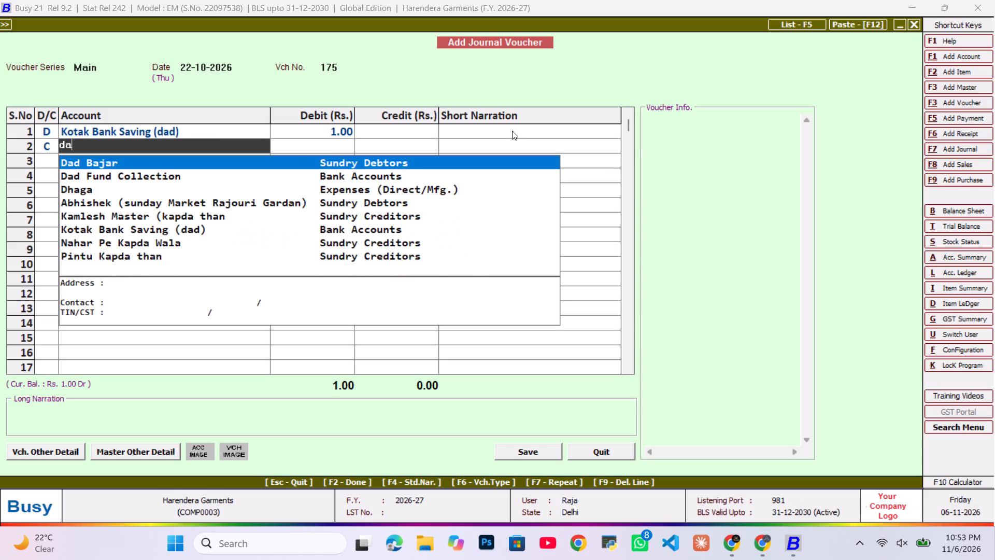
{"action": "key", "text": "n"}
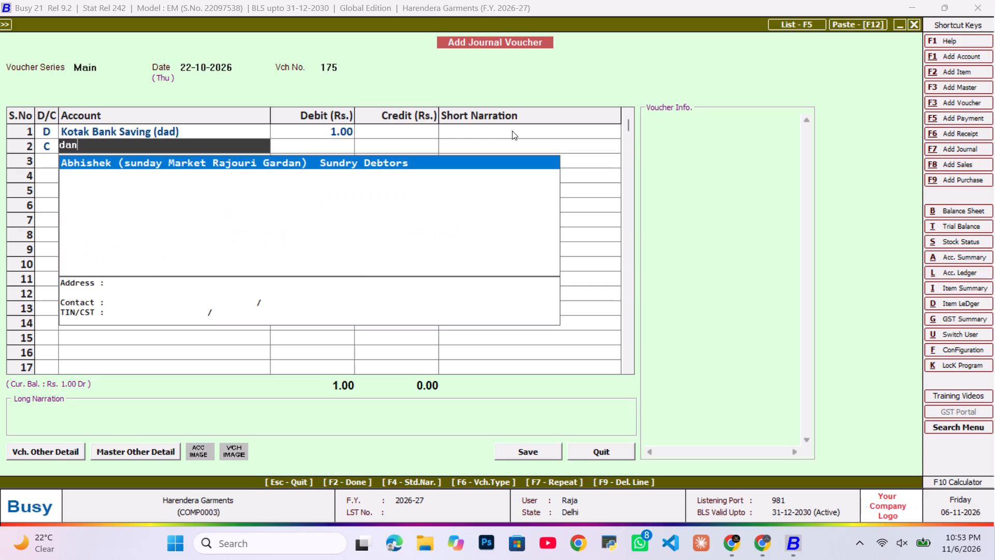
{"action": "key", "text": "BackSpace"}
{"action": "key", "text": "Return"}
{"action": "key", "text": "Left"}
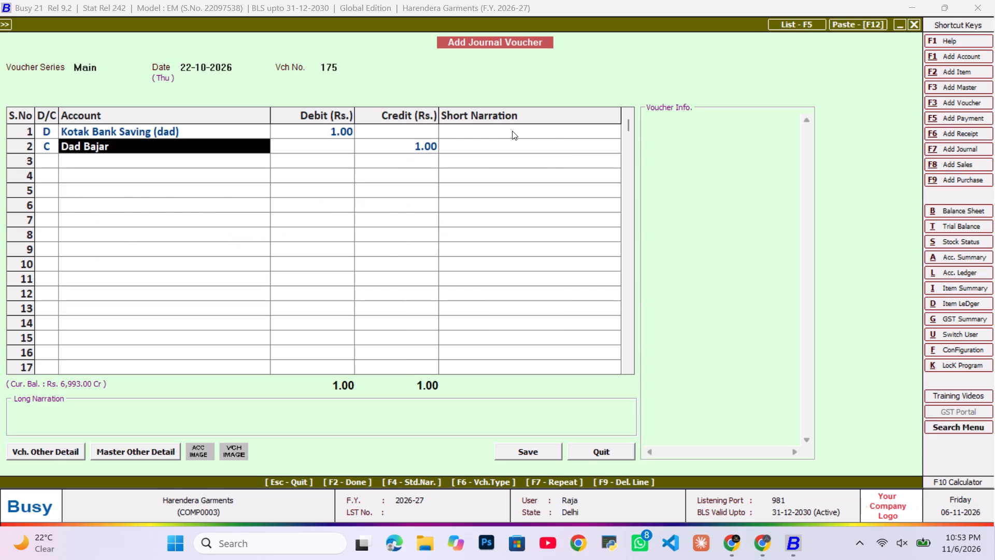
{"action": "type", "text": "da"}
{"action": "key", "text": "Down"}
{"action": "key", "text": "Return"}
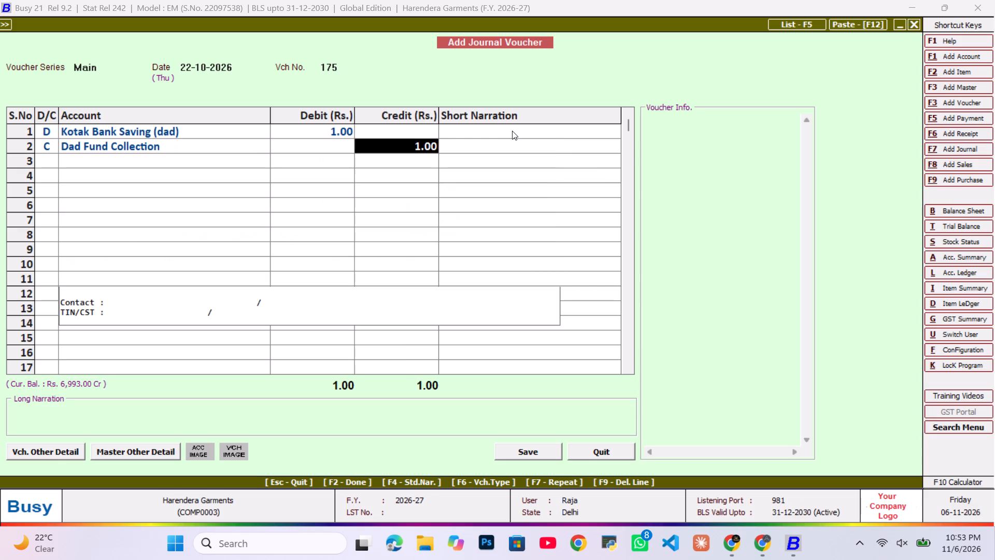
{"action": "type", "text": "1331"}
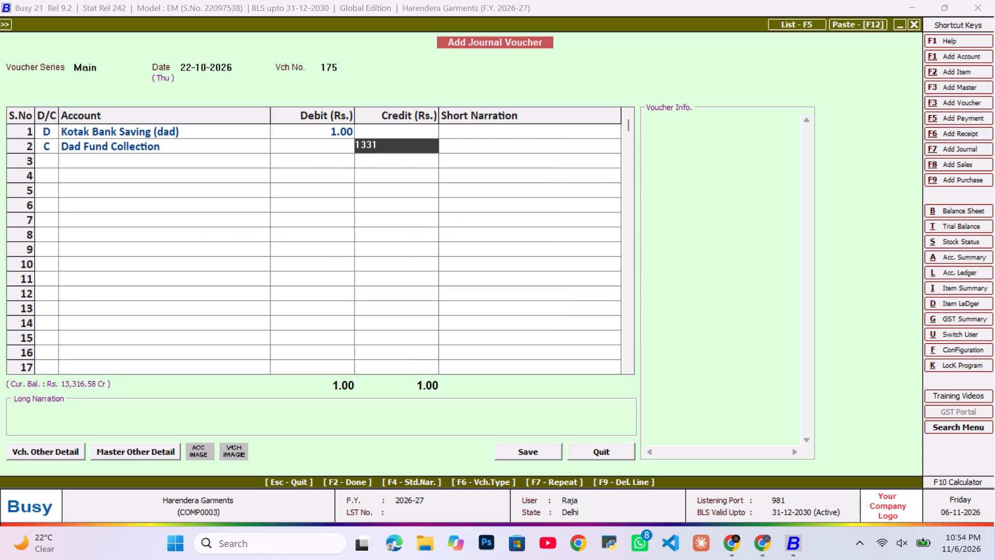
{"action": "key", "text": "6"}
{"action": "type", "text": ".58"}
{"action": "key", "text": "Return"}
Switch the Dad Fund Collection line from credit to debit.
{"action": "key", "text": "Up"}
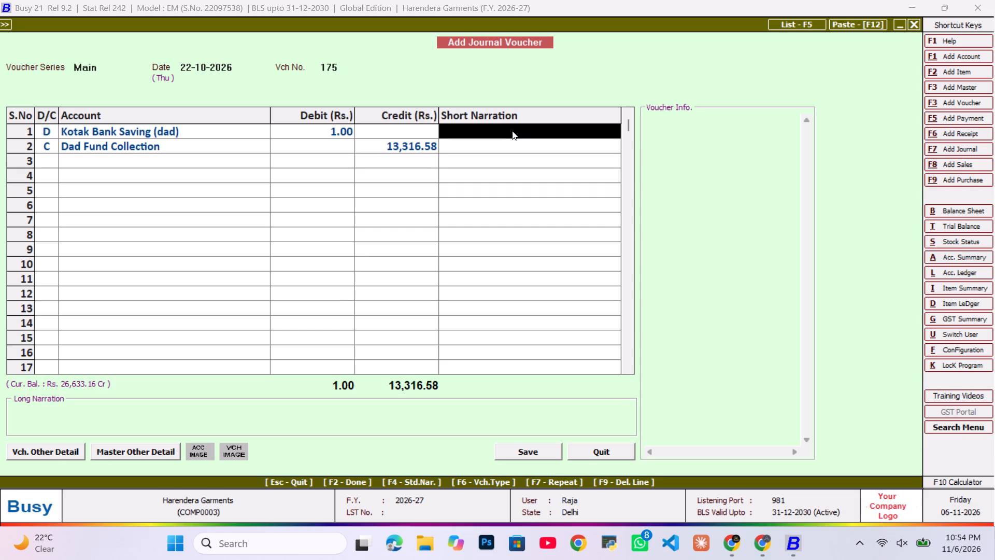
{"action": "key", "text": "Left"}
{"action": "key", "text": "Left"}
{"action": "key", "text": "Left"}
{"action": "key", "text": "Down"}
{"action": "key", "text": "d"}
{"action": "key", "text": "d"}
{"action": "key", "text": "Return"}
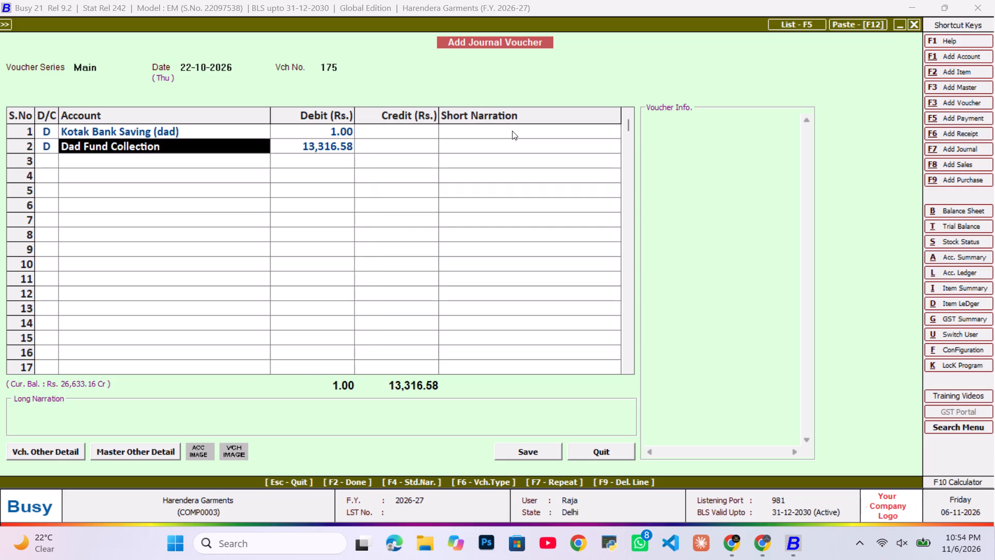
{"action": "key", "text": "Return"}
{"action": "key", "text": "Return"}
Switch the Kotak Bank Saving (dad) line to credit and set its amount to 13,316.58.
{"action": "key", "text": "Up"}
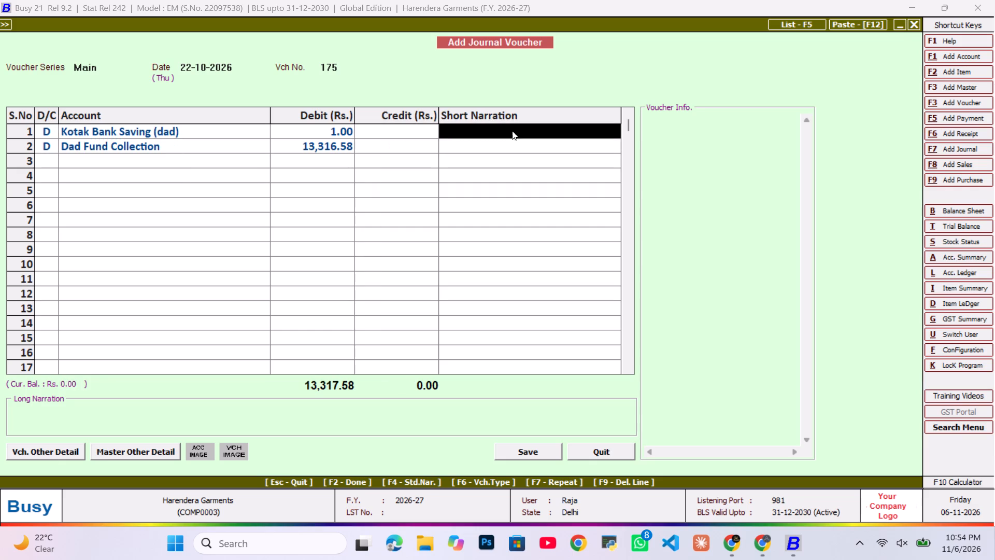
{"action": "key", "text": "Left"}
{"action": "key", "text": "Left"}
{"action": "key", "text": "Left"}
{"action": "key", "text": "c"}
{"action": "key", "text": "c"}
{"action": "key", "text": "Return"}
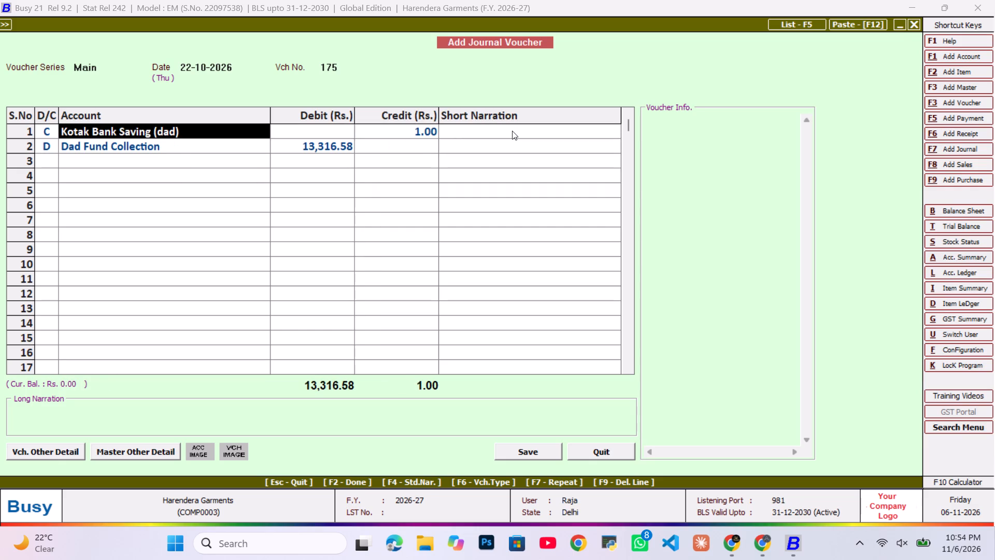
{"action": "key", "text": "Return"}
{"action": "type", "text": "13"}
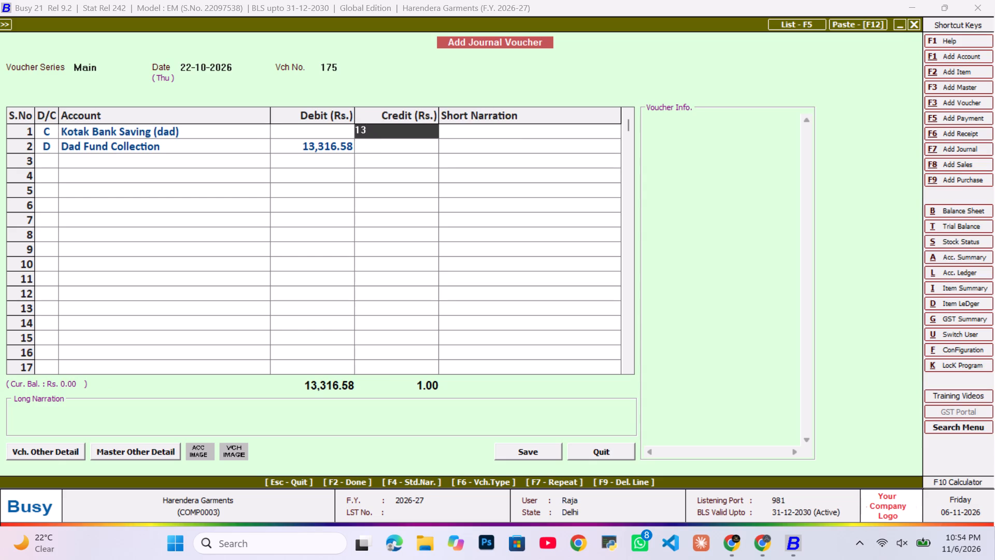
{"action": "type", "text": "316"}
{"action": "type", "text": ".58"}
{"action": "key", "text": "Return"}
Save the journal voucher with the long narration left empty.
{"action": "key", "text": "Return"}
{"action": "key", "text": "Return"}
{"action": "key", "text": "Return"}
{"action": "key", "text": "Return"}
{"action": "key", "text": "Return"}
{"action": "key", "text": "Tab"}
{"action": "key", "text": "Return"}
{"action": "key", "text": "Tab"}
{"action": "key", "text": "Tab"}
{"action": "key", "text": "Return"}
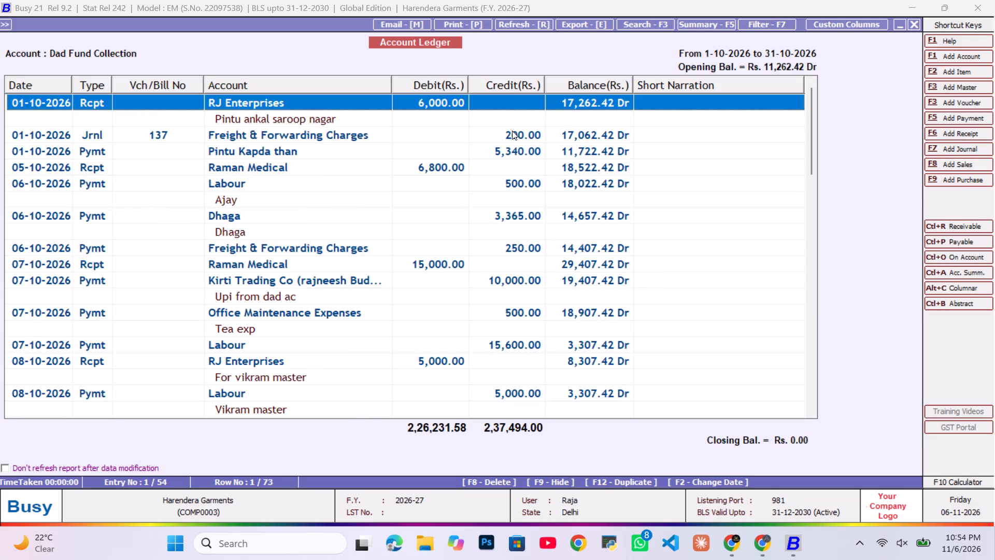
Add the long narration "diff" to the 22-10-2026 Kotak Bank Saving (dad) journal voucher and save it.
{"action": "key", "text": "End"}
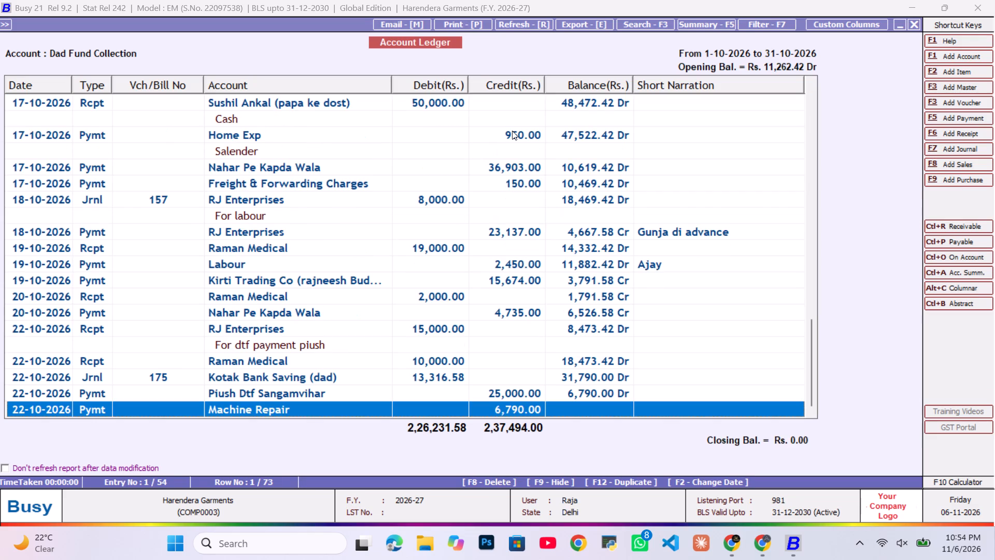
{"action": "key", "text": "Up"}
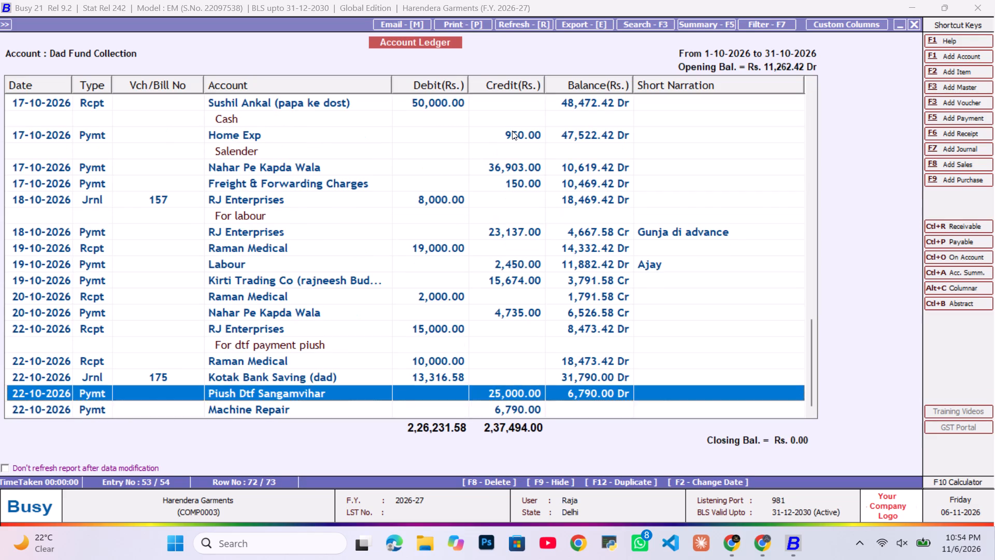
{"action": "key", "text": "Up"}
{"action": "key", "text": "Return"}
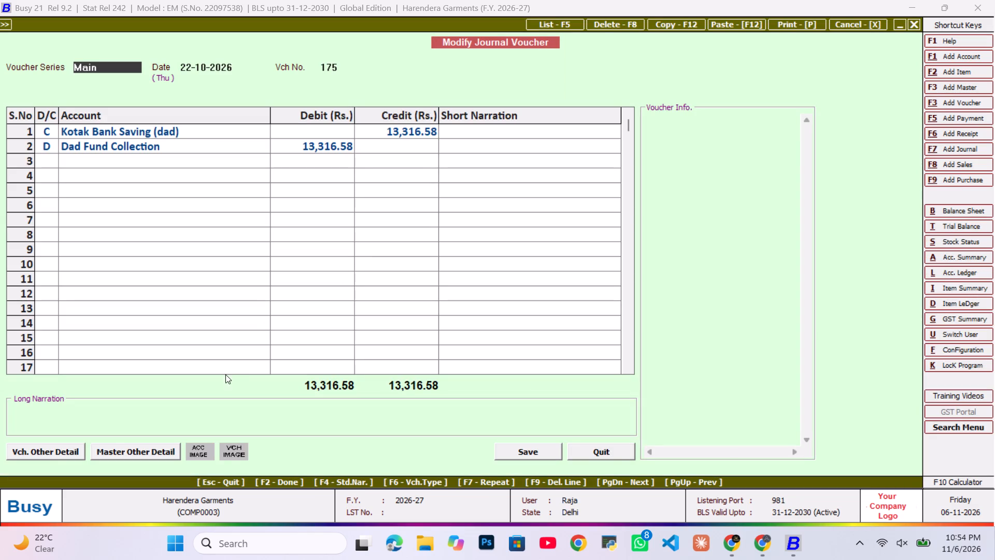
{"action": "left_click", "coordinate": [211, 409]}
{"action": "type", "text": "diff"}
{"action": "key", "text": "Return"}
{"action": "key", "text": "Tab"}
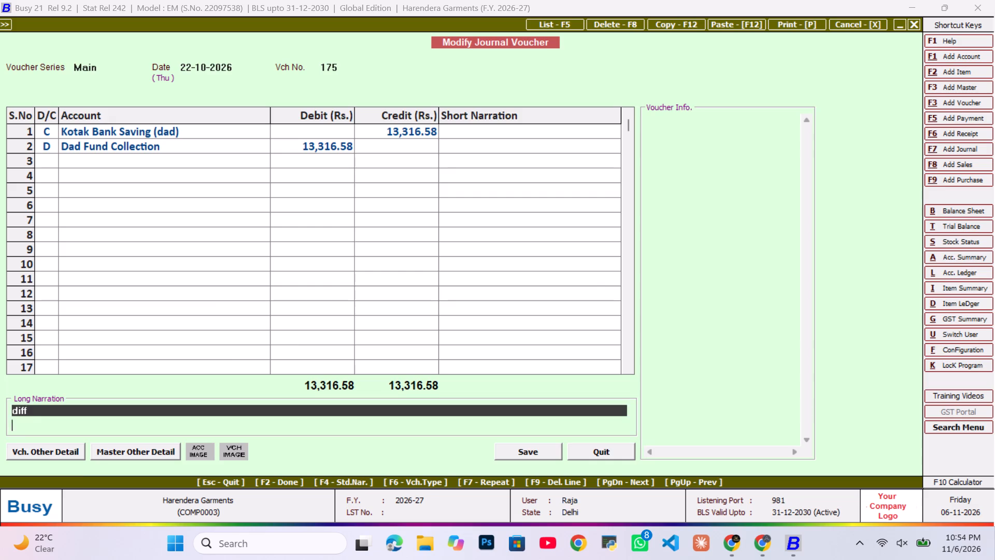
{"action": "key", "text": "Return"}
{"action": "key", "text": "Tab"}
{"action": "key", "text": "Return"}
{"action": "key", "text": "End"}
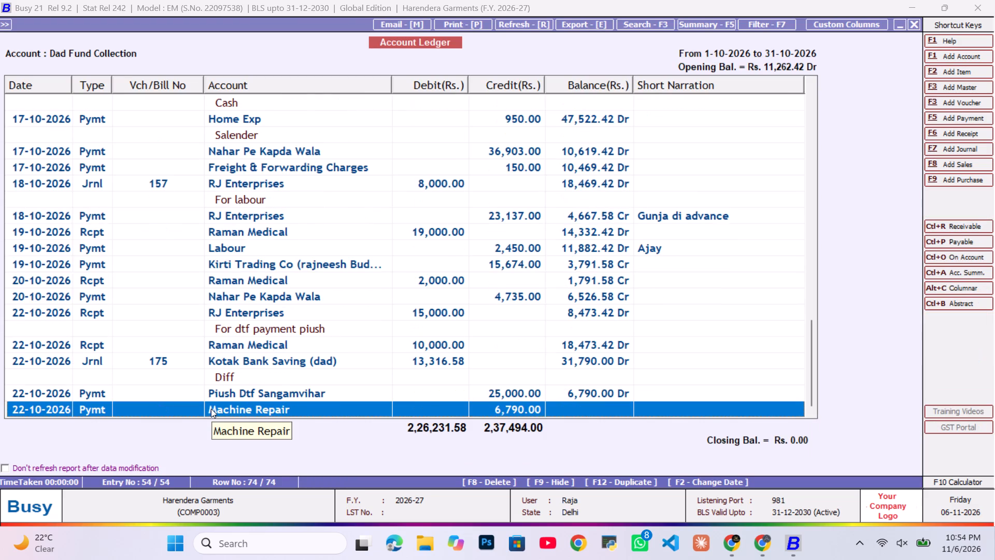
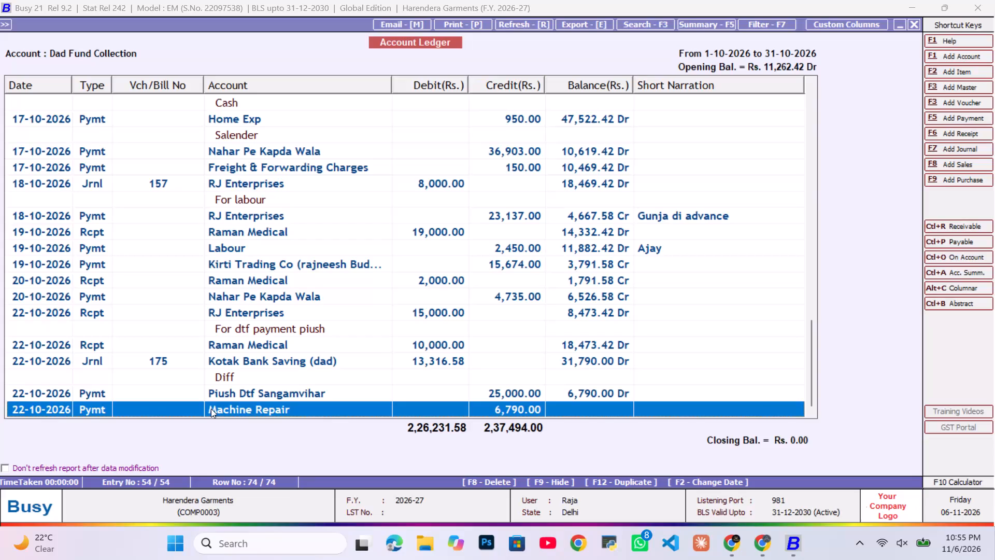
Leave the Dad Fund Collection ledger for the Balance Sheet and open the Sundry Debtors group balances under Current Assets.
{"action": "key", "text": "Escape"}
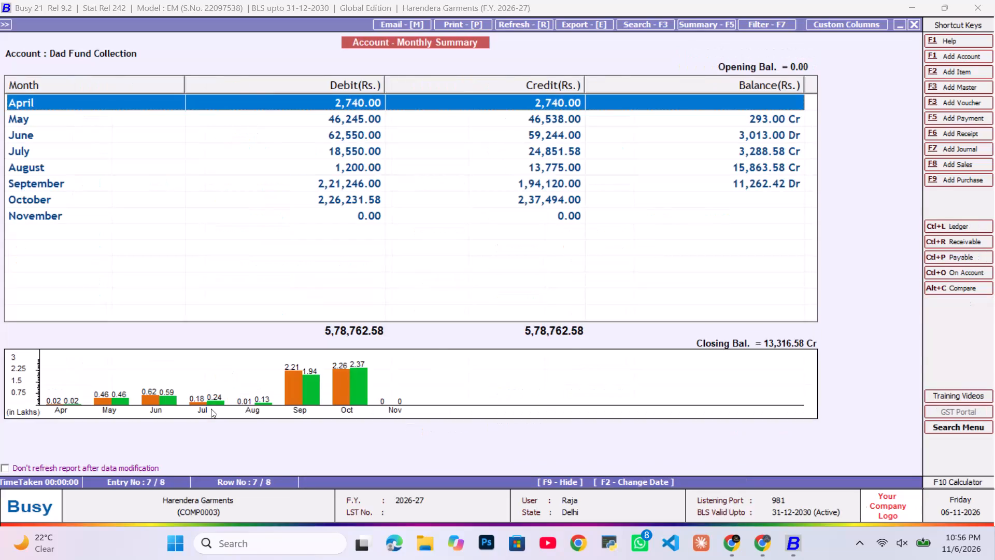
{"action": "key", "text": "Escape"}
{"action": "key", "text": "Escape"}
{"action": "key", "text": "Right"}
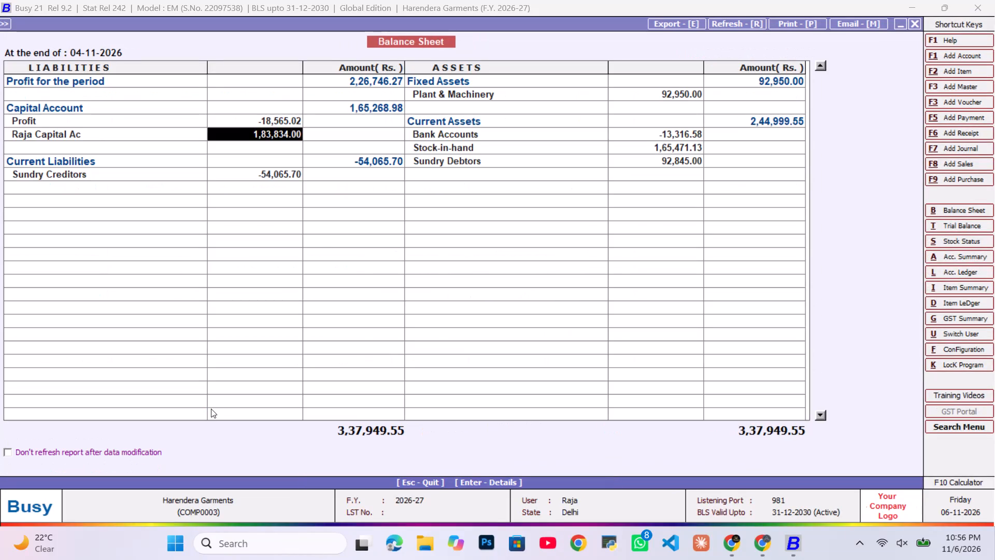
{"action": "key", "text": "Right"}
{"action": "key", "text": "Right"}
{"action": "key", "text": "Down"}
{"action": "key", "text": "Down"}
{"action": "key", "text": "Return"}
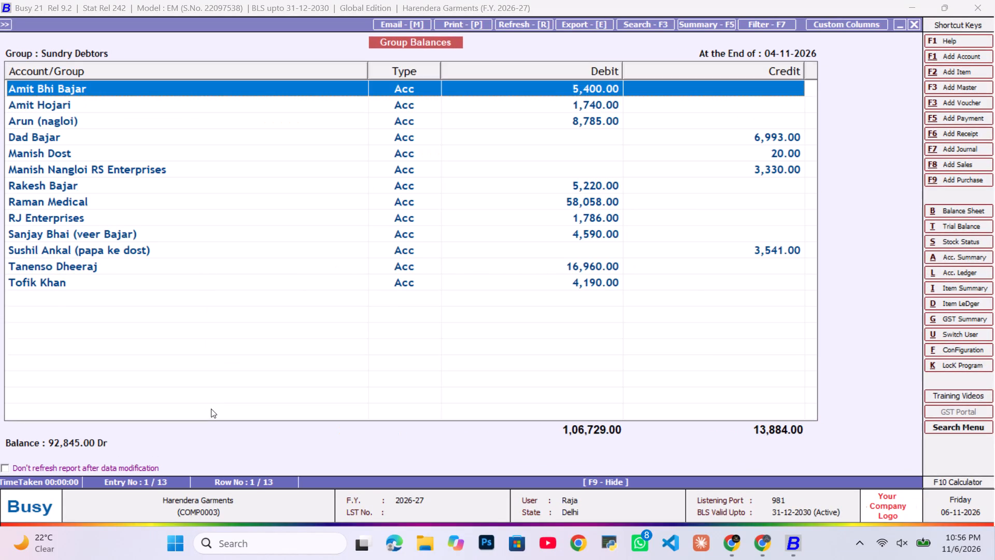
Open the monthly summary of the Raman Medical account from the Sundry Debtors group.
{"action": "key", "text": "Down"}
{"action": "key", "text": "Down"}
{"action": "key", "text": "Down"}
{"action": "key", "text": "Down"}
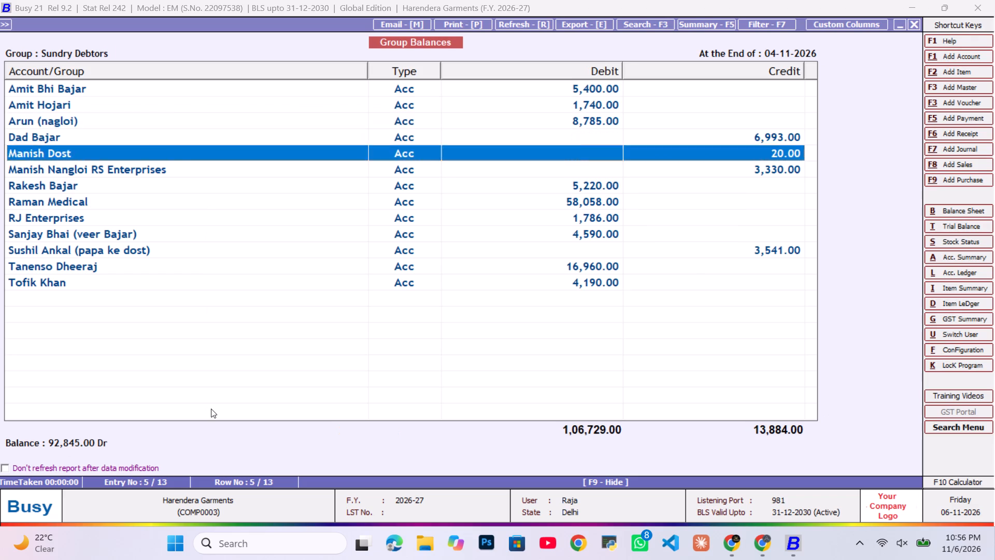
{"action": "key", "text": "Down"}
{"action": "key", "text": "Down"}
{"action": "key", "text": "Down"}
{"action": "key", "text": "Return"}
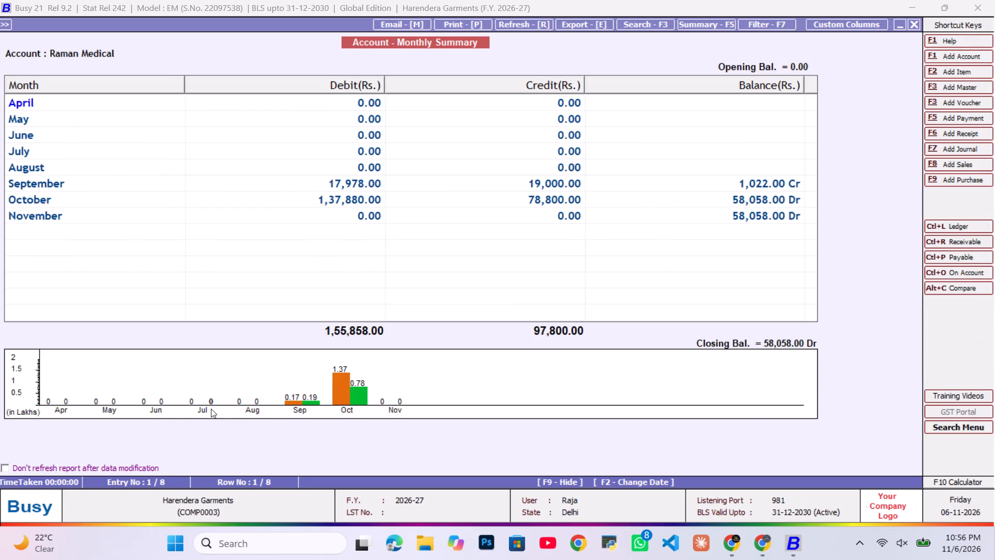
Open Raman Medical's October account ledger and go to its latest entries.
{"action": "key", "text": "End"}
{"action": "key", "text": "Down"}
{"action": "key", "text": "Down"}
{"action": "key", "text": "Down"}
{"action": "key", "text": "Down"}
{"action": "key", "text": "Down"}
{"action": "key", "text": "Down"}
{"action": "key", "text": "Down"}
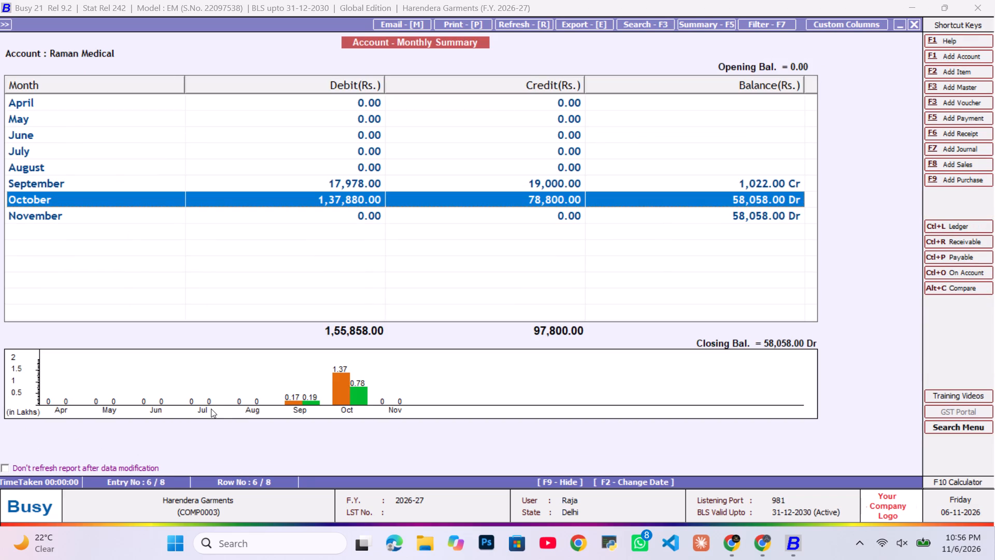
{"action": "key", "text": "Return"}
{"action": "key", "text": "End"}
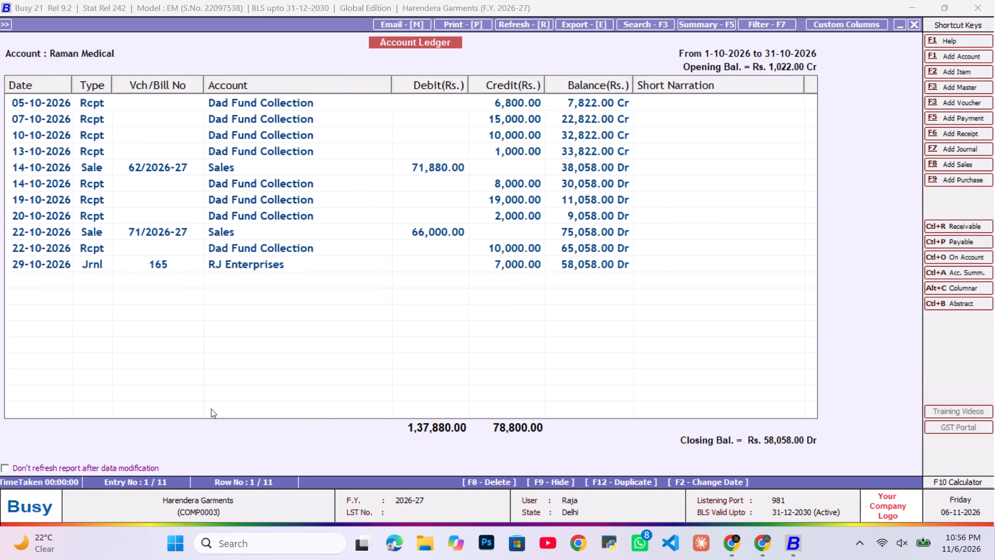